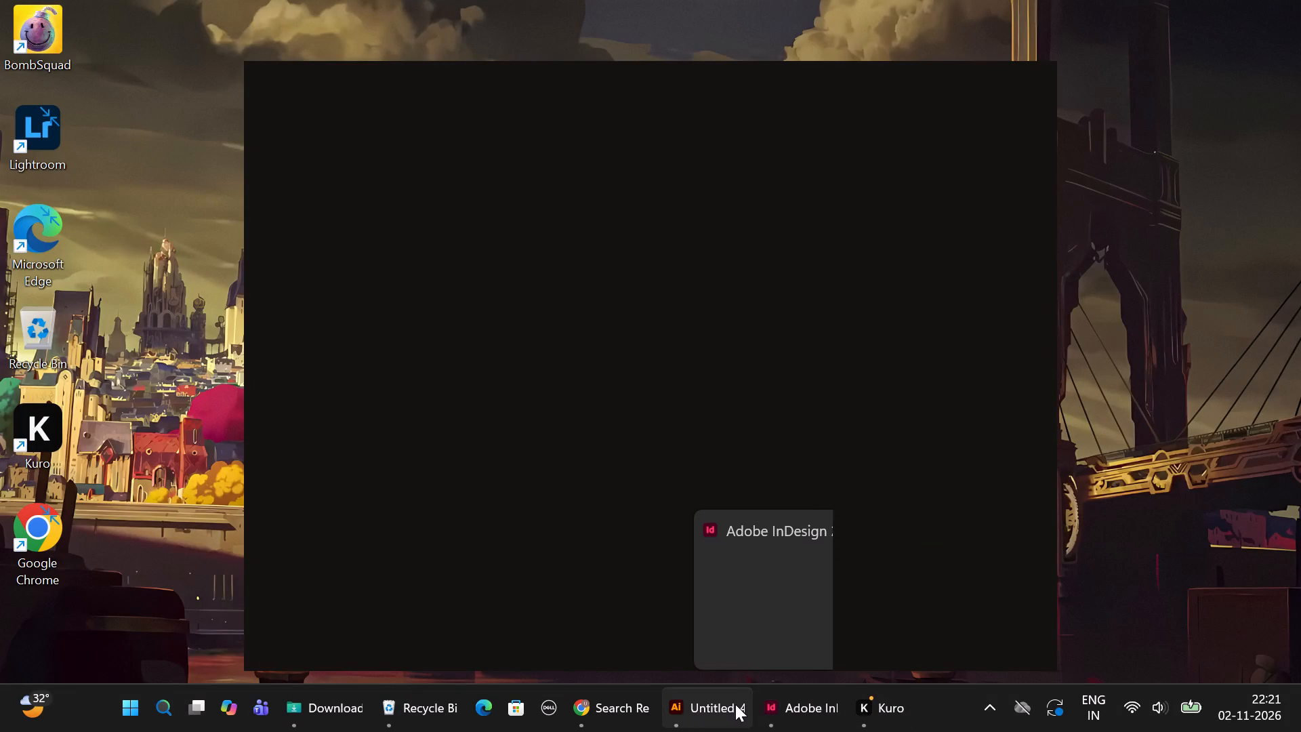
Switch to the open Adobe InDesign 2026 window.
left_click(885, 518)
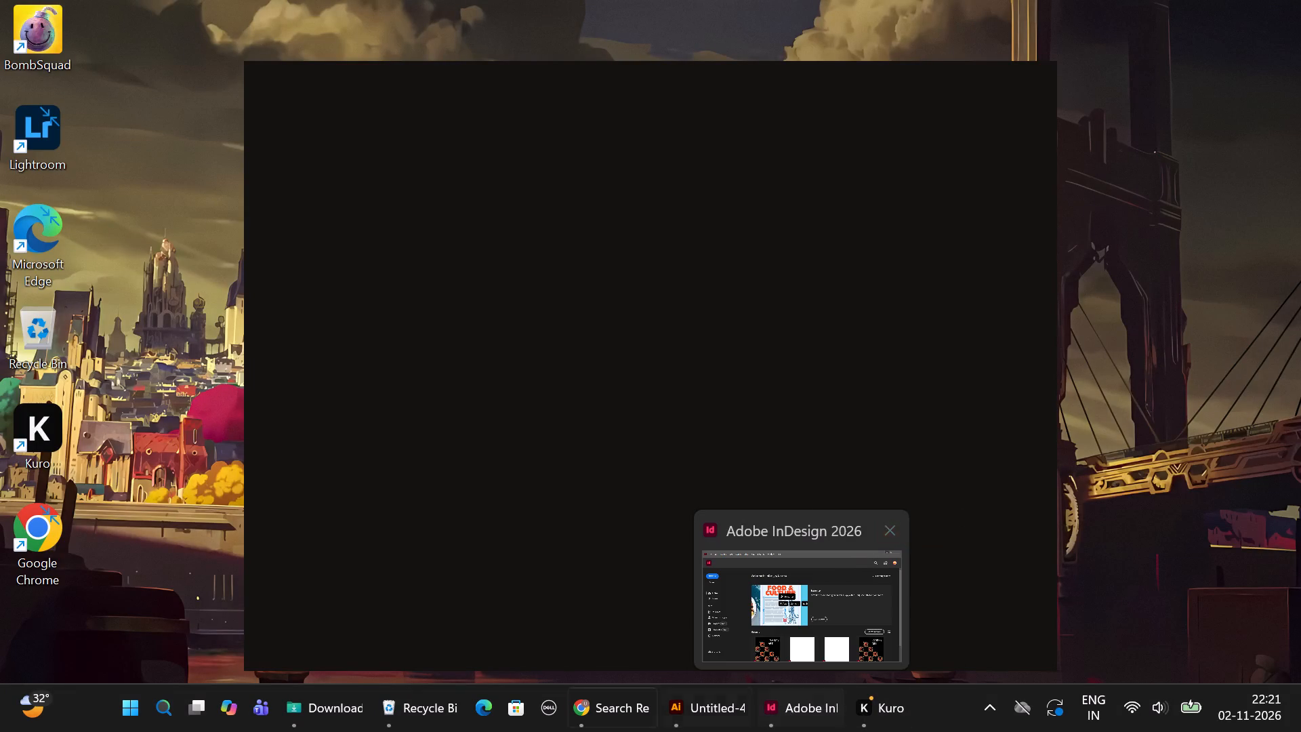
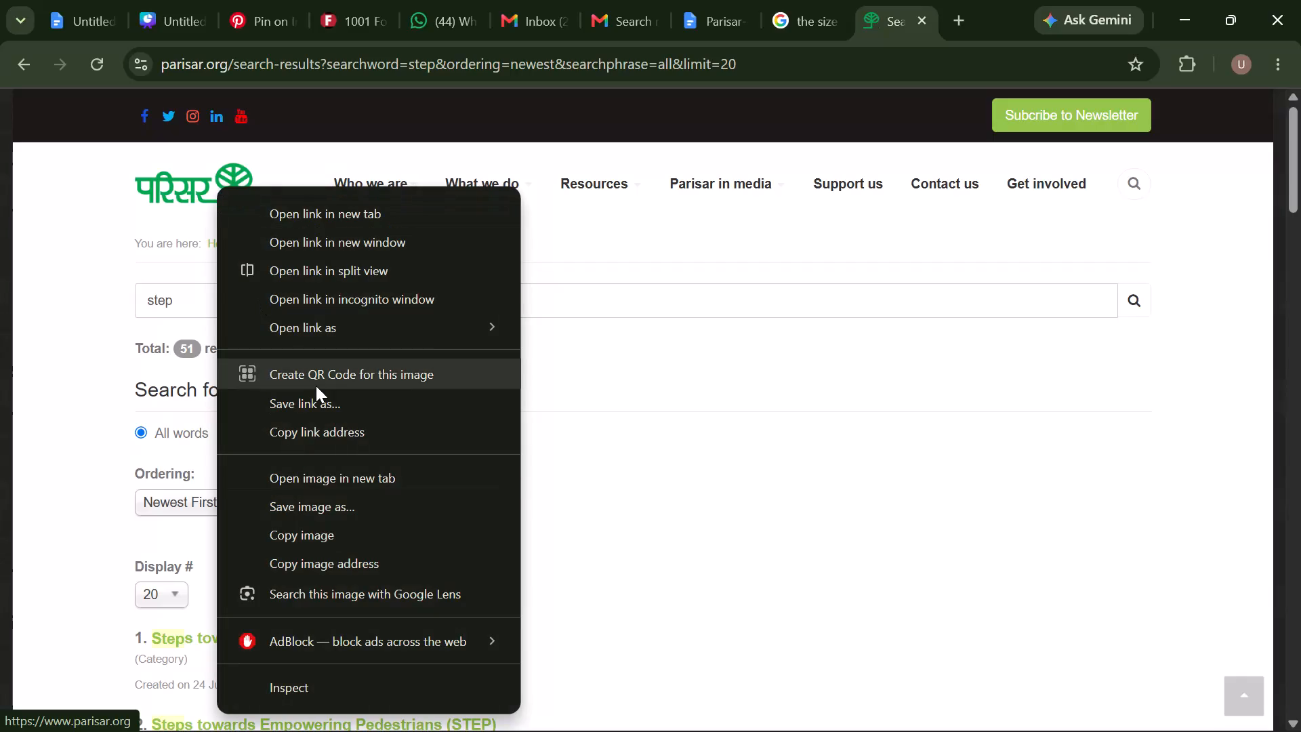
Copy the green Parisar logo image from the website and paste it into the Untitled-4 document in Adobe Illustrator.
left_click(341, 537)
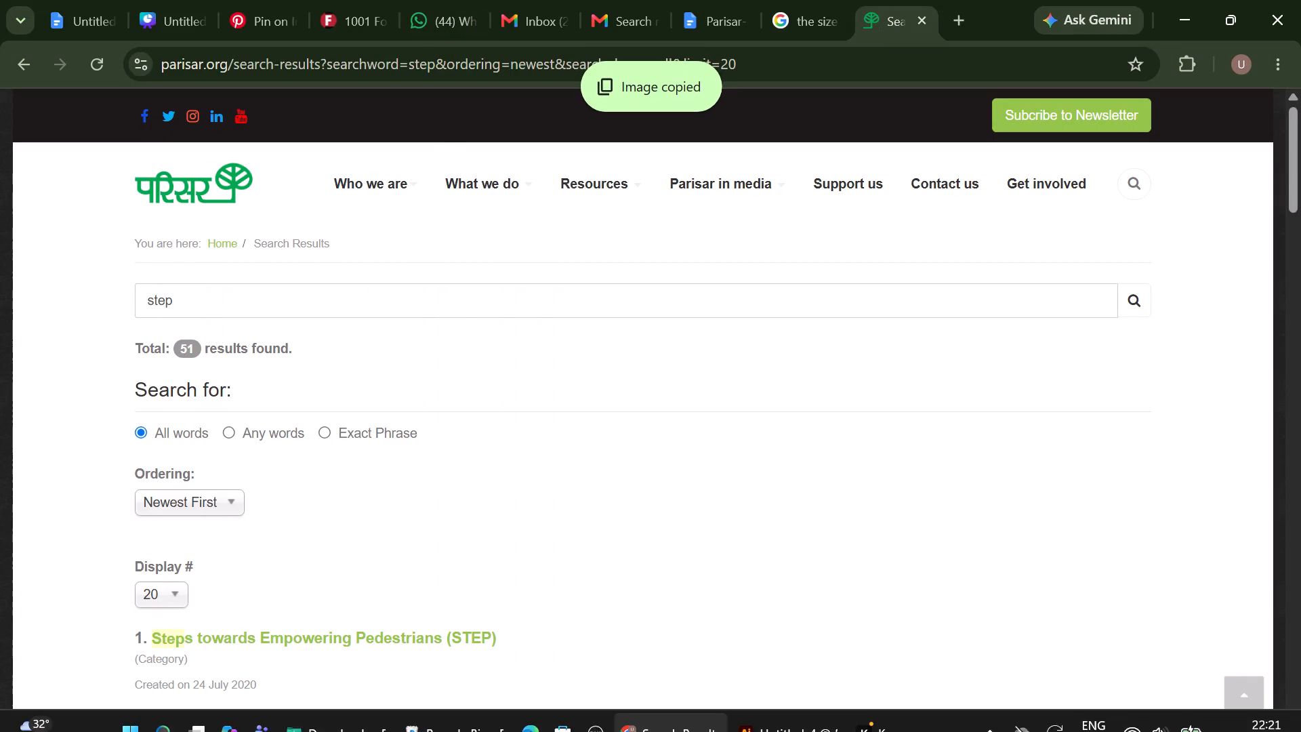
left_click(780, 606)
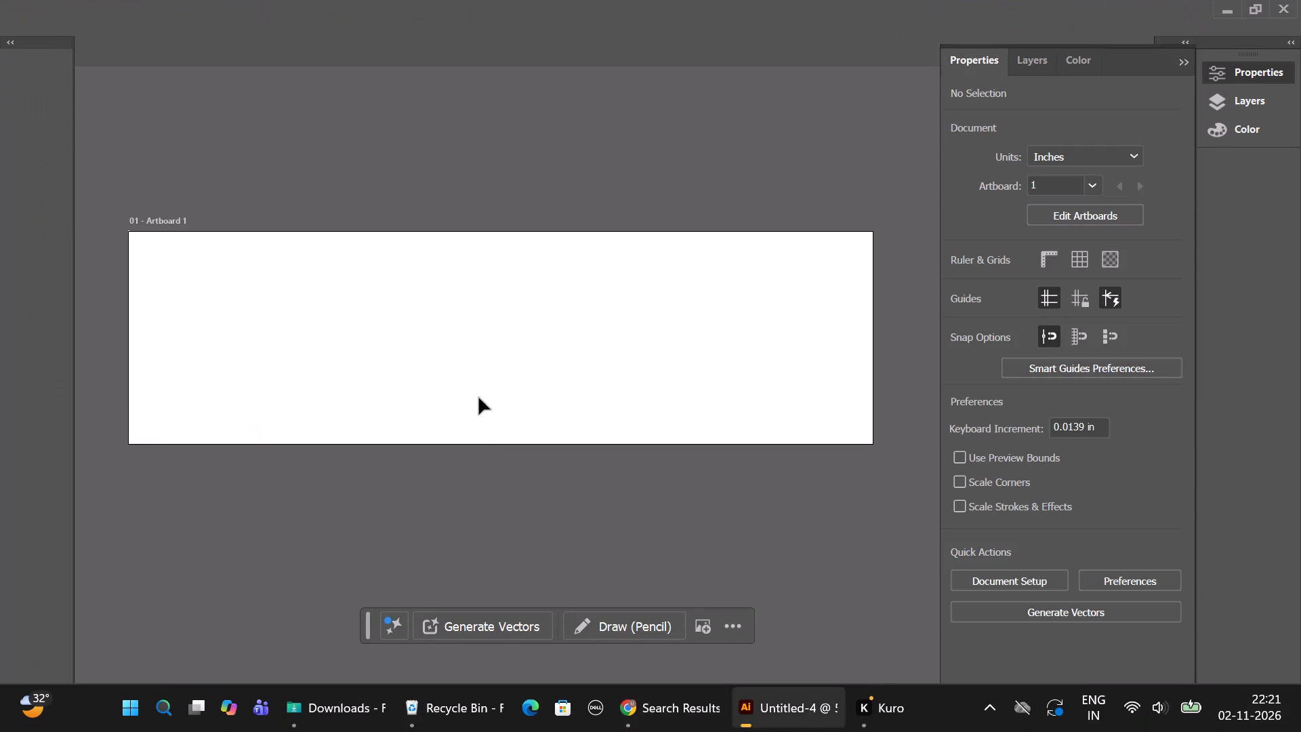
key("ctrl+v")
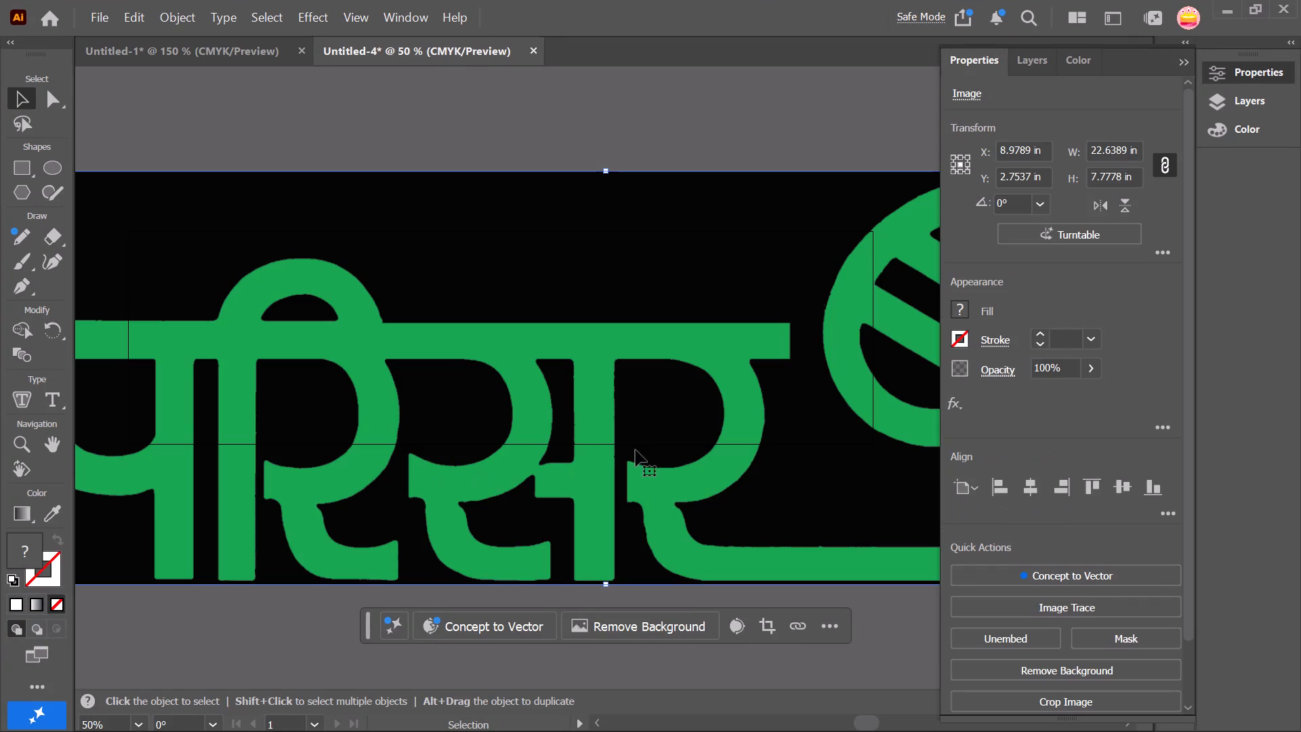
Scale the pasted logo down to about 2.34 × 0.80 in and place it in the upper-right area of Artboard 1.
scroll(634, 403, "down", 3, "ctrl+alt")
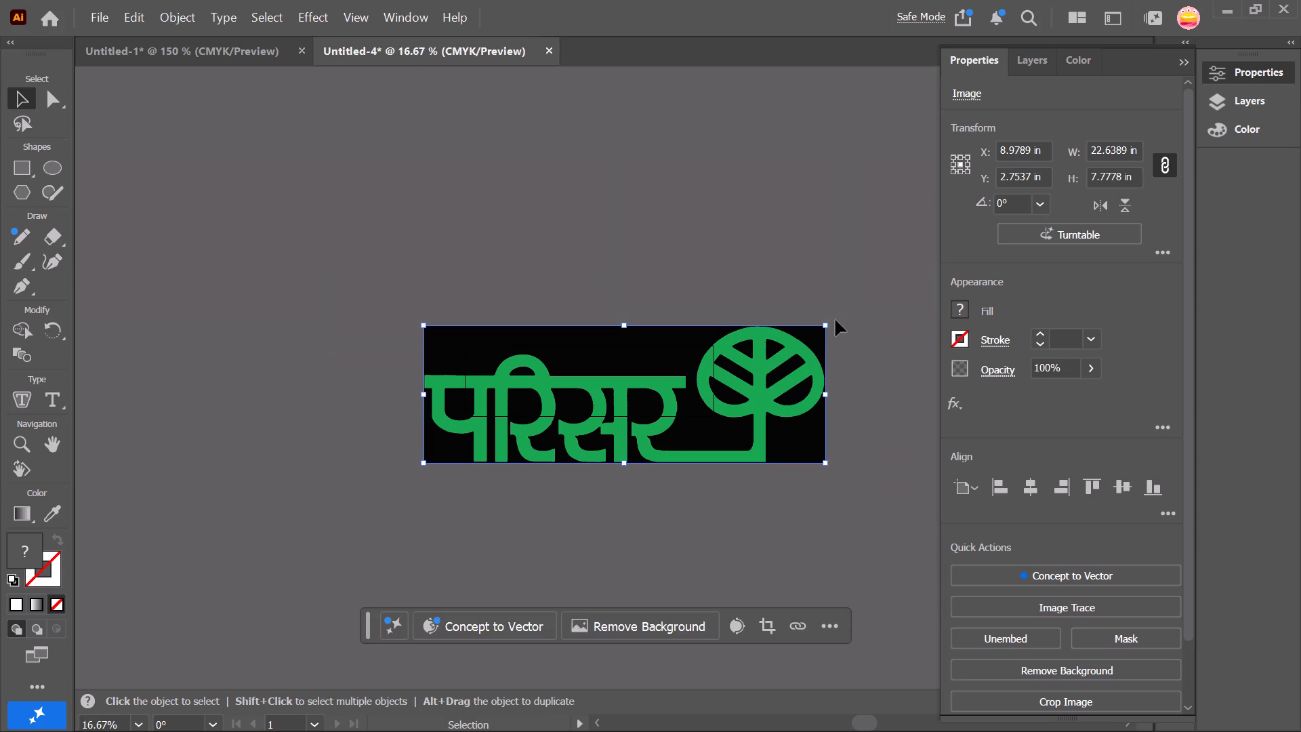
left_click_drag(825, 325, 509, 407, "shift")
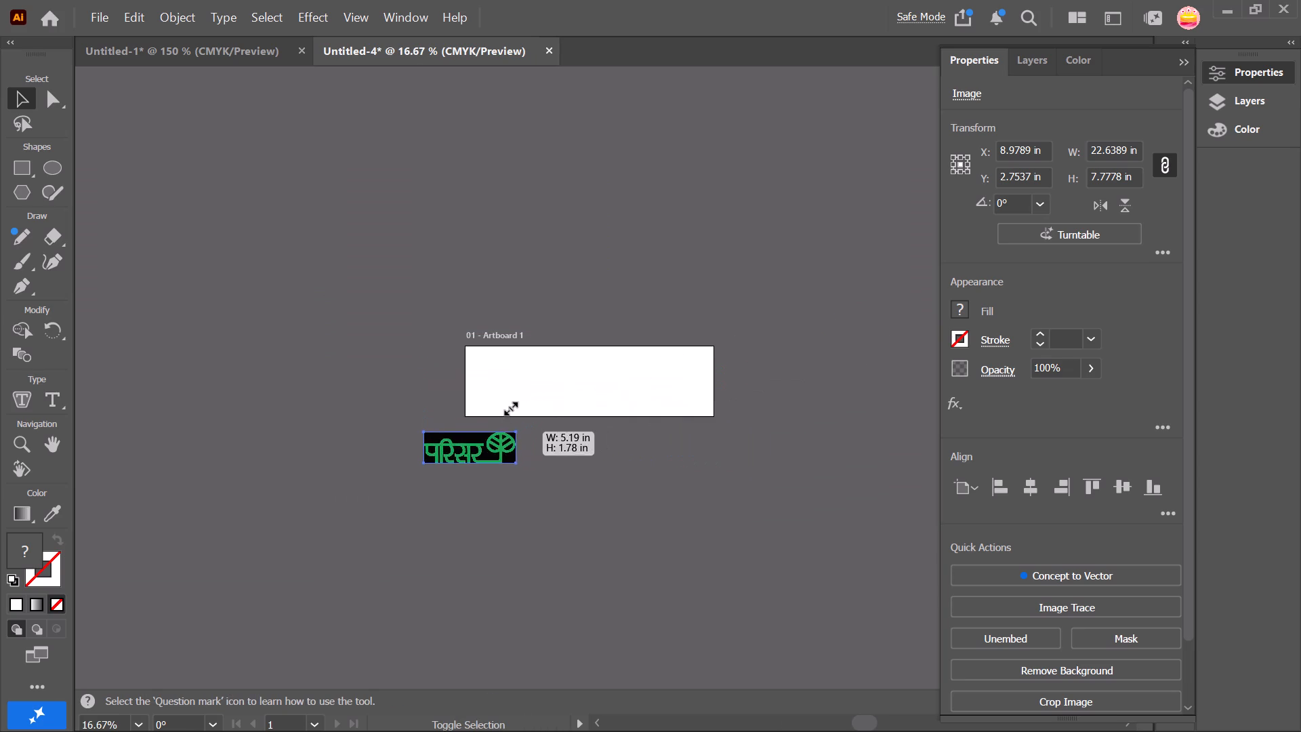
left_click_drag(509, 407, 464, 426, "shift")
left_click_drag(455, 457, 679, 372)
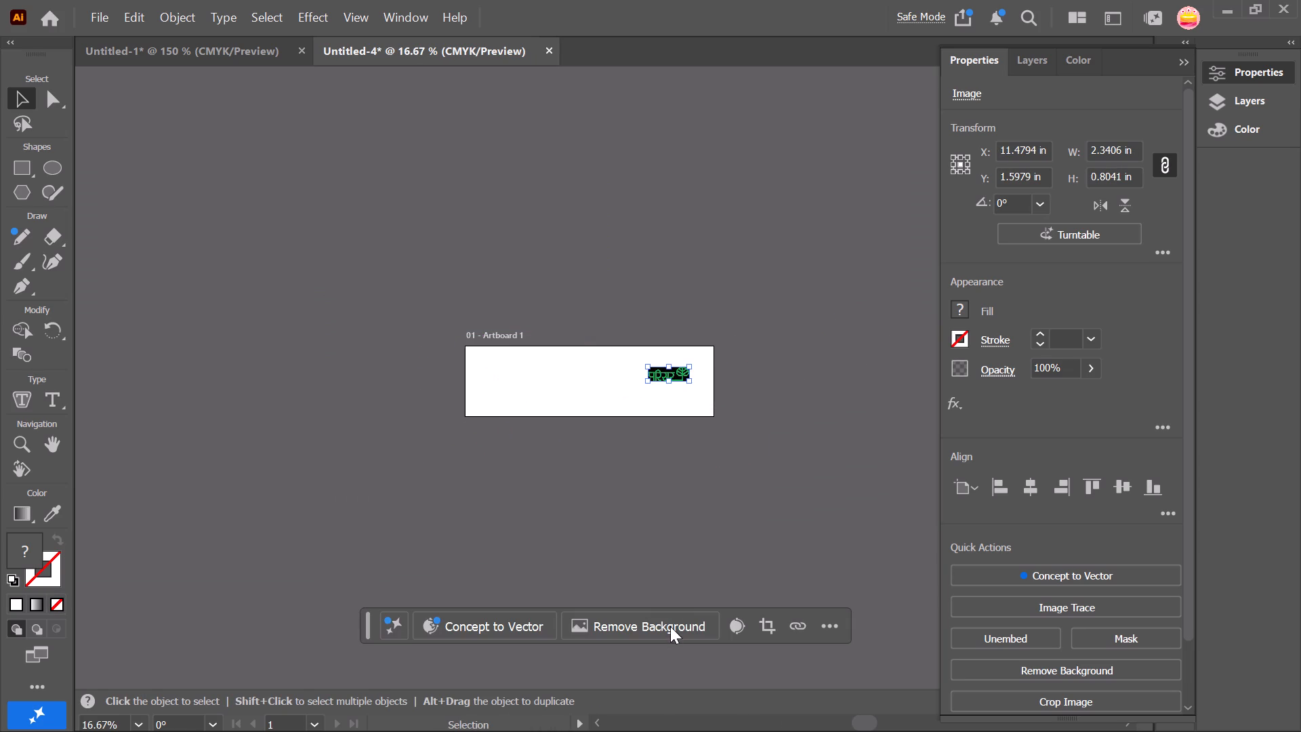
Remove the black background from the logo image with Remove Background.
left_click(670, 626)
left_click(720, 436, "alt")
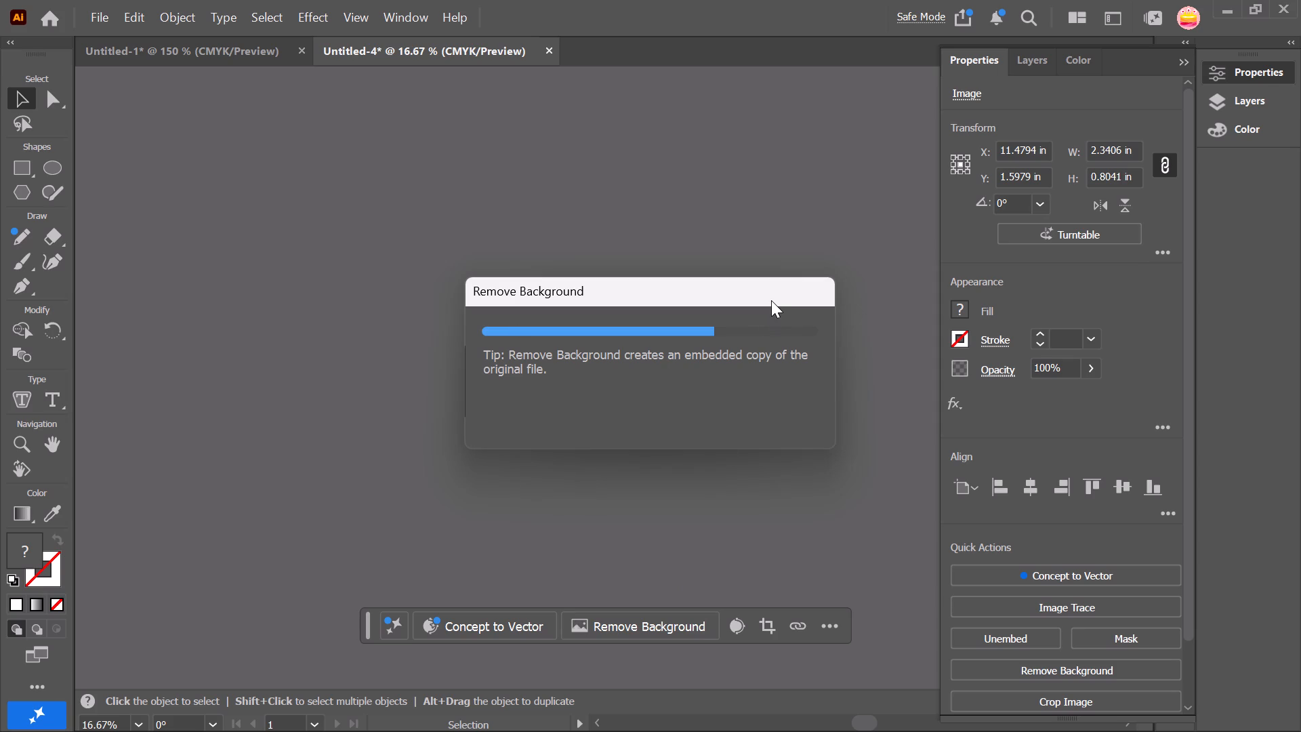
left_click(1184, 58)
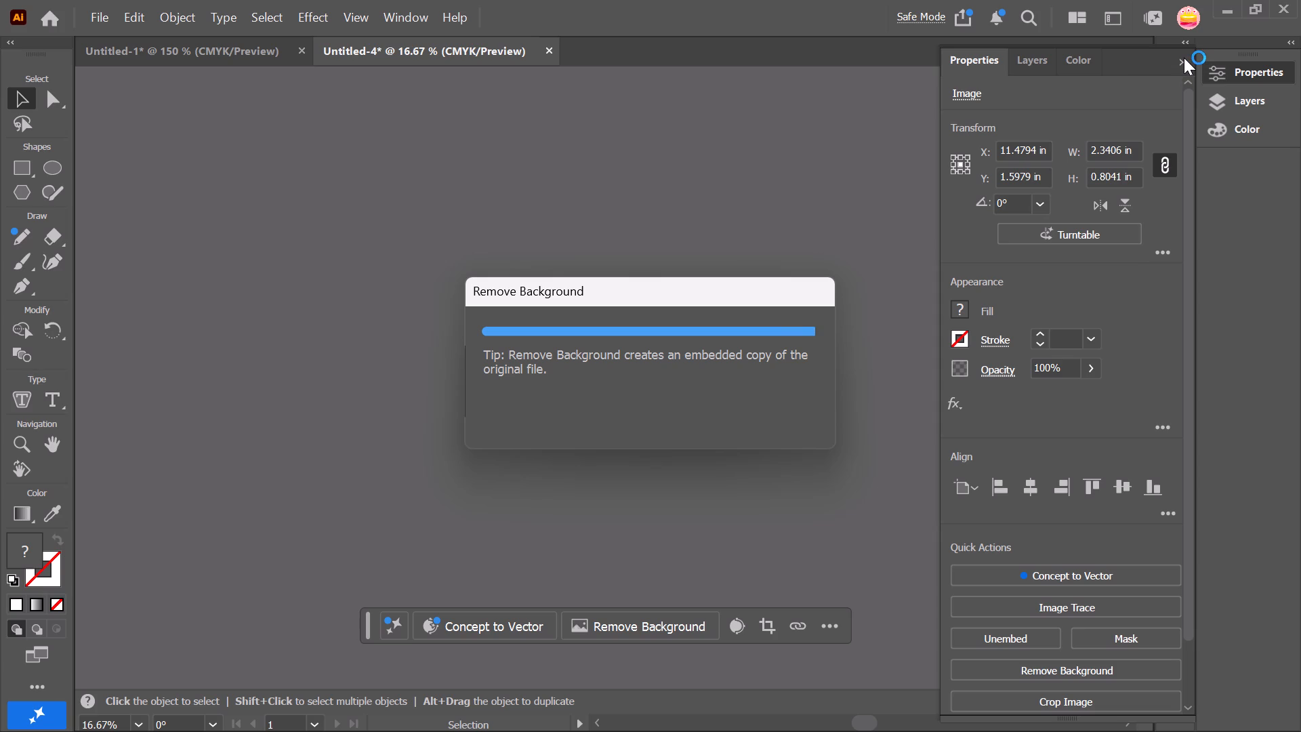
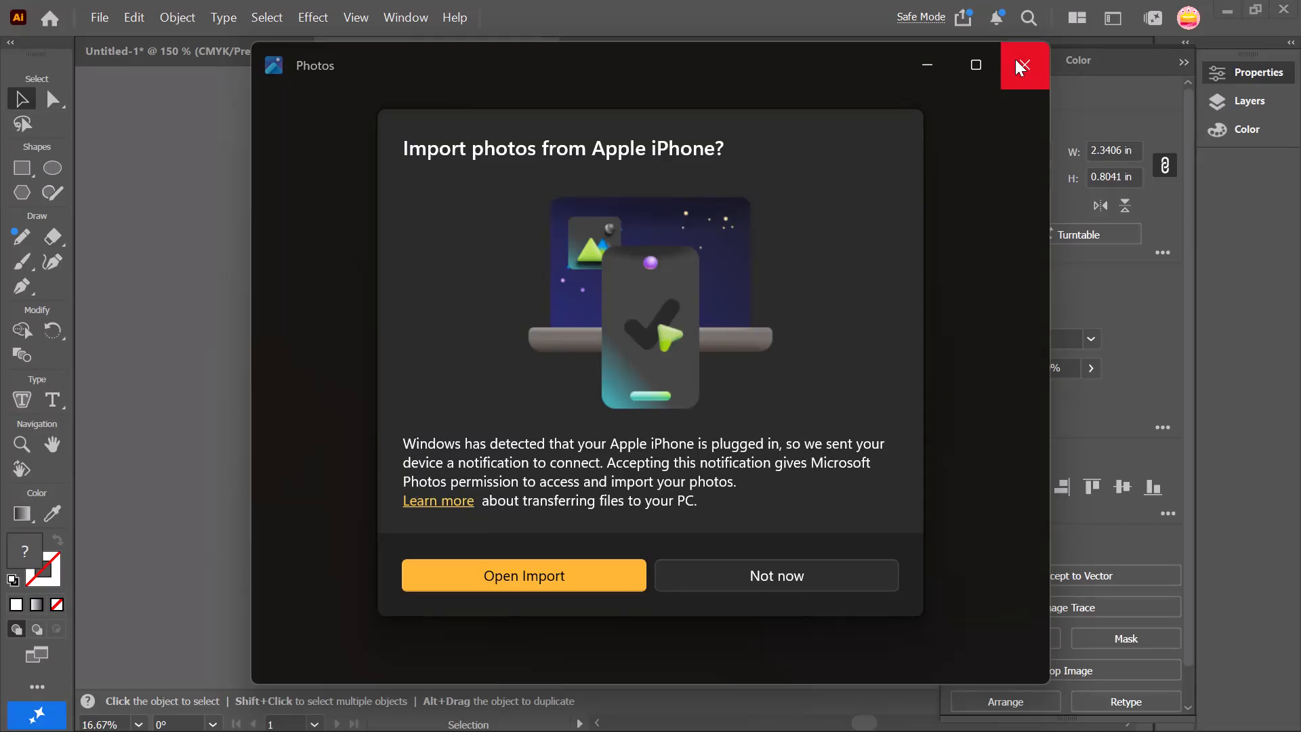
Close the Photos window asking to import photos from the Apple iPhone, returning to the Untitled-4 document in Illustrator.
left_click(1020, 61)
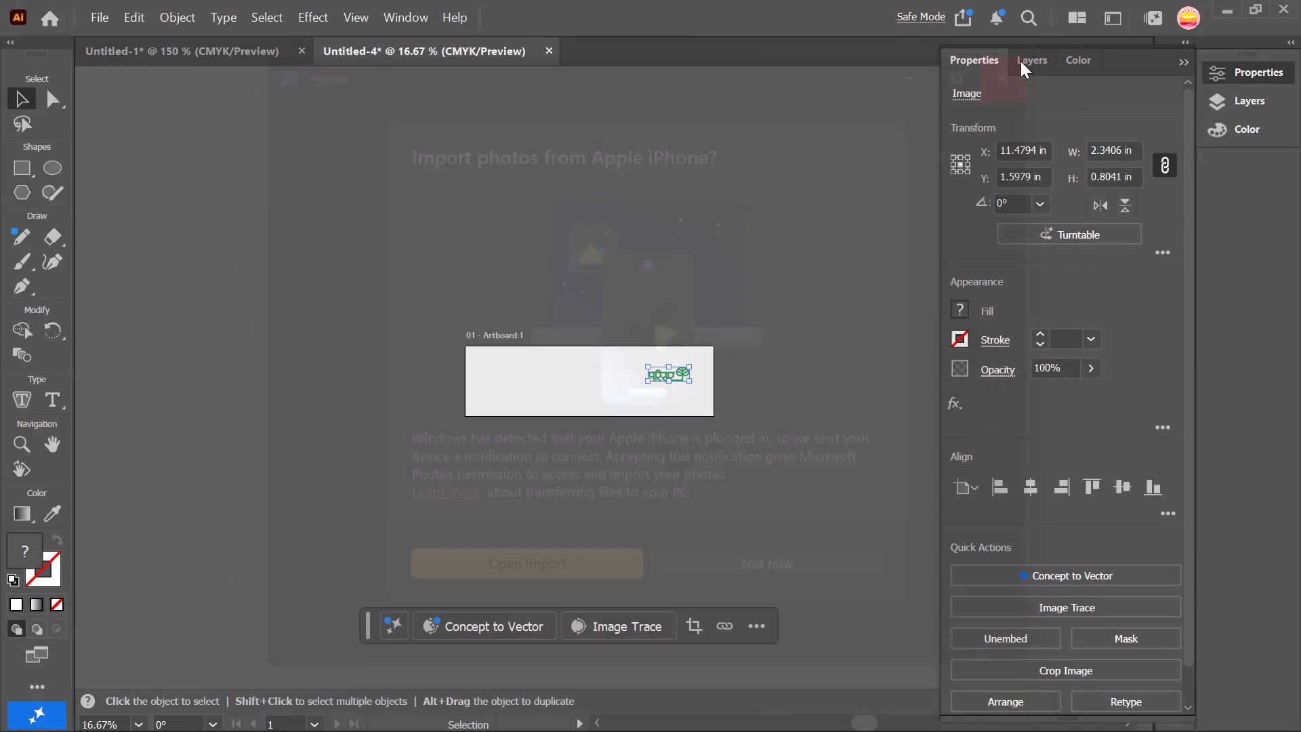
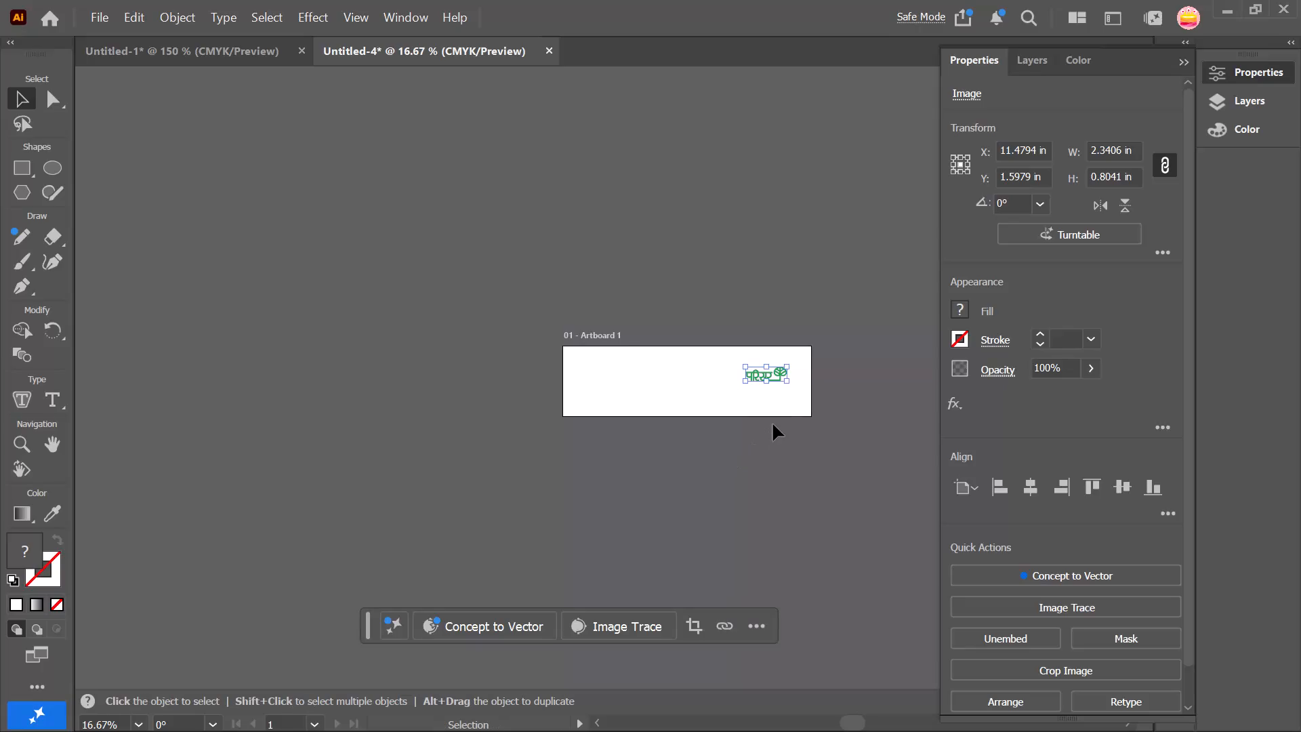
Scale the Parisar logo down proportionally to about 1.18 in wide by 0.40 in high.
scroll(773, 424, "up", 1)
scroll(773, 424, "down", 5)
scroll(773, 424, "down", 4, "ctrl")
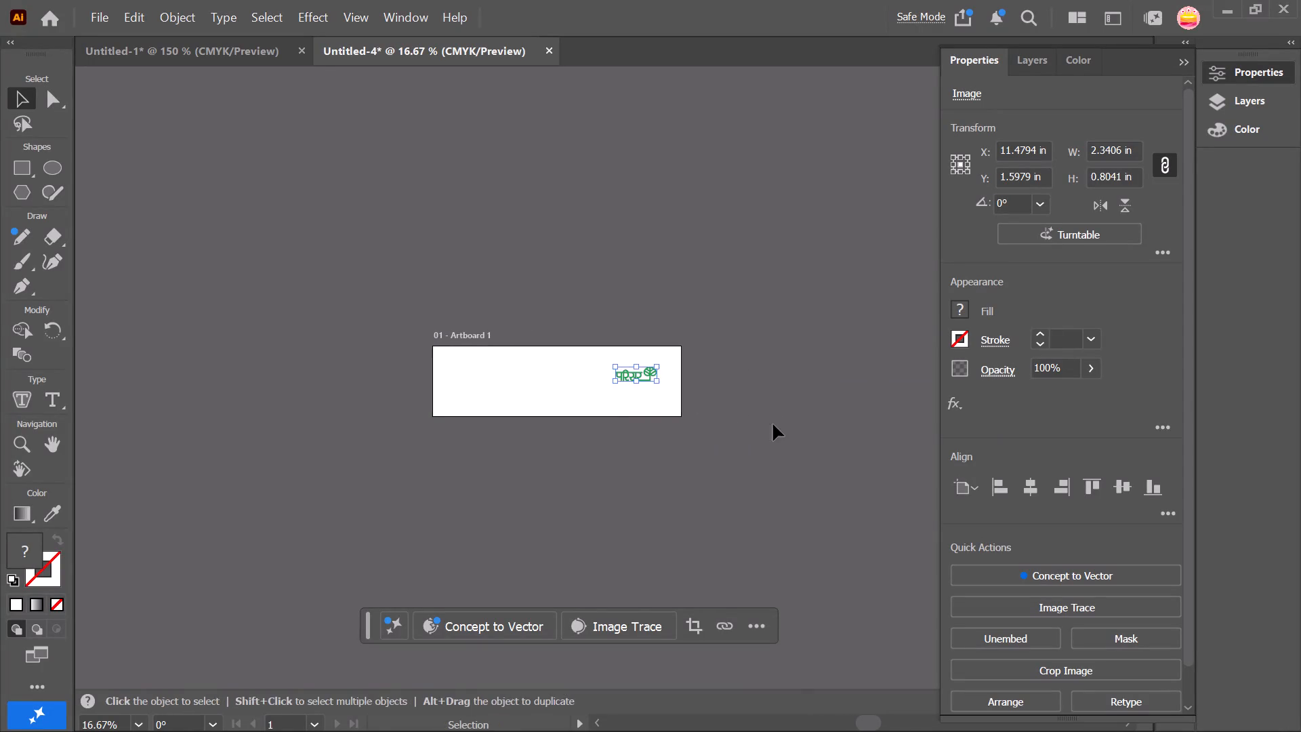
scroll(773, 424, "down", 1, "ctrl")
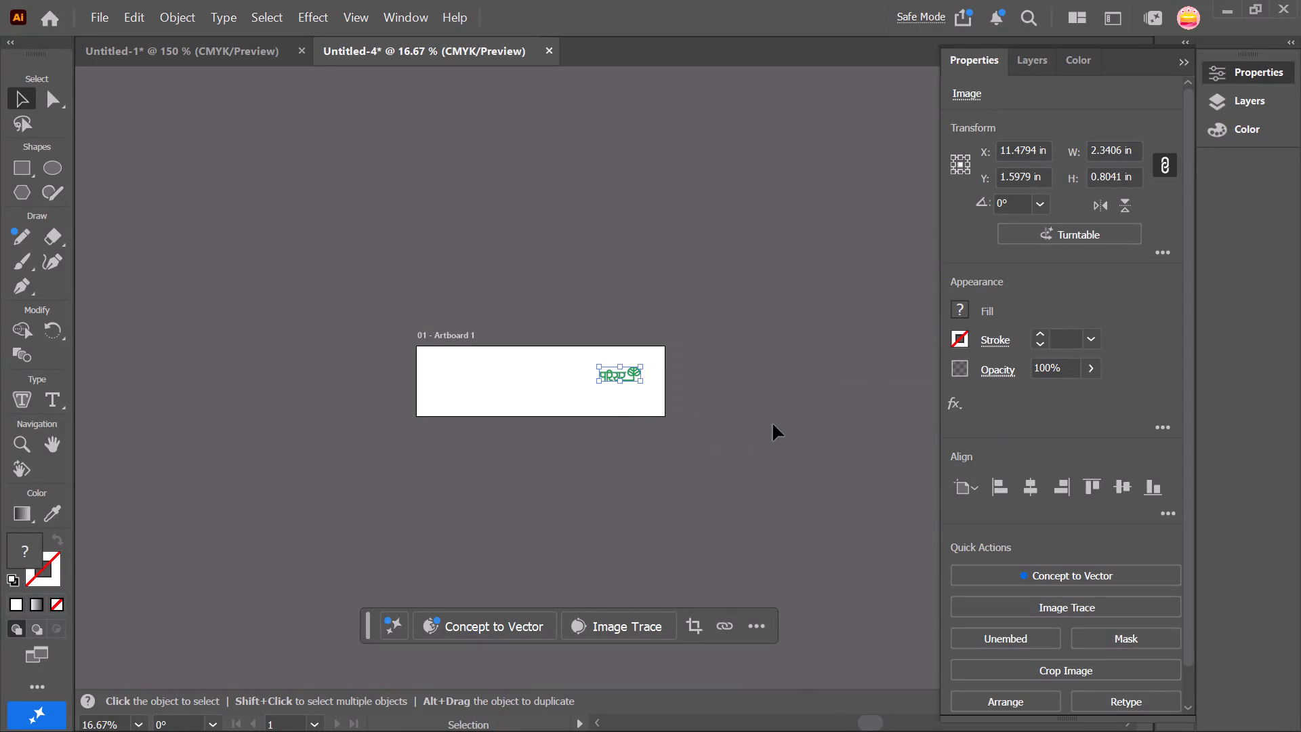
scroll(773, 424, "up", 2, "ctrl+alt")
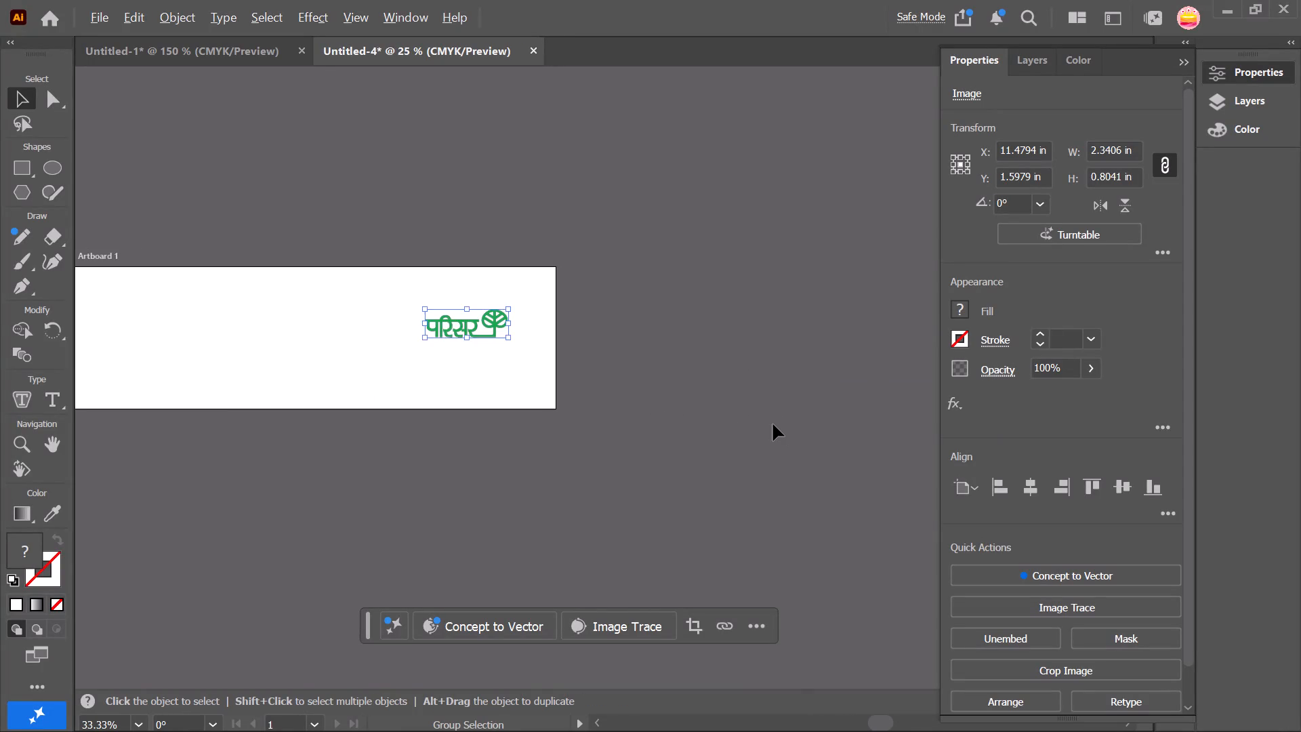
scroll(773, 424, "right", 2)
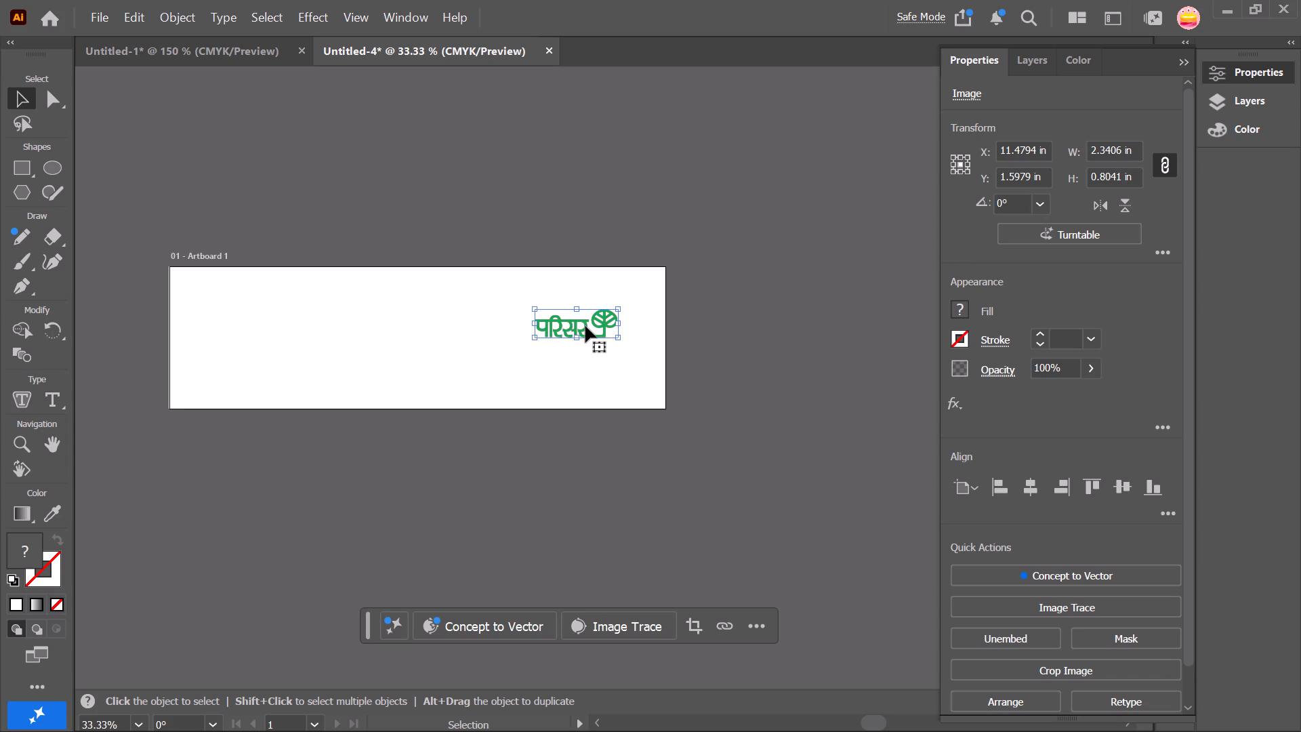
left_click_drag(619, 340, 592, 327)
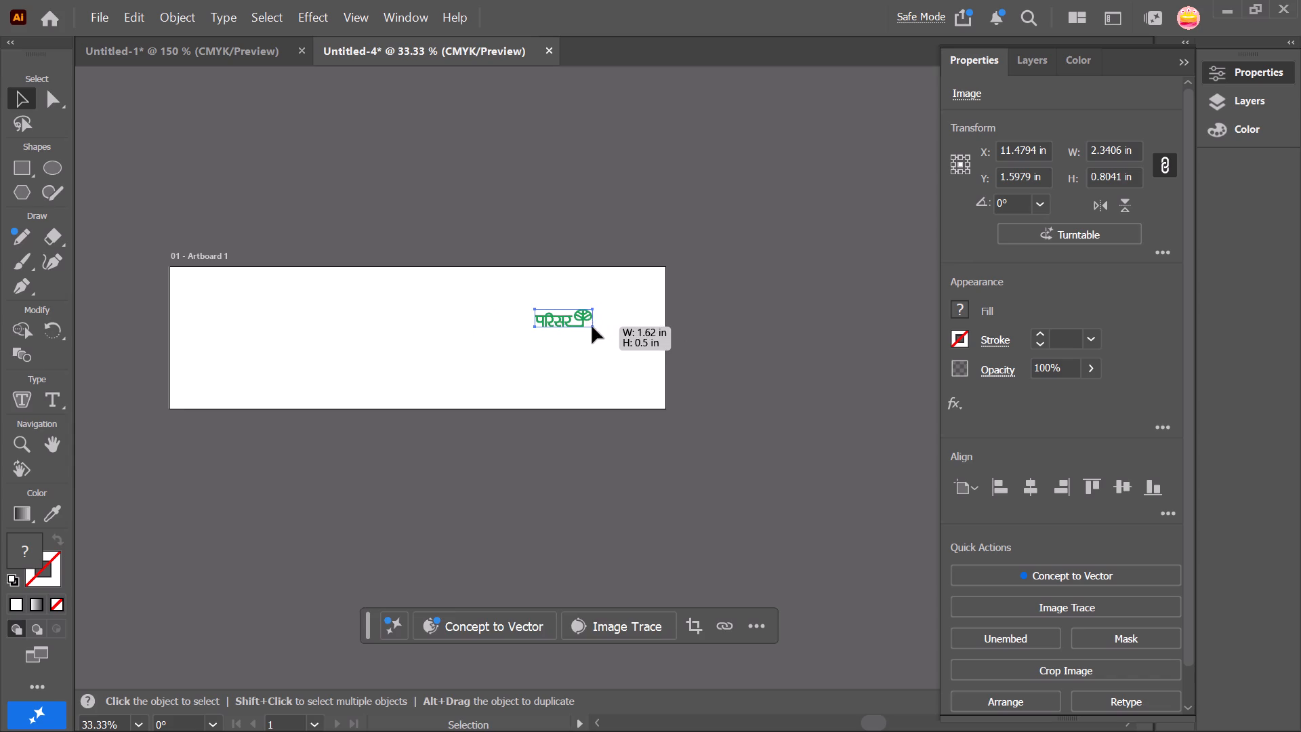
key("ctrl+z")
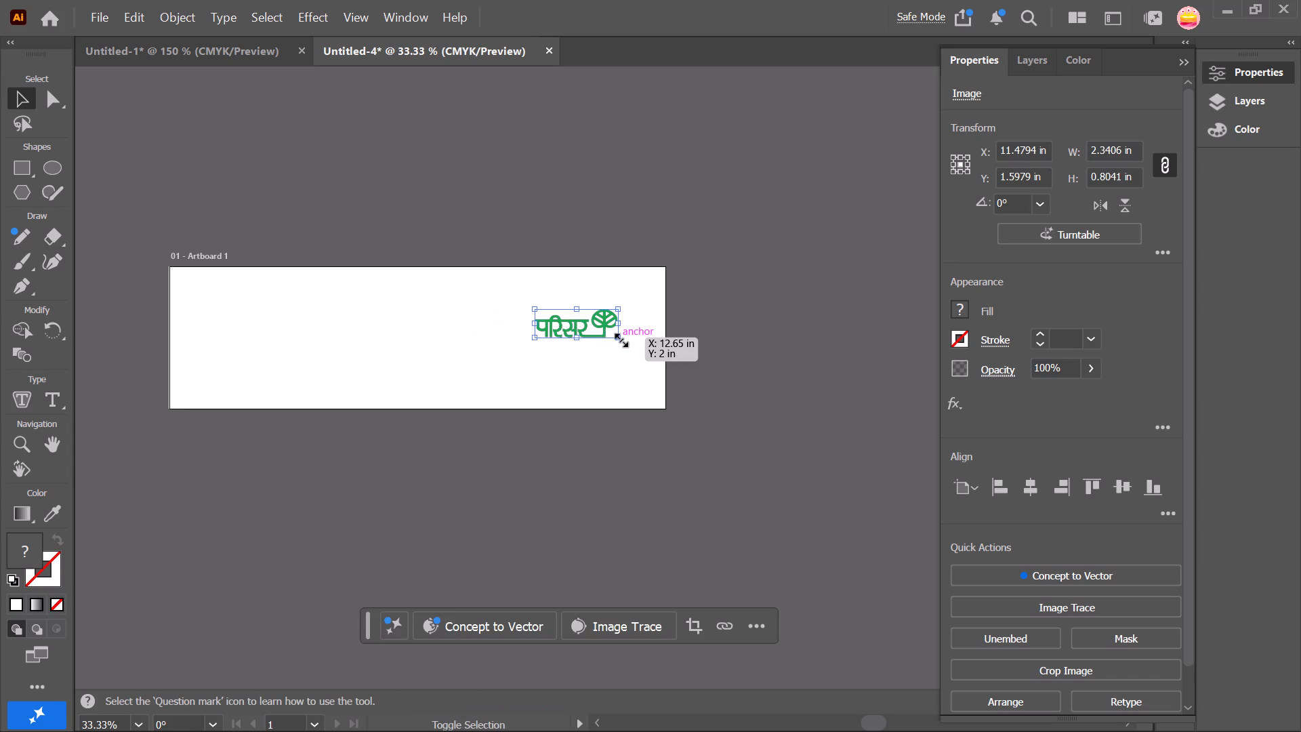
left_click_drag(619, 338, 577, 323, "shift")
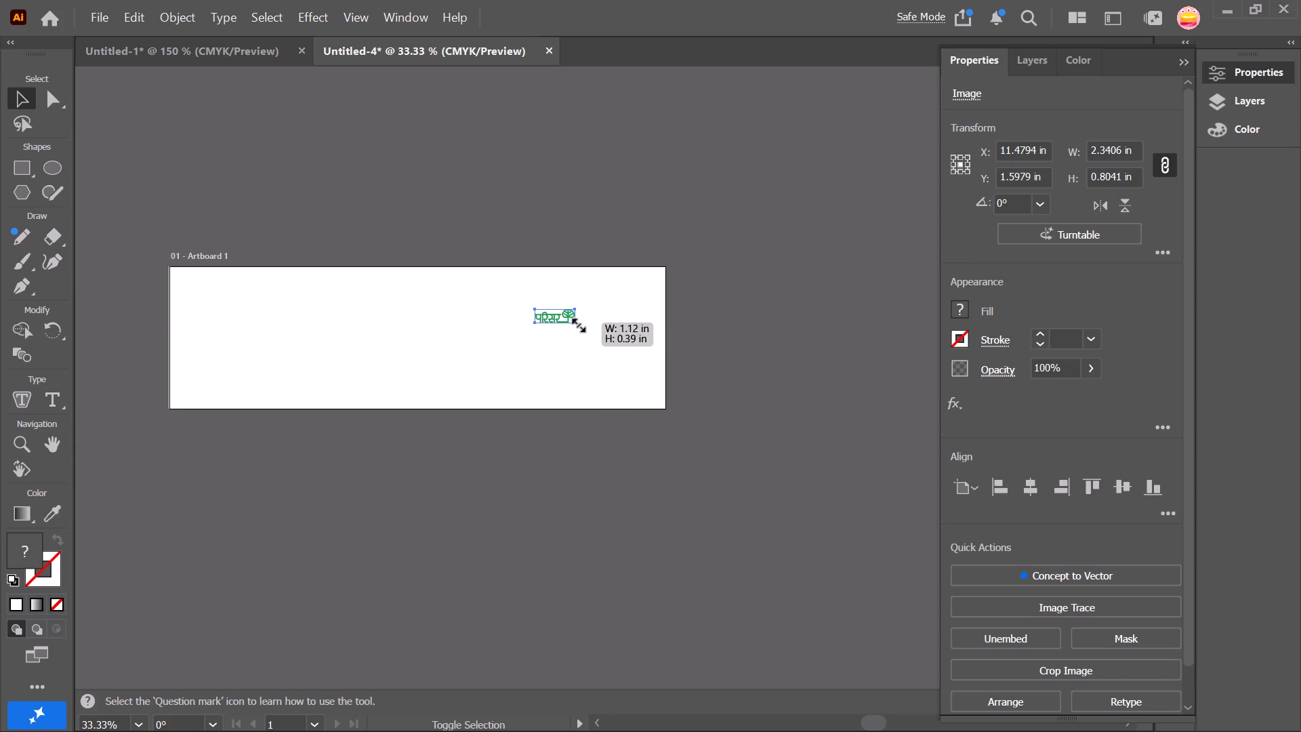
left_click_drag(577, 323, 578, 323, "shift")
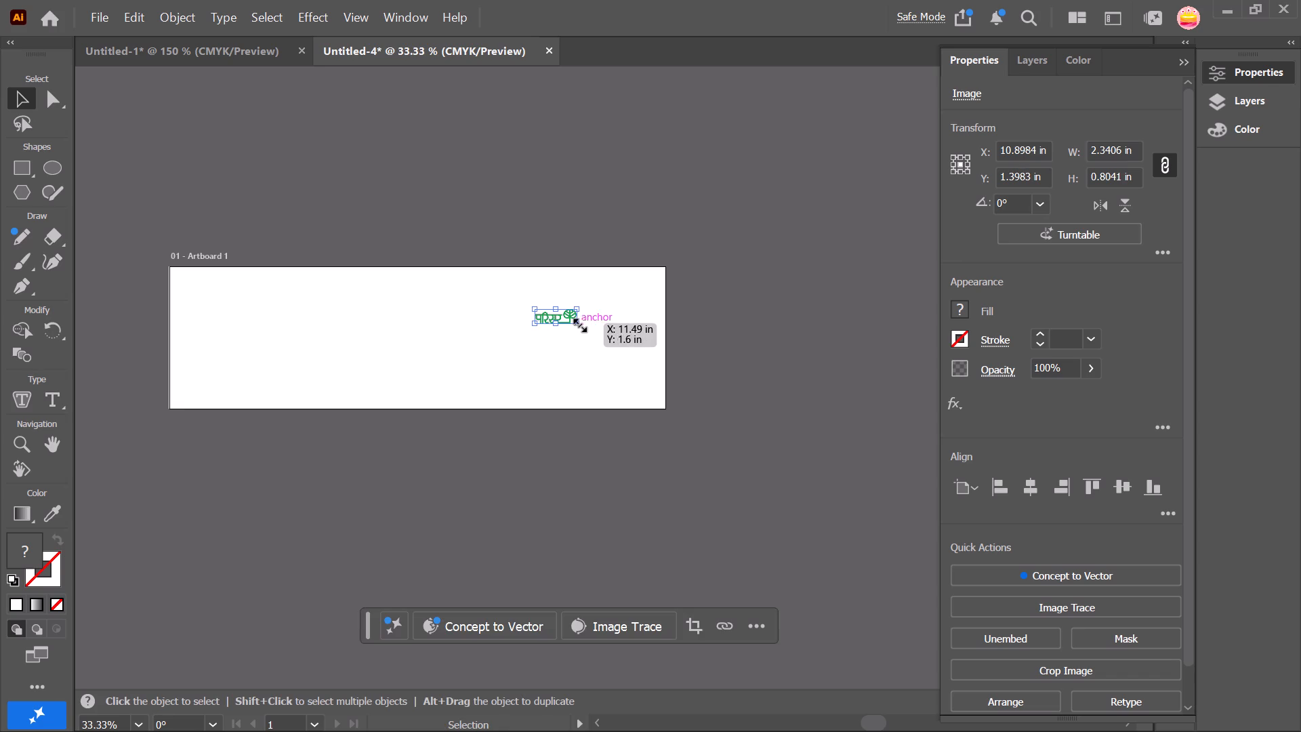
Move the Parisar logo into the artboard's upper-right corner, centred at about X 13.19 in, Y 0.46 in.
left_click_drag(562, 315, 626, 293)
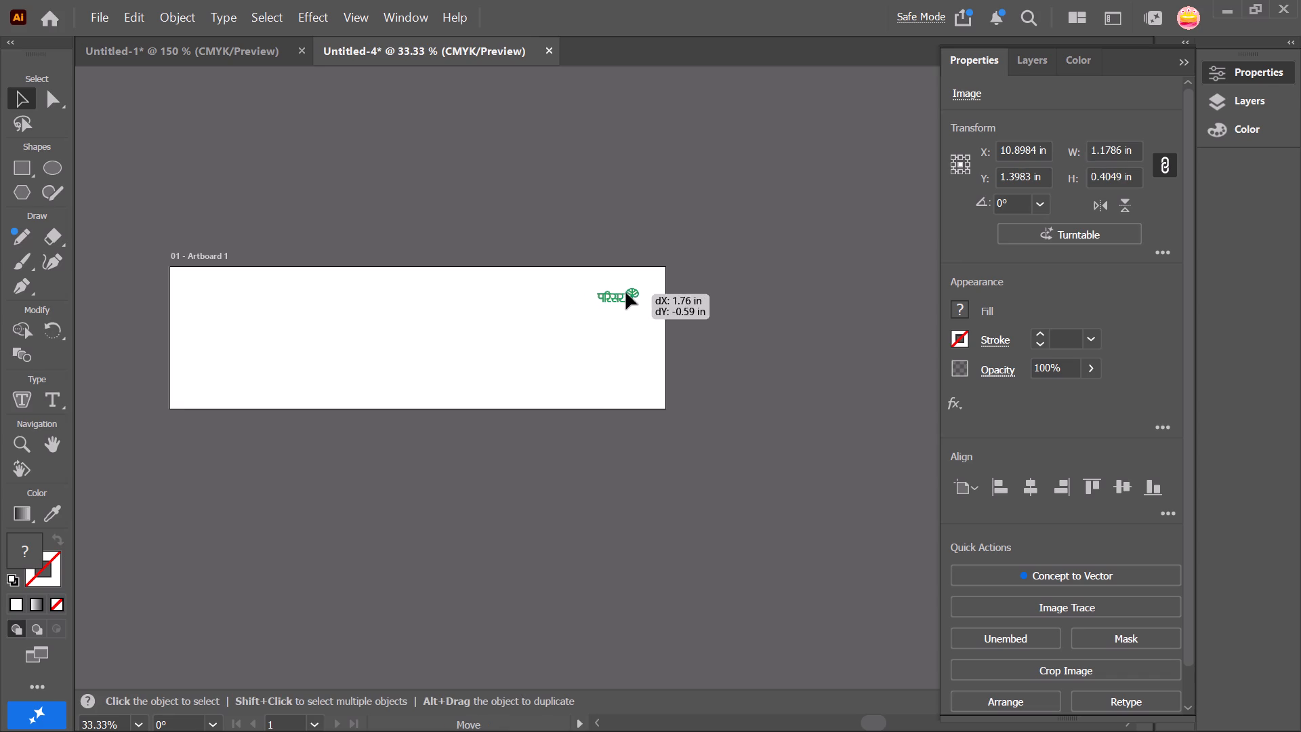
left_click_drag(626, 293, 640, 285)
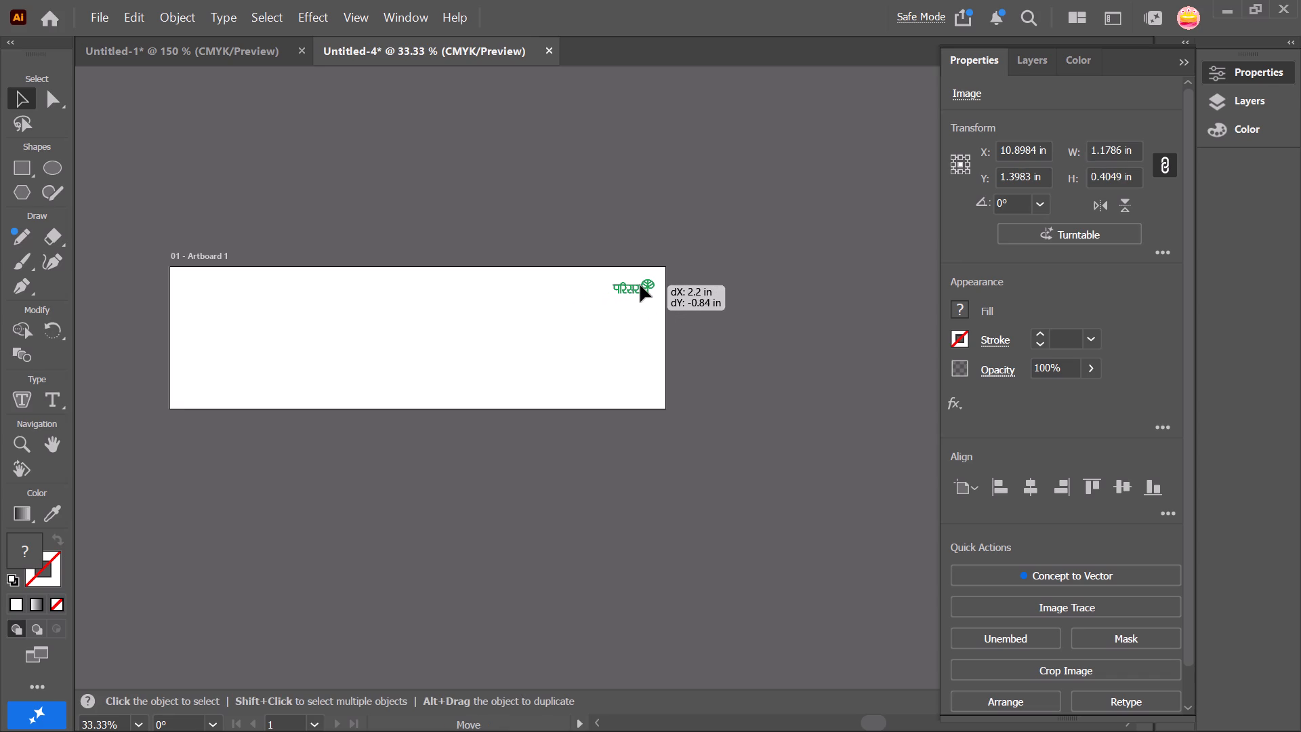
left_click_drag(640, 285, 644, 282)
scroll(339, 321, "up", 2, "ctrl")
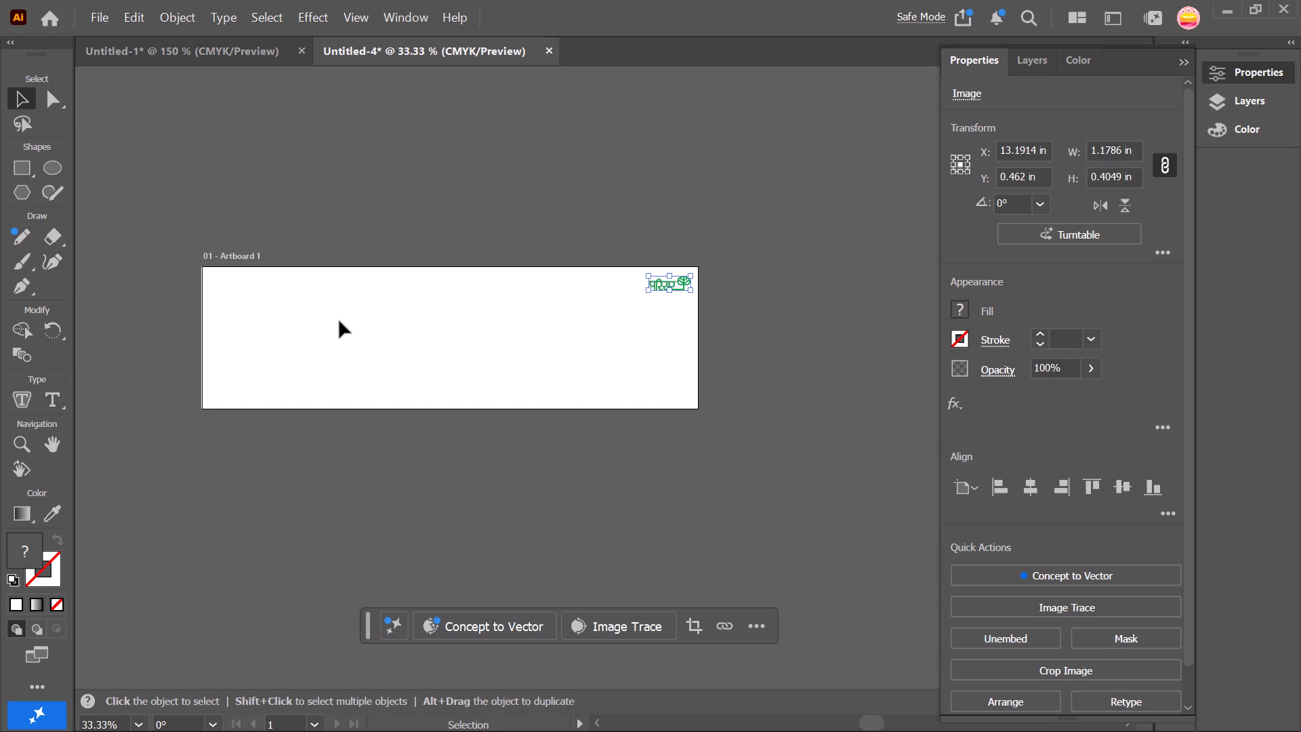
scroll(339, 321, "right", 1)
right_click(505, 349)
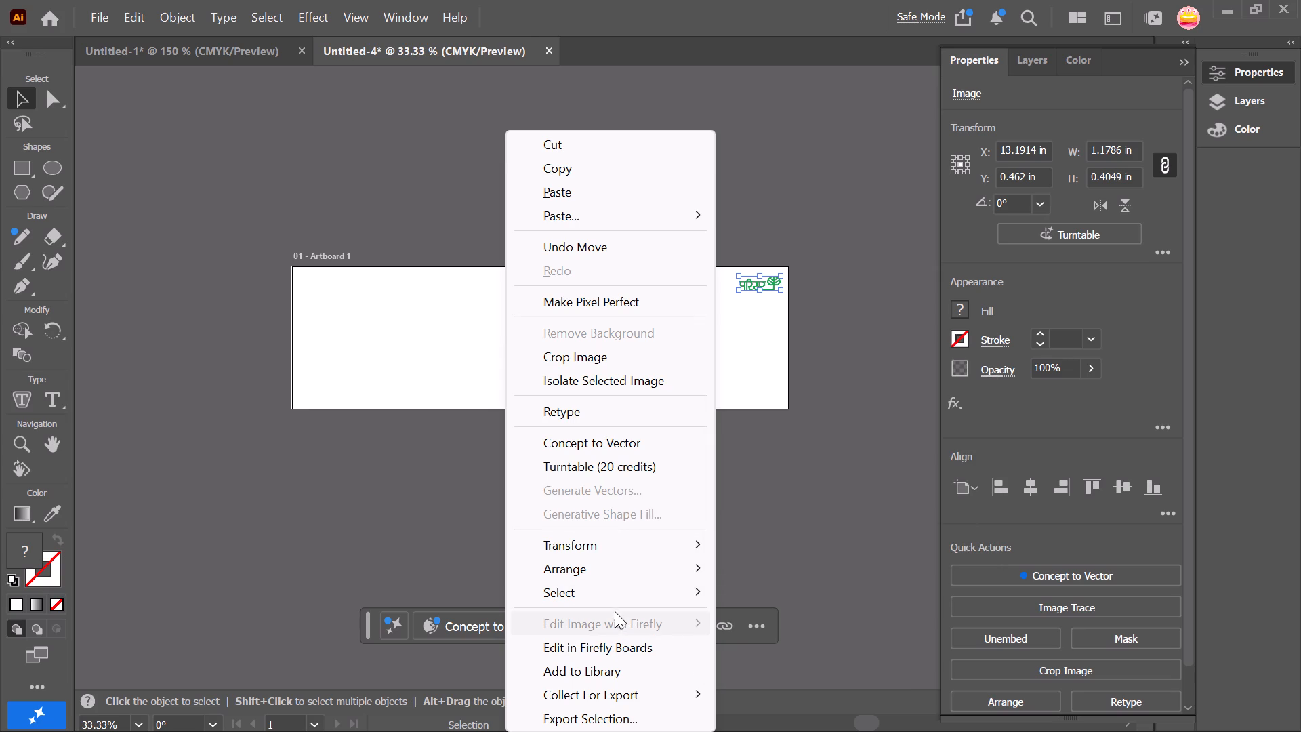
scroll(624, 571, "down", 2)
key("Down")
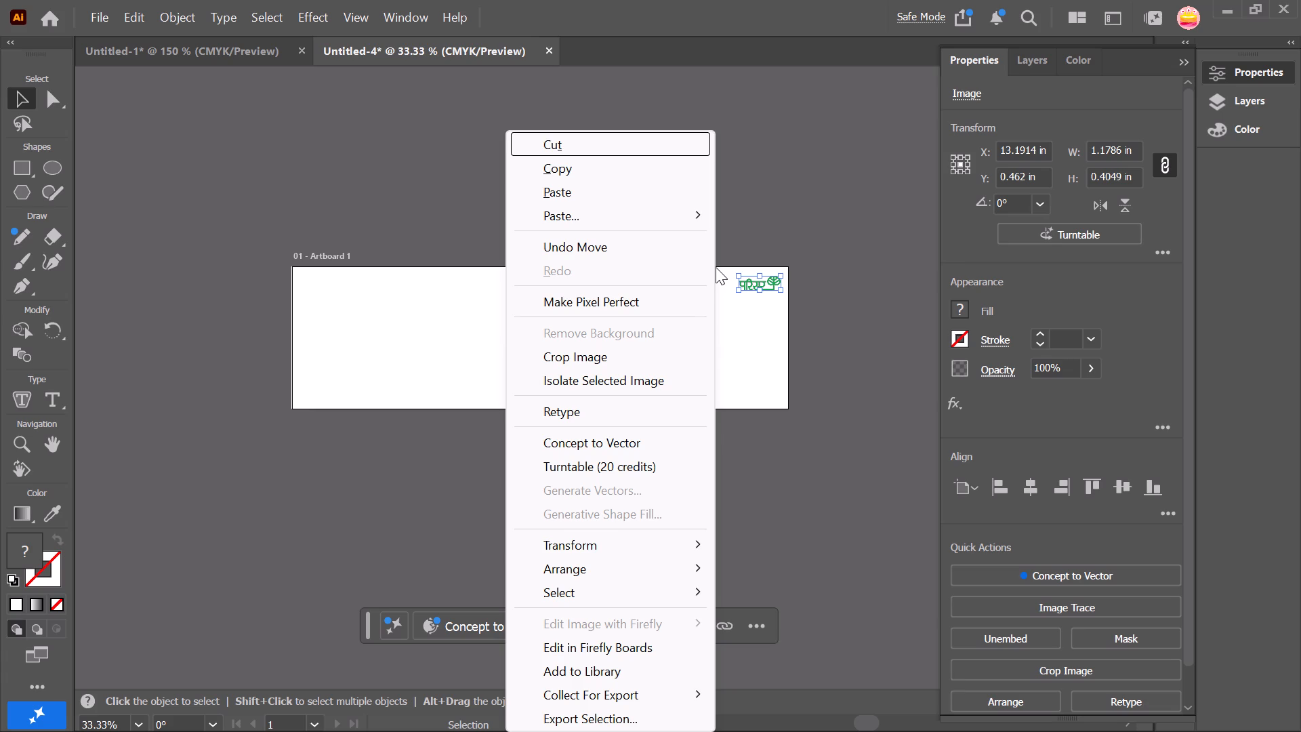
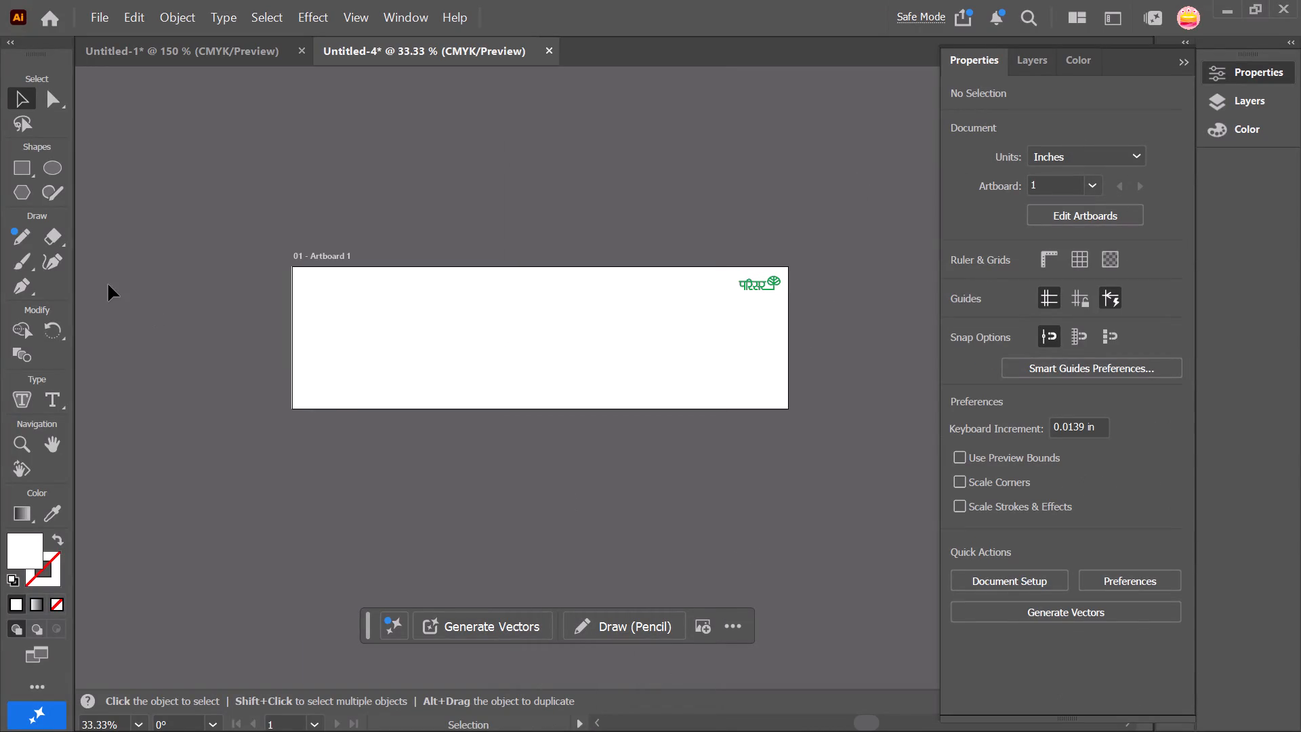
Show the document grid and the rulers.
left_click(642, 322)
right_click(548, 338)
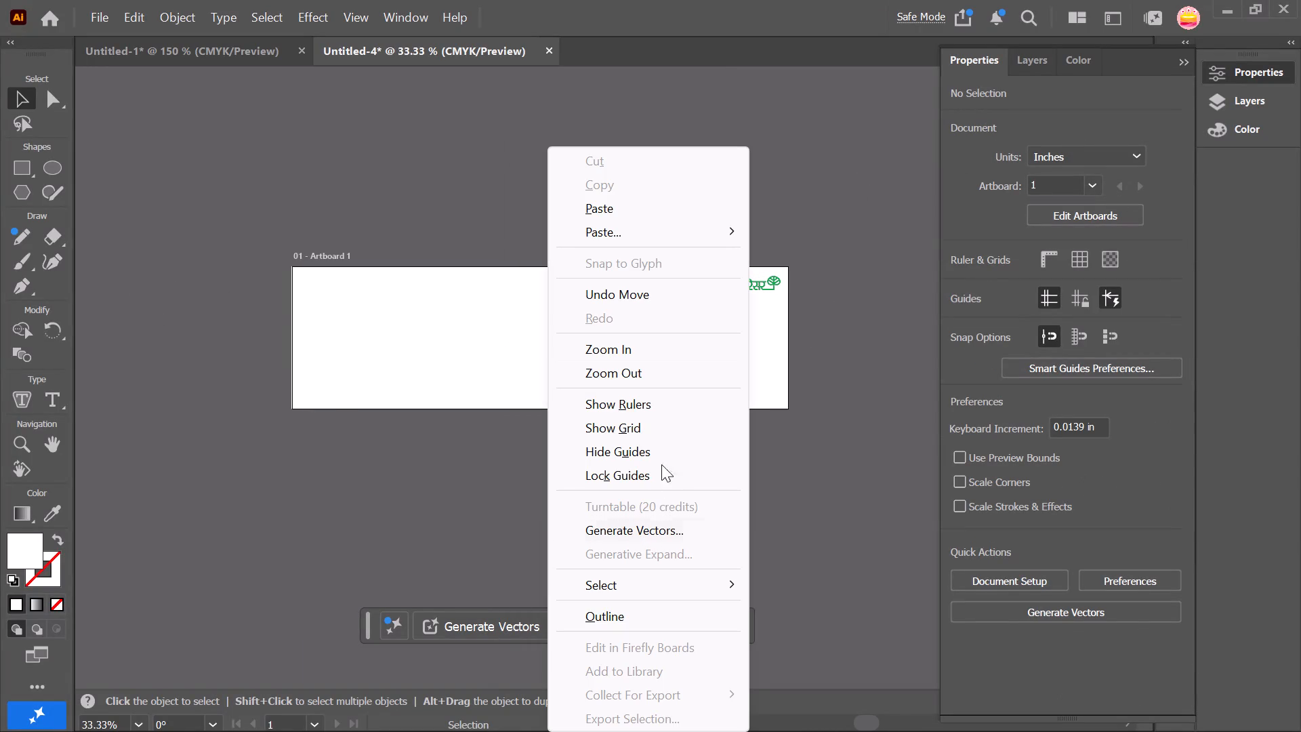
left_click(661, 424)
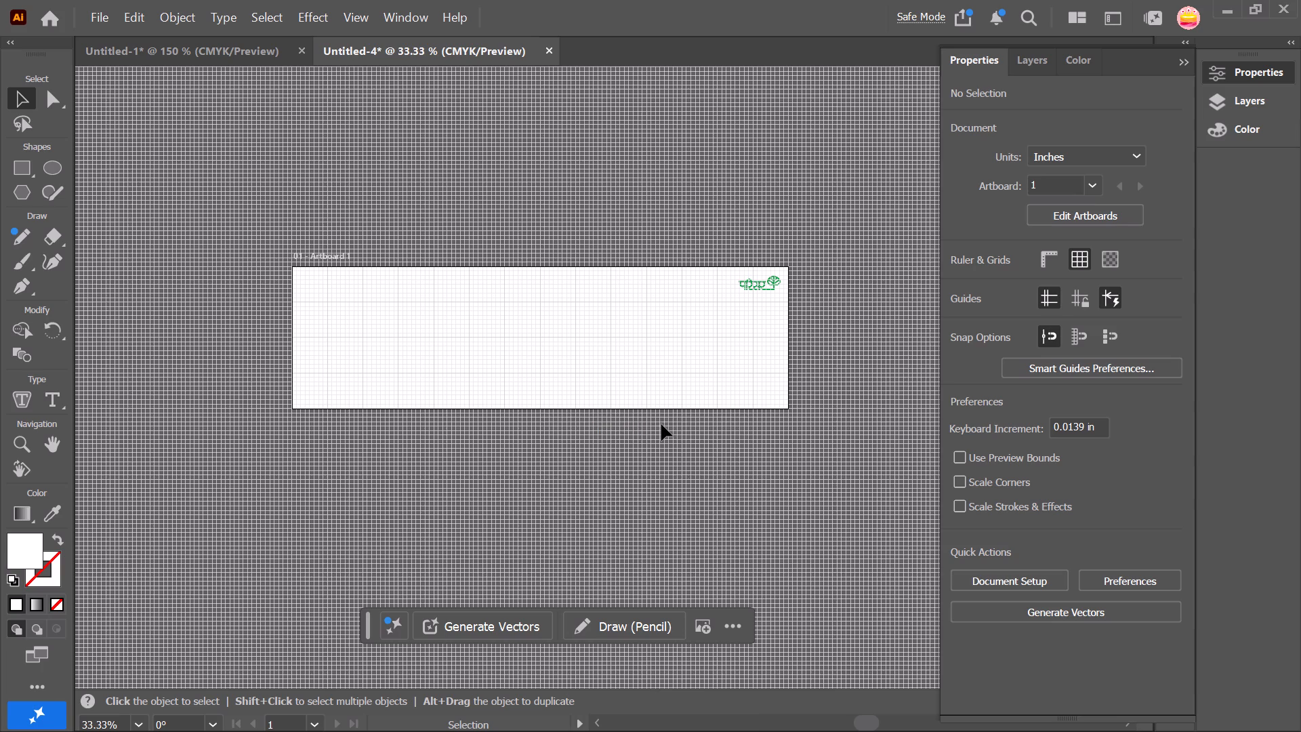
right_click(507, 367)
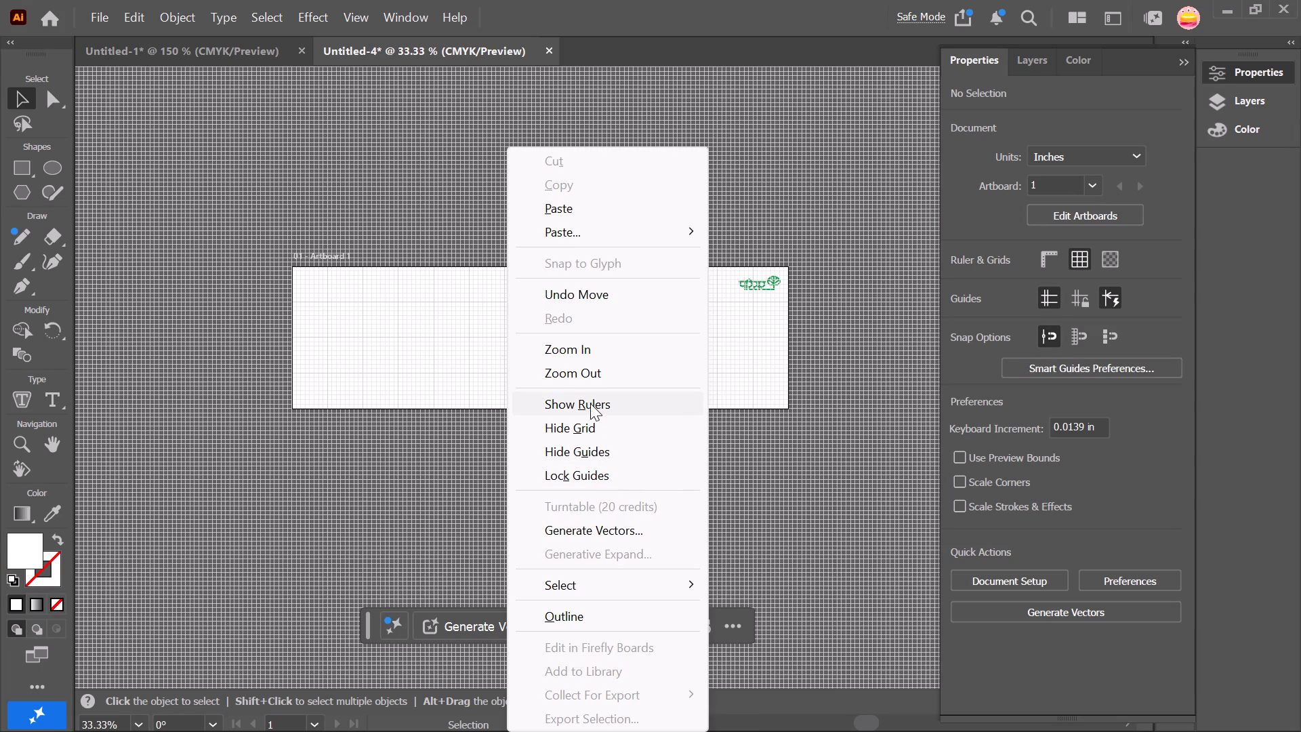
left_click(590, 403)
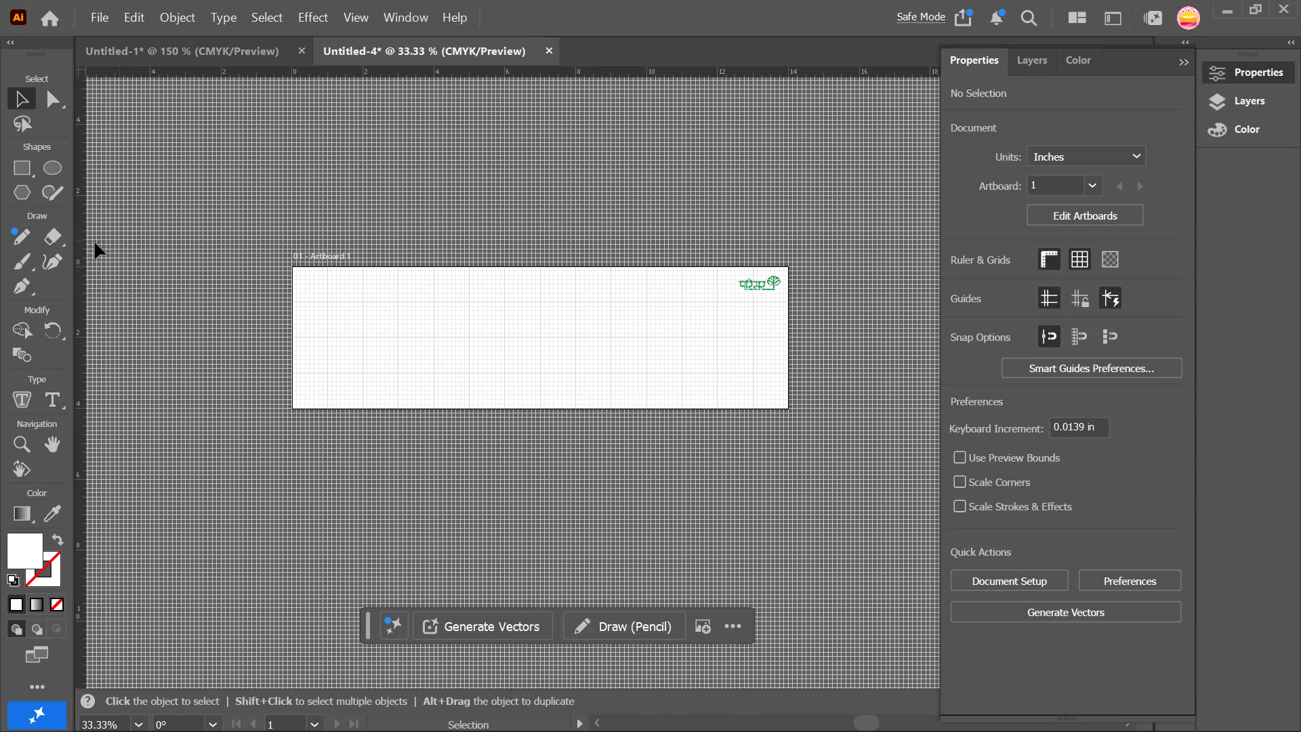
Add two vertical ruler guides across the artboard, at about X 3.50 in and X 7.93 in.
left_click_drag(81, 248, 390, 253)
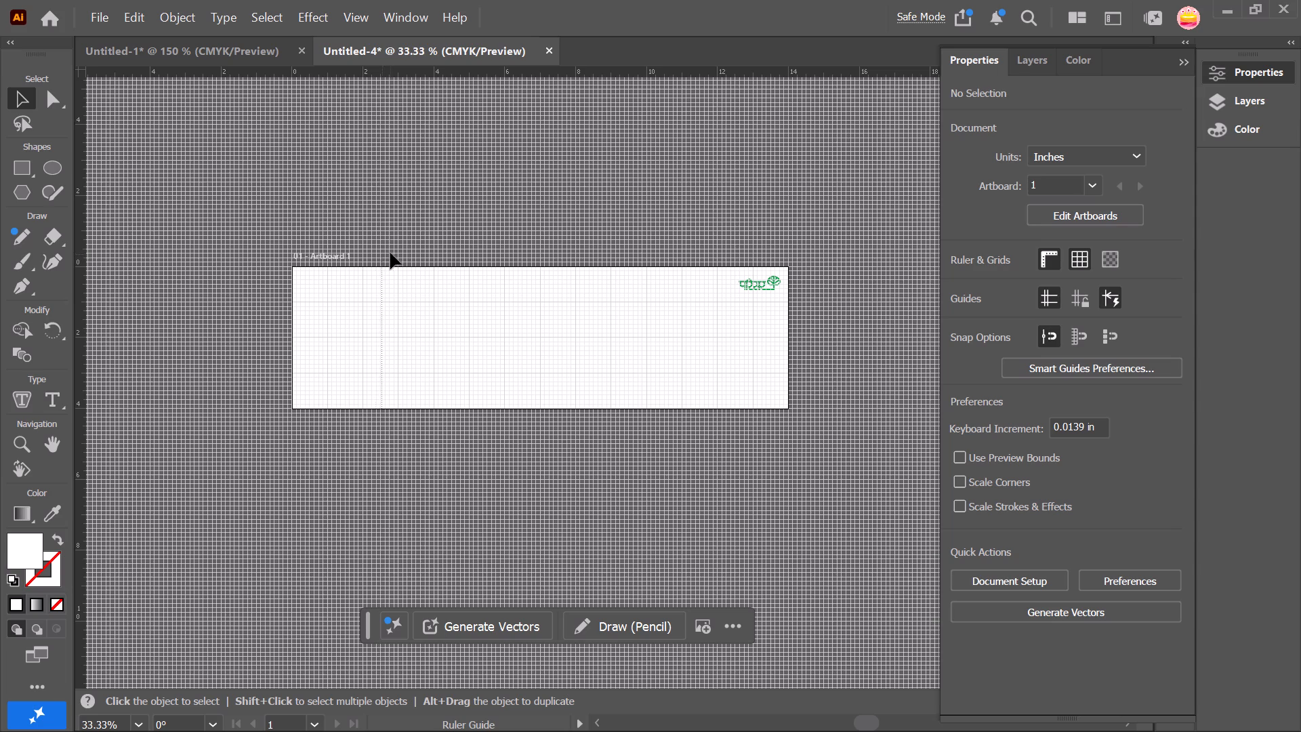
left_click_drag(390, 253, 398, 252)
left_click_drag(398, 252, 417, 251)
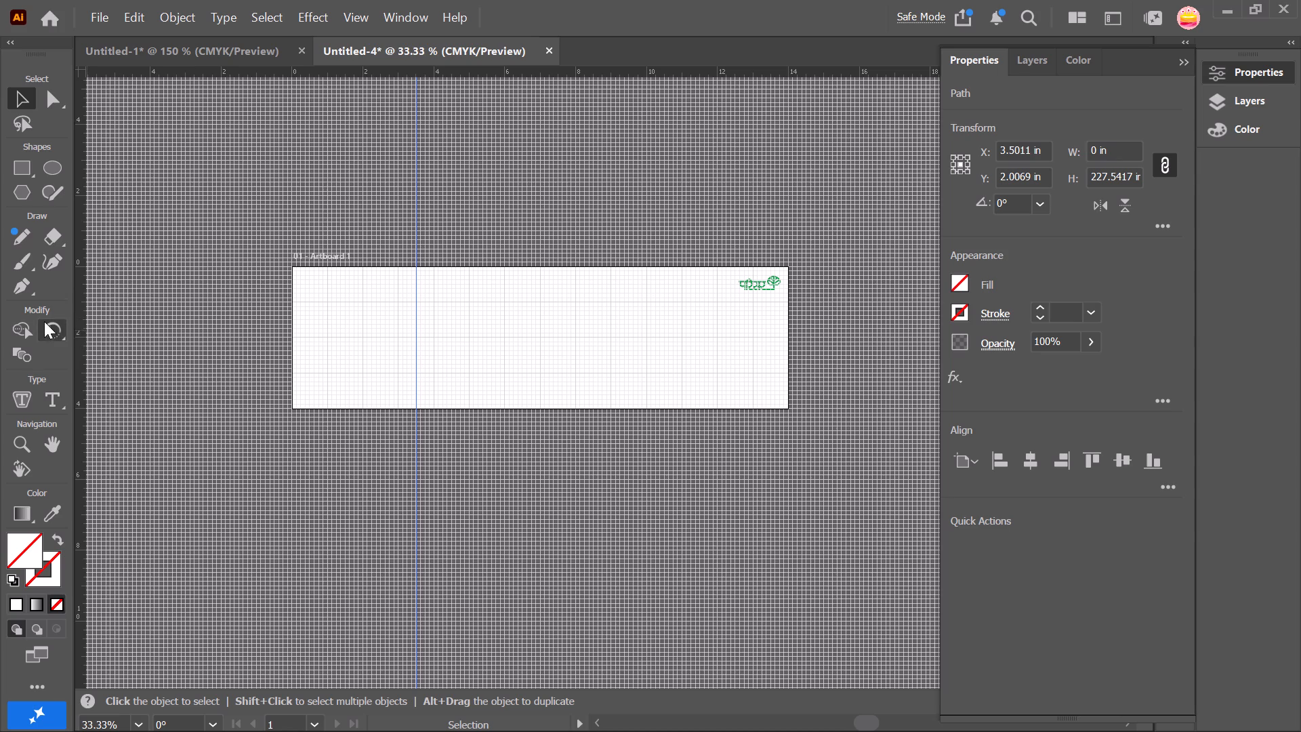
left_click_drag(81, 323, 542, 316)
left_click_drag(542, 316, 573, 310)
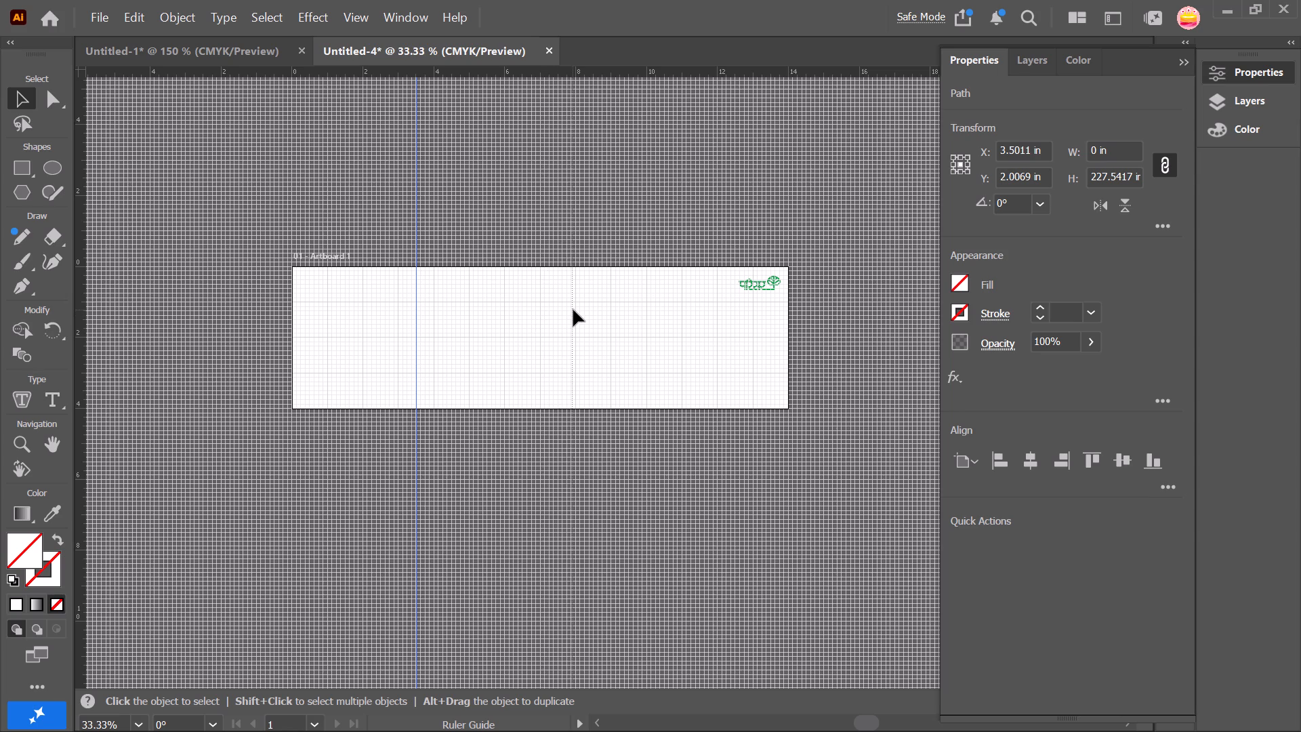
left_click_drag(573, 310, 574, 310)
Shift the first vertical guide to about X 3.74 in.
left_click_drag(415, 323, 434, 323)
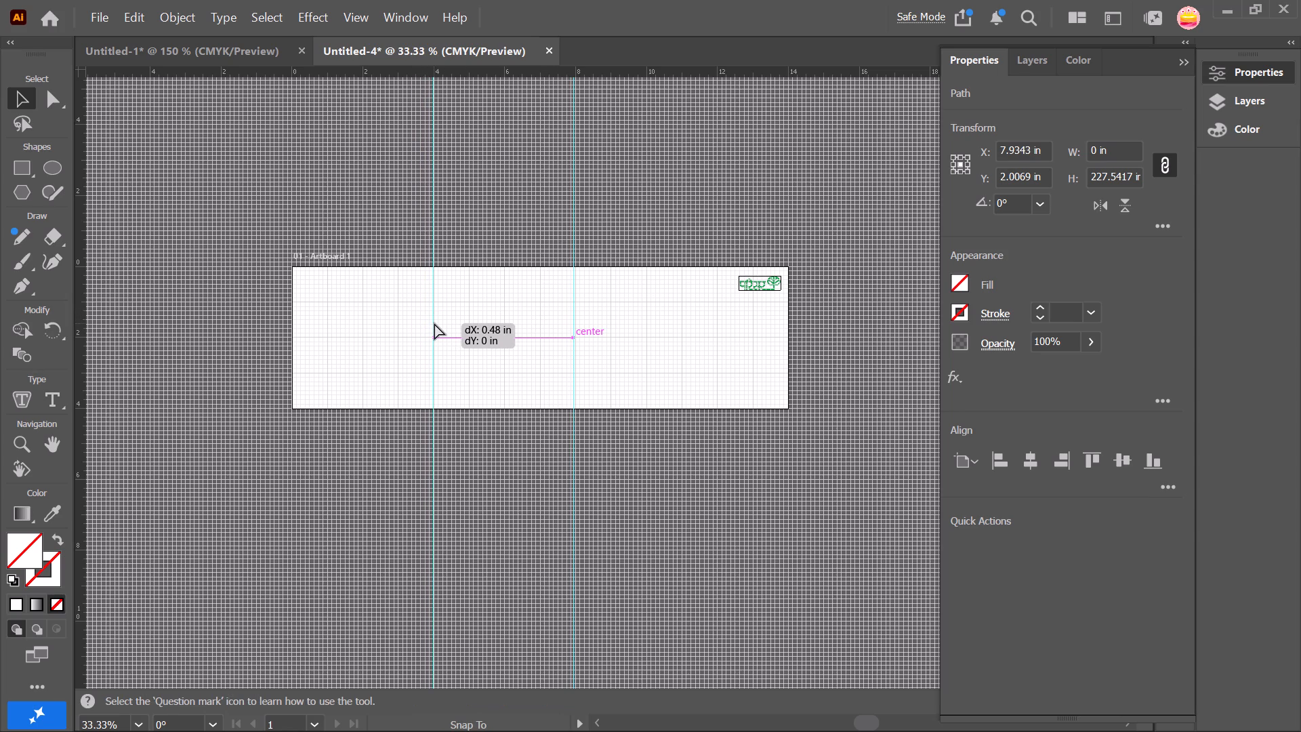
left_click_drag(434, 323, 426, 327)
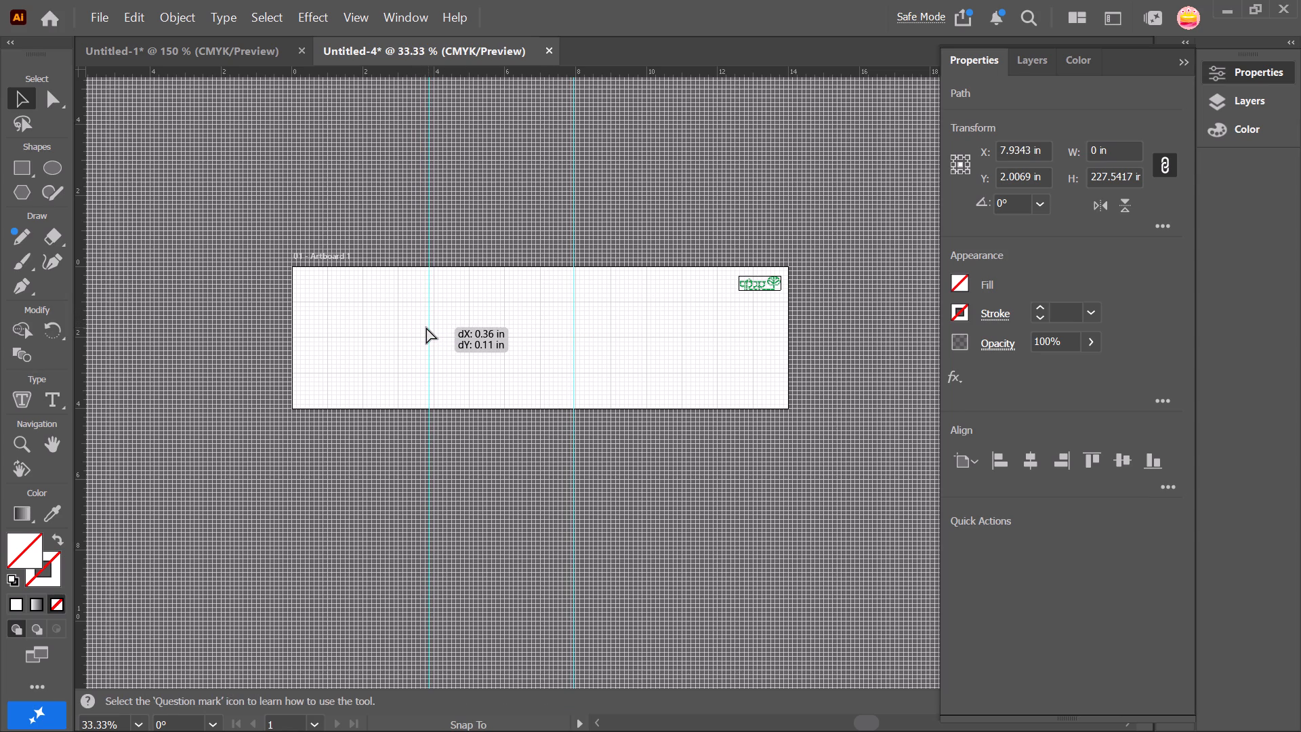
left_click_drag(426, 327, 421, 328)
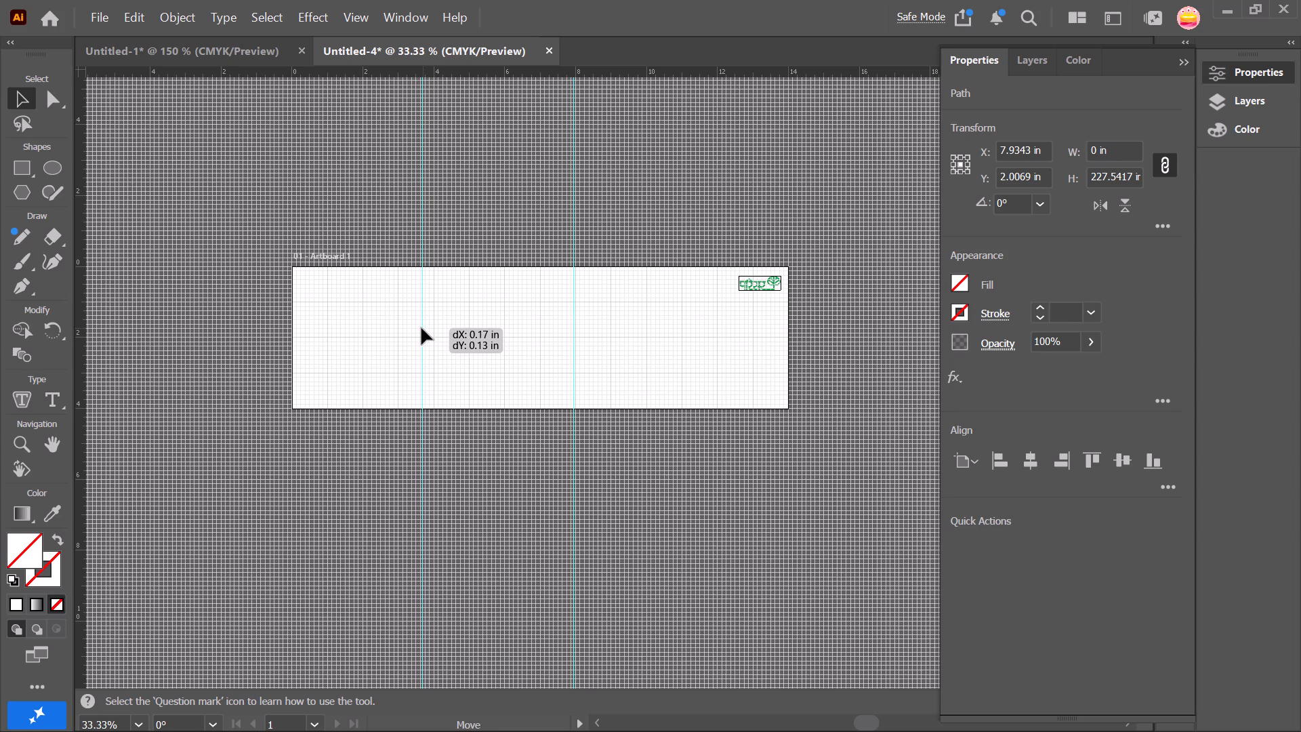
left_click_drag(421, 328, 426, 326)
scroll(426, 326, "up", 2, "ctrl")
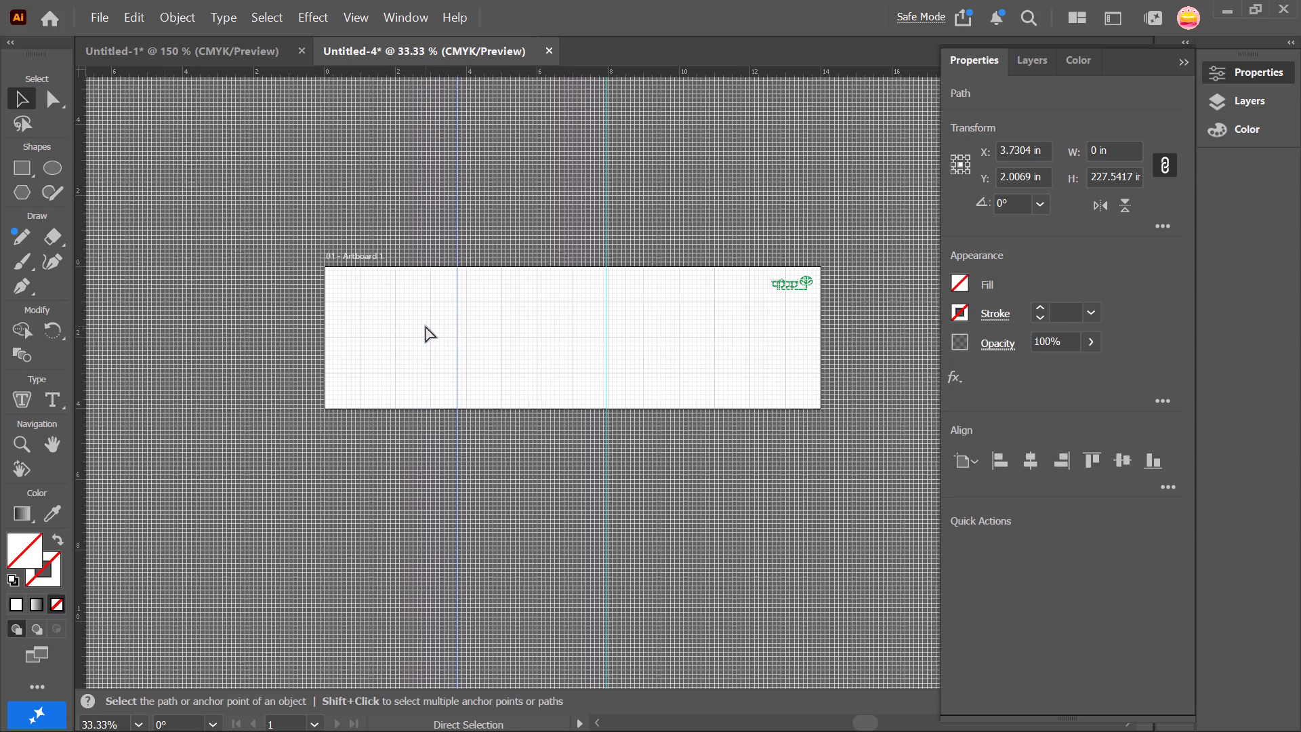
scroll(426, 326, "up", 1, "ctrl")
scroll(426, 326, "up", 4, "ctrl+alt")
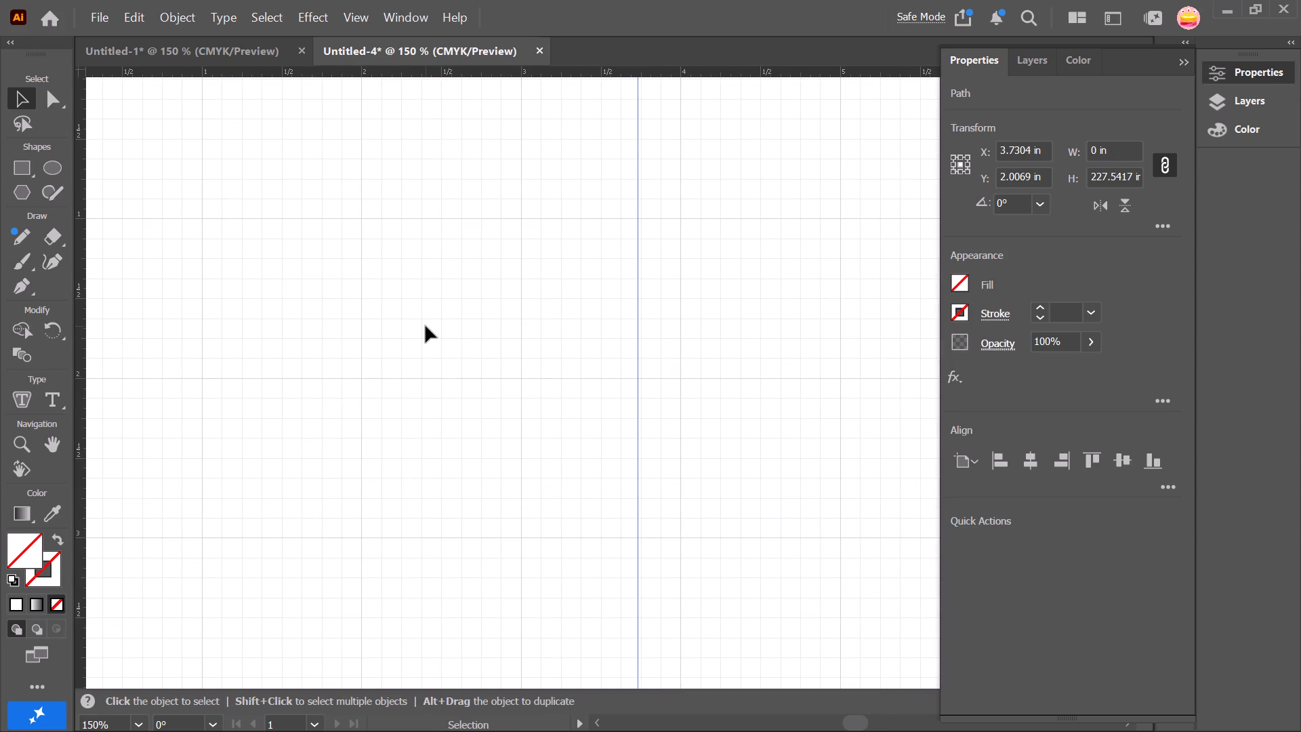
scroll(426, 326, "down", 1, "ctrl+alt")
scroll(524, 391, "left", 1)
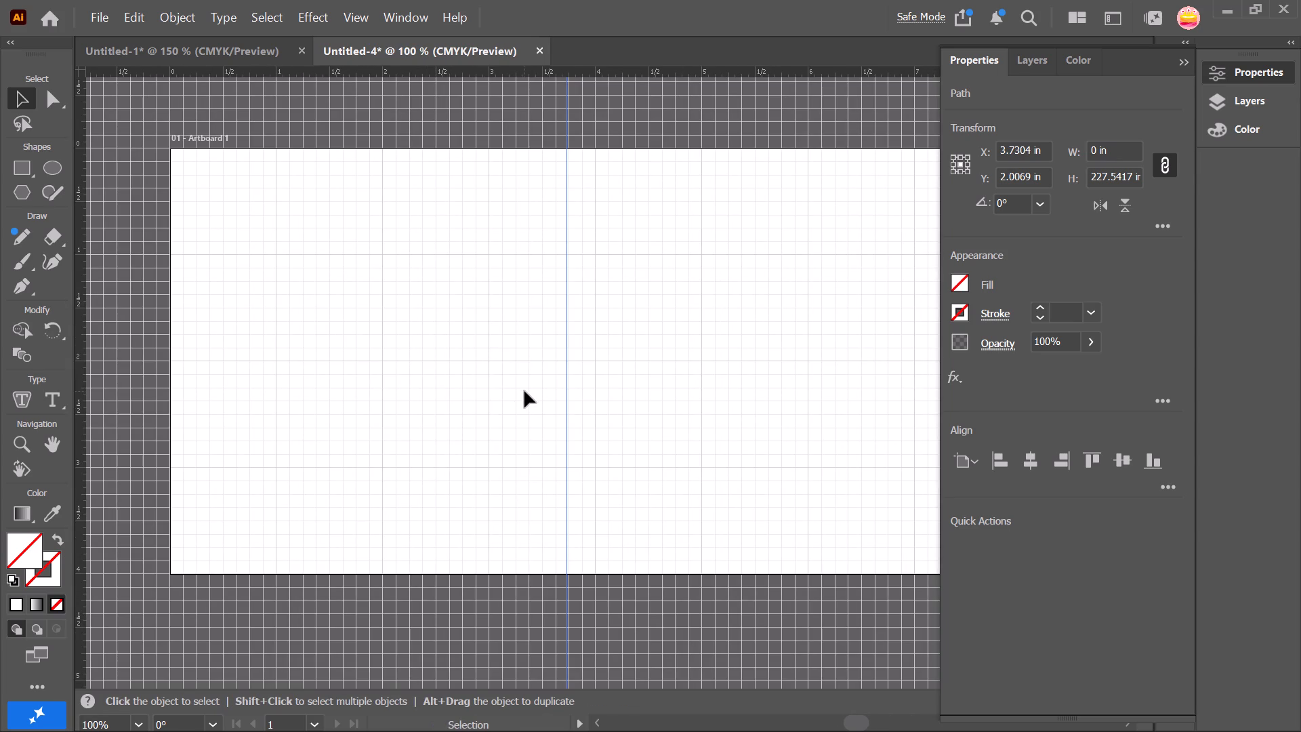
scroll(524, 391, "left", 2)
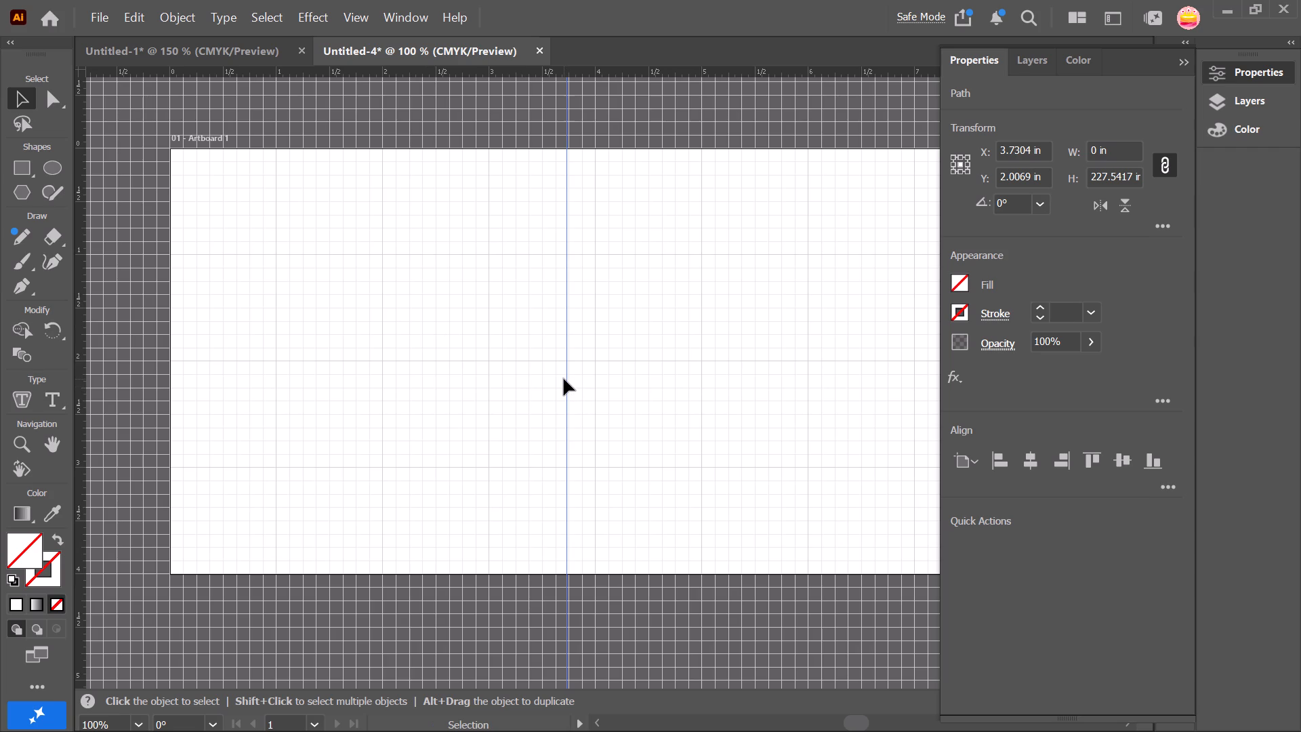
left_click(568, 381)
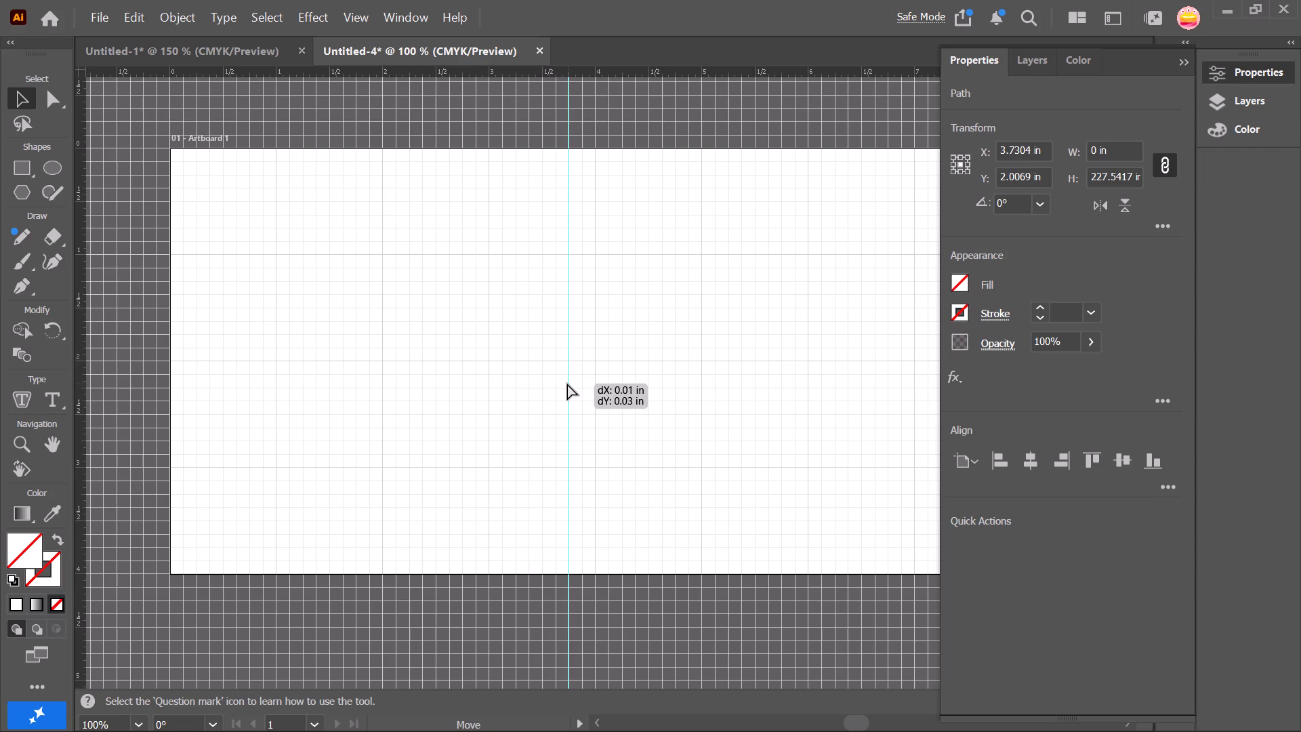
Widen Artboard 1 to 16 in with the Artboard tool by extending its right edge, keeping the 4 in height.
scroll(567, 384, "down", 2, "ctrl+alt")
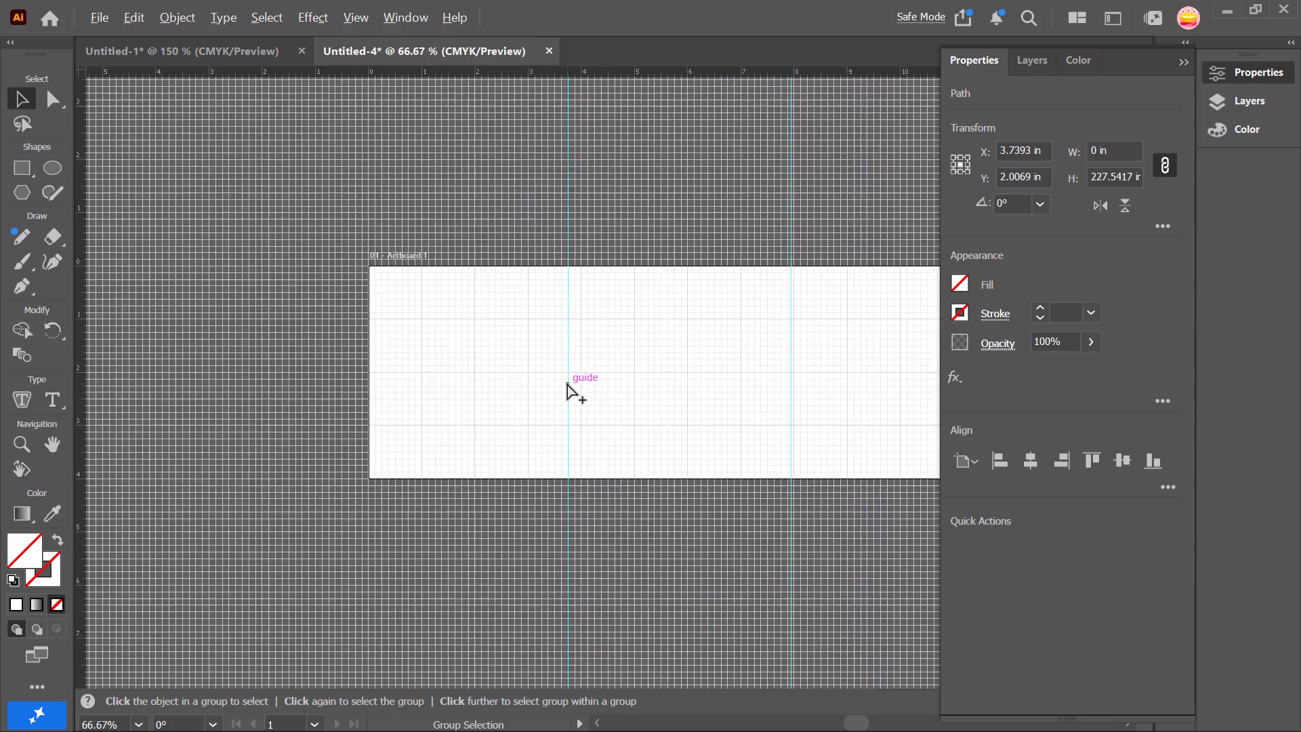
scroll(567, 384, "down", 1, "ctrl+alt")
scroll(567, 384, "left", 2)
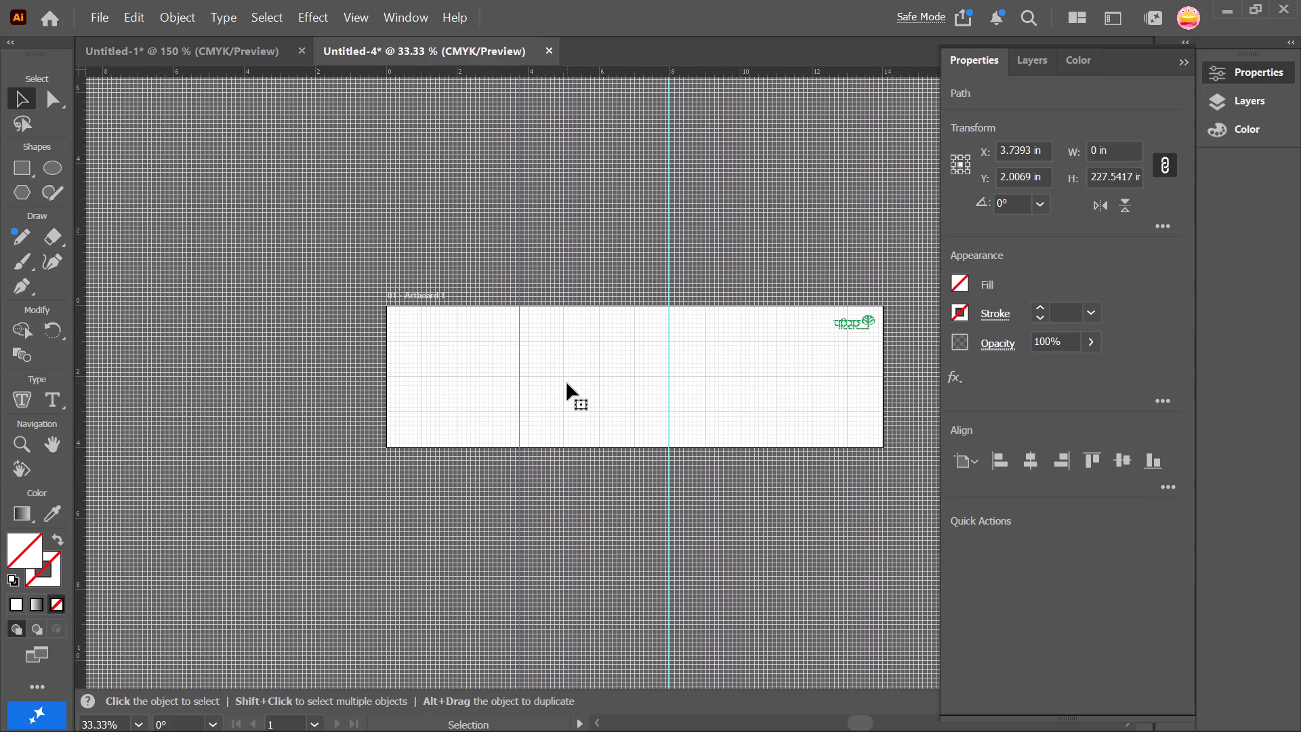
scroll(567, 384, "left", 3)
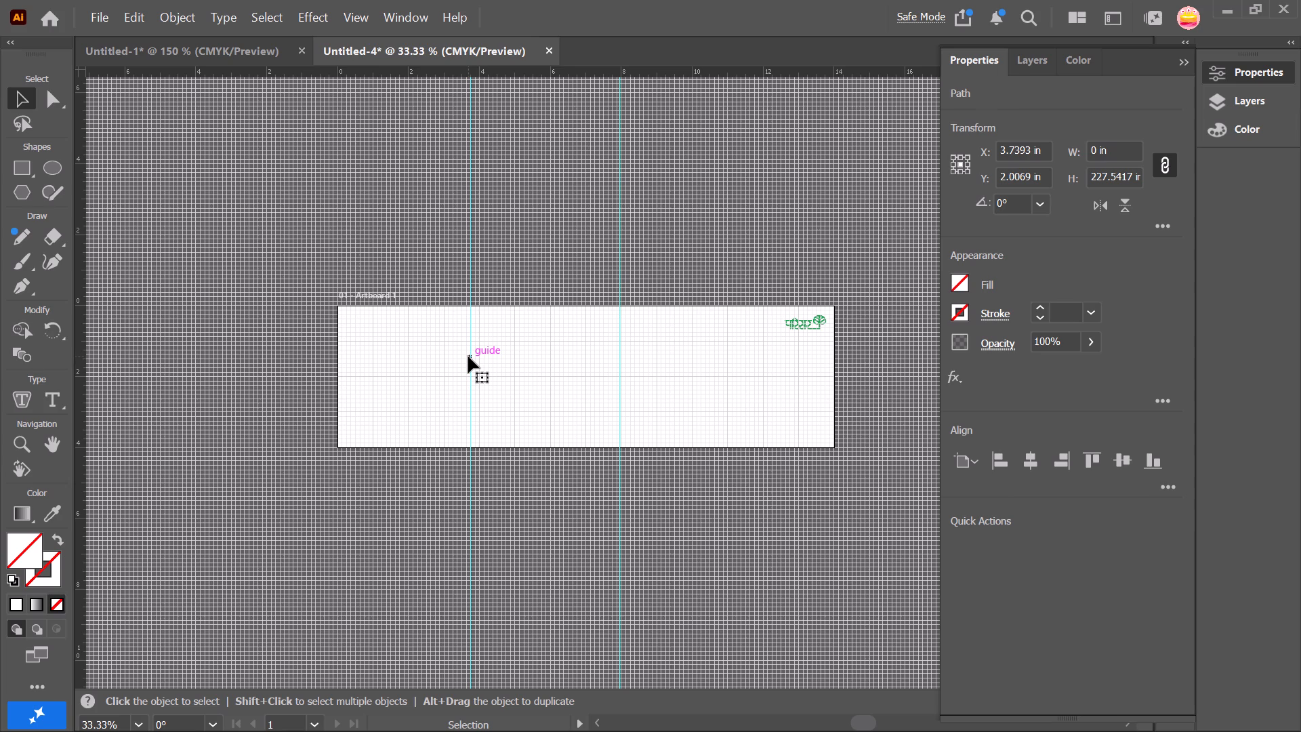
left_click(96, 17)
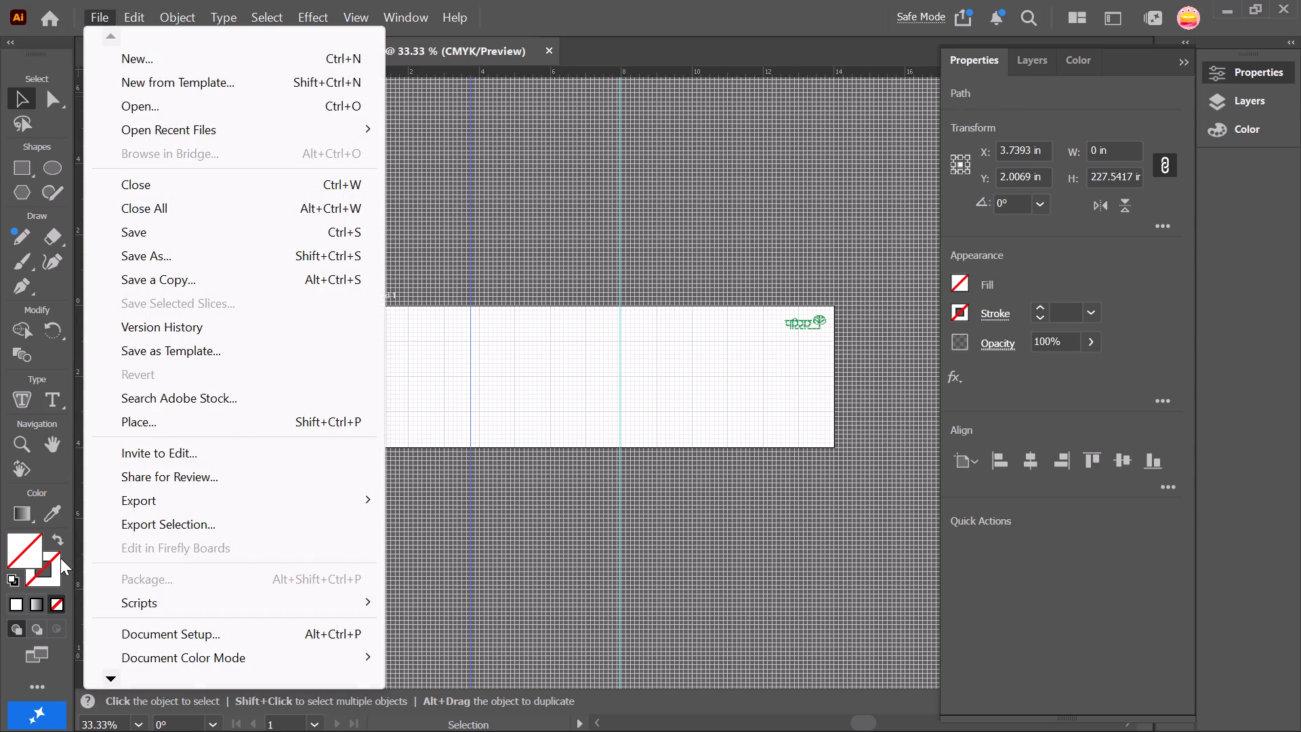
left_click(37, 683)
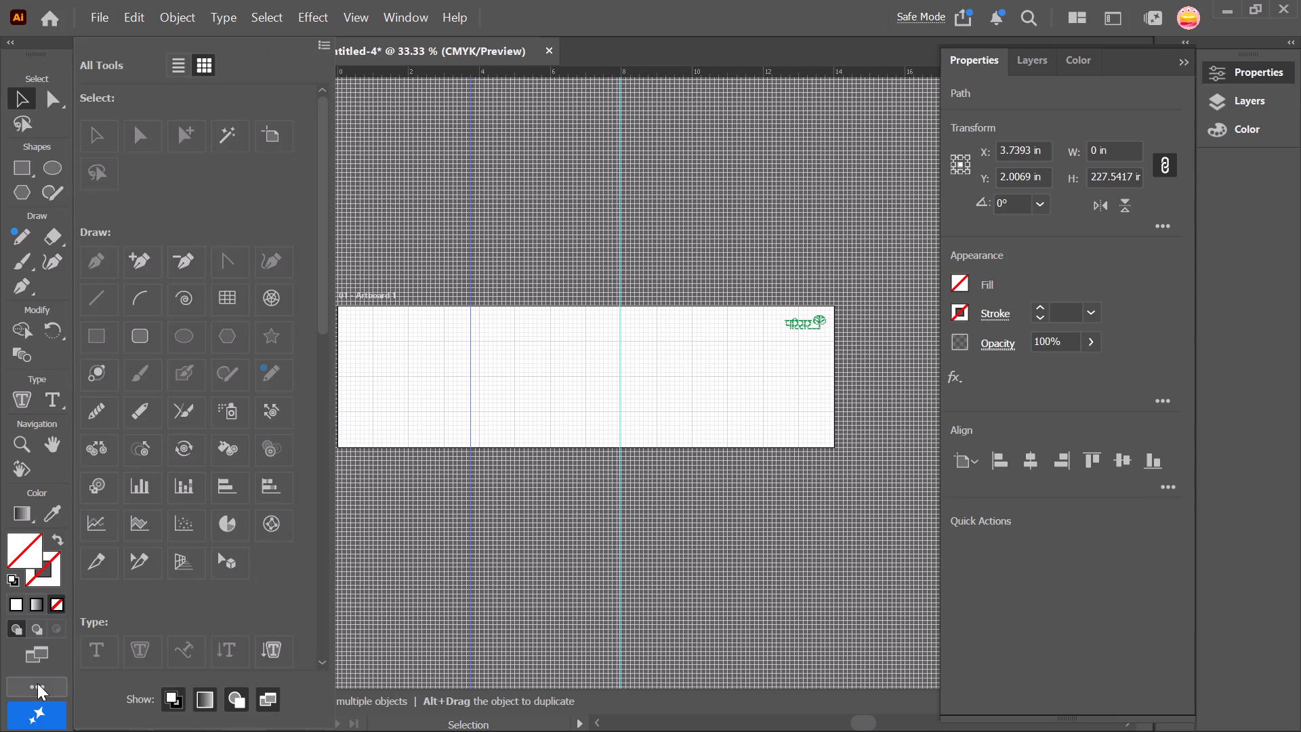
left_click(272, 132)
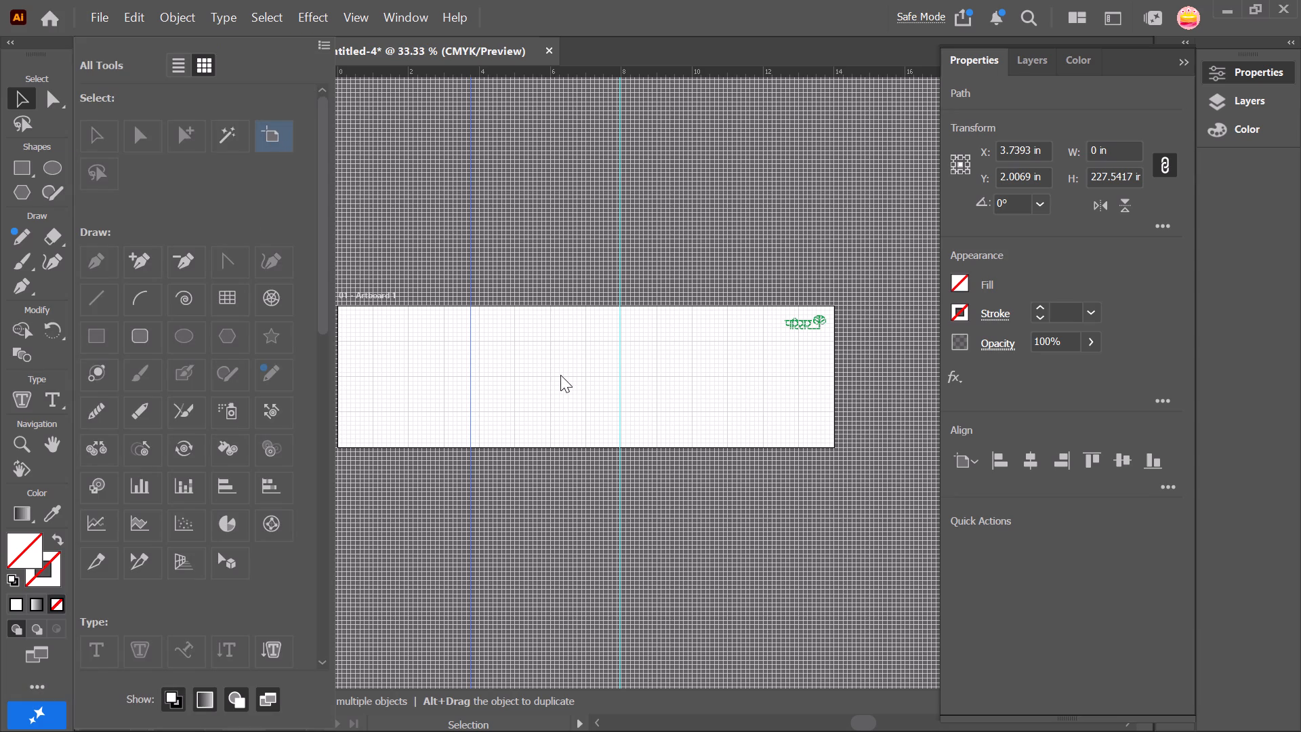
left_click(560, 375)
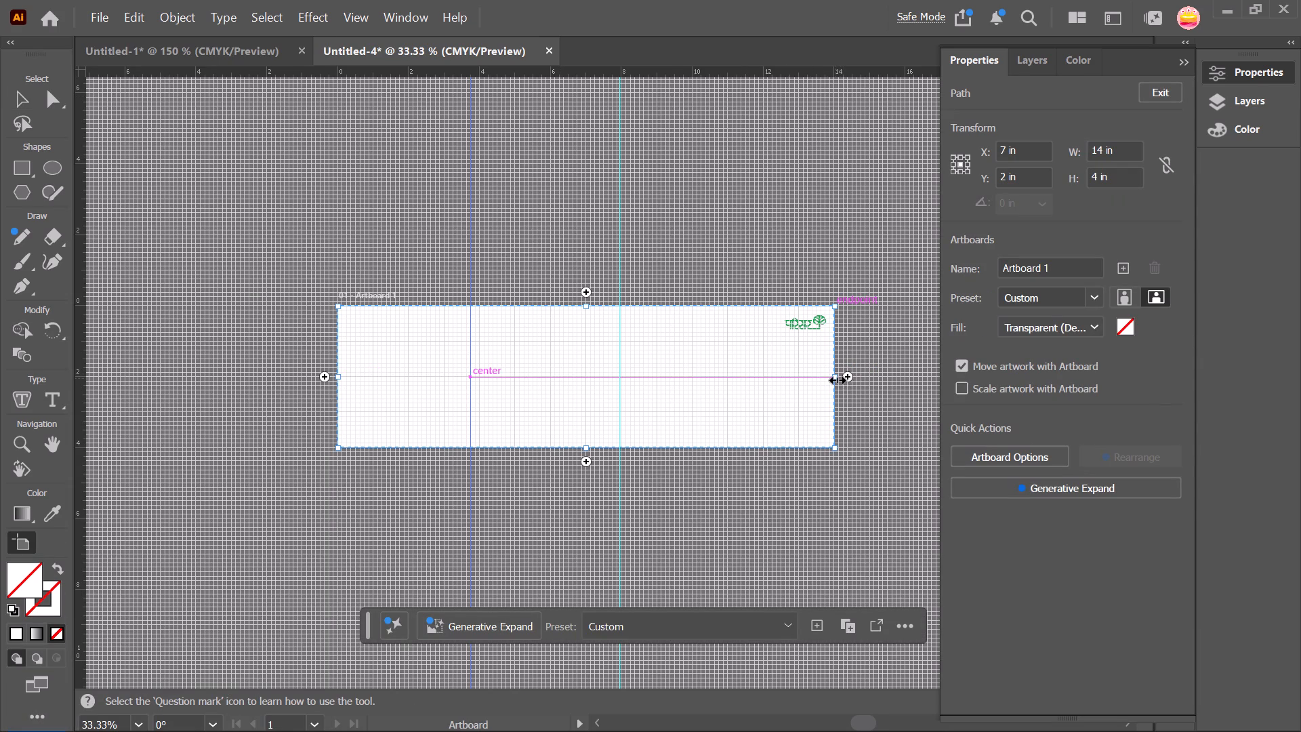
left_click_drag(833, 375, 870, 371)
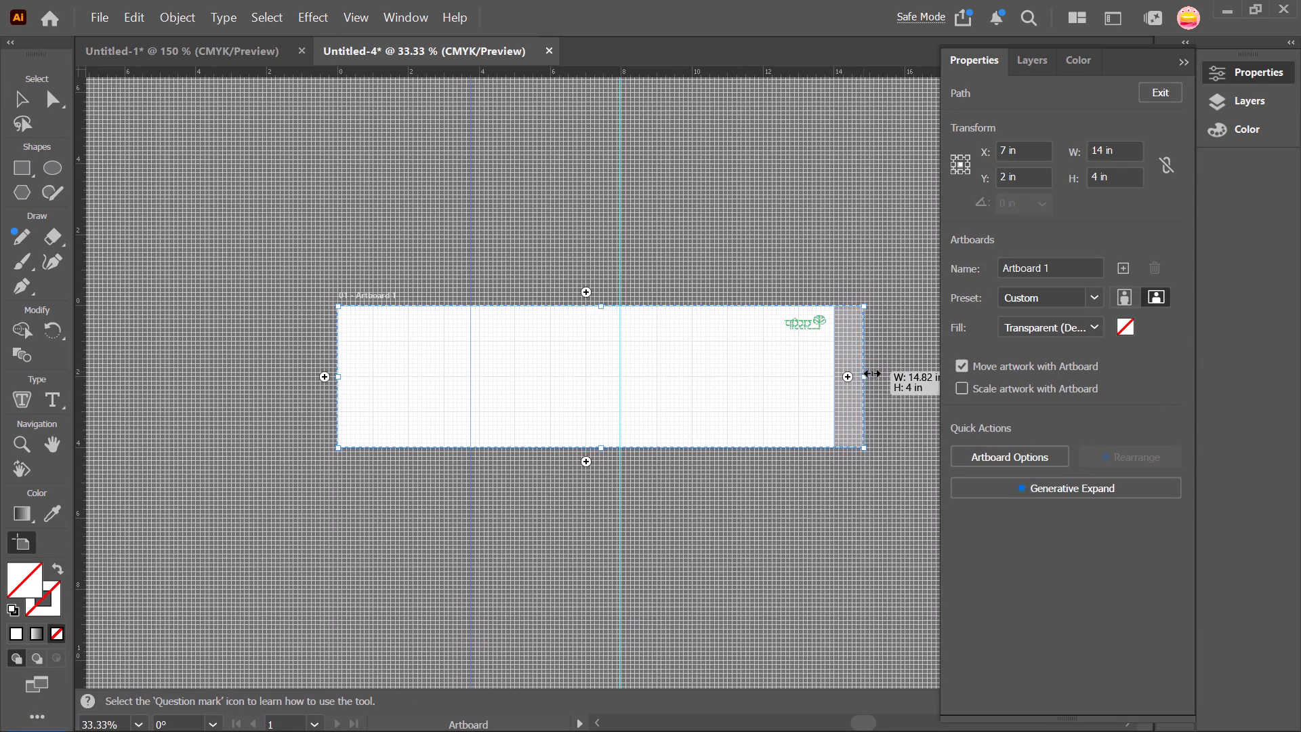
left_click_drag(870, 371, 906, 367)
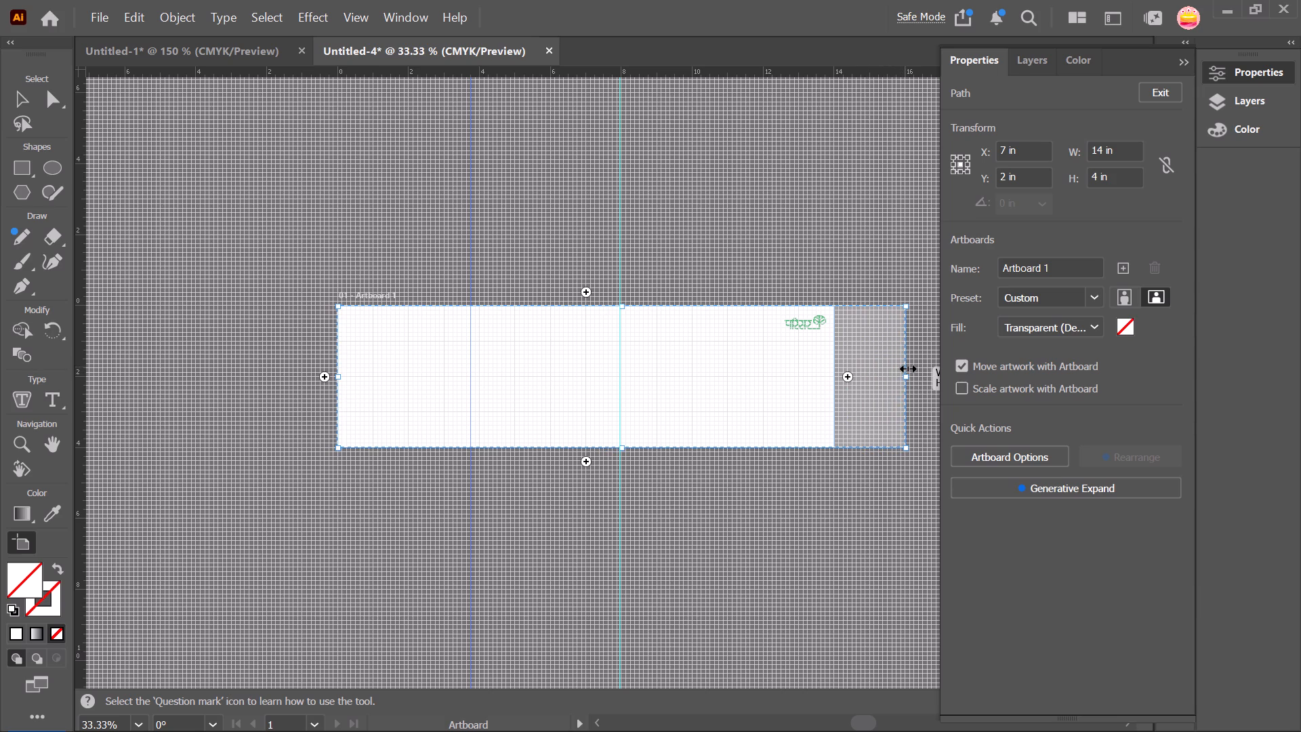
left_click_drag(906, 367, 907, 365)
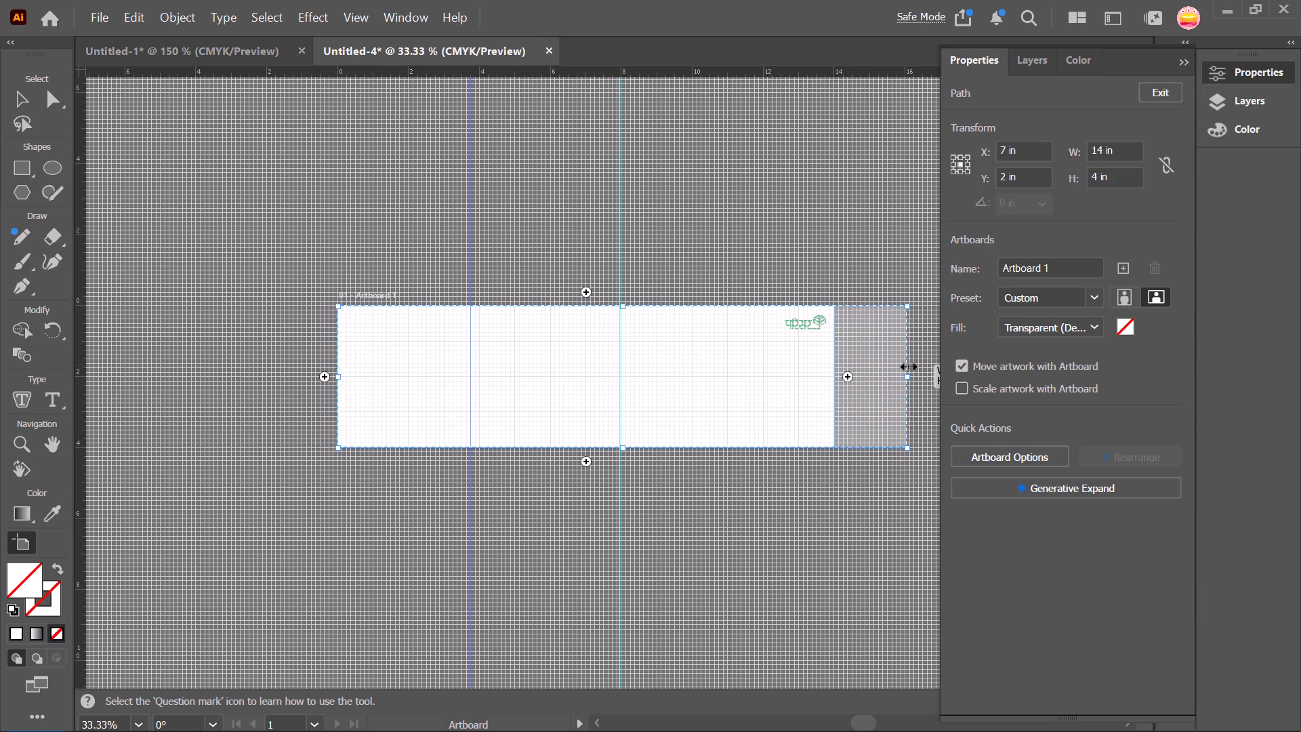
left_click_drag(907, 365, 907, 365)
scroll(907, 365, "up", 3, "ctrl+alt")
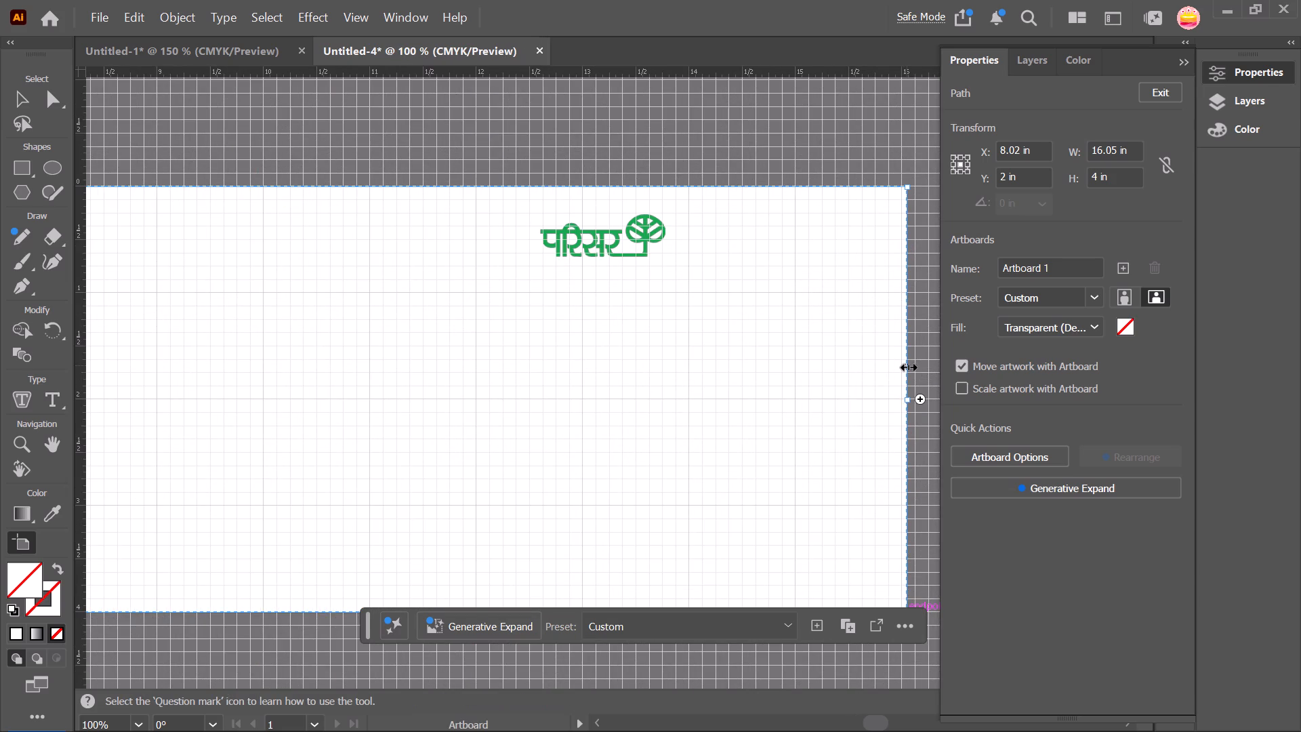
scroll(907, 365, "up", 3, "ctrl+alt")
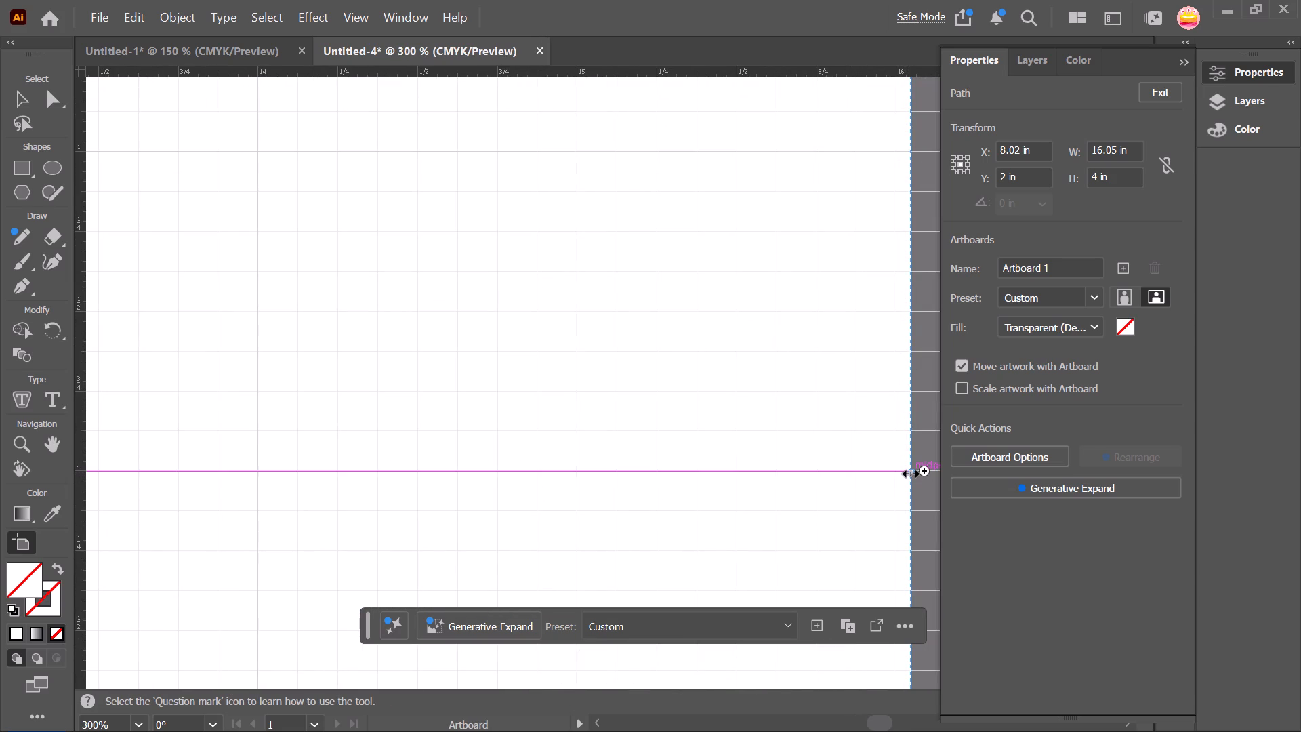
left_click_drag(909, 472, 899, 472)
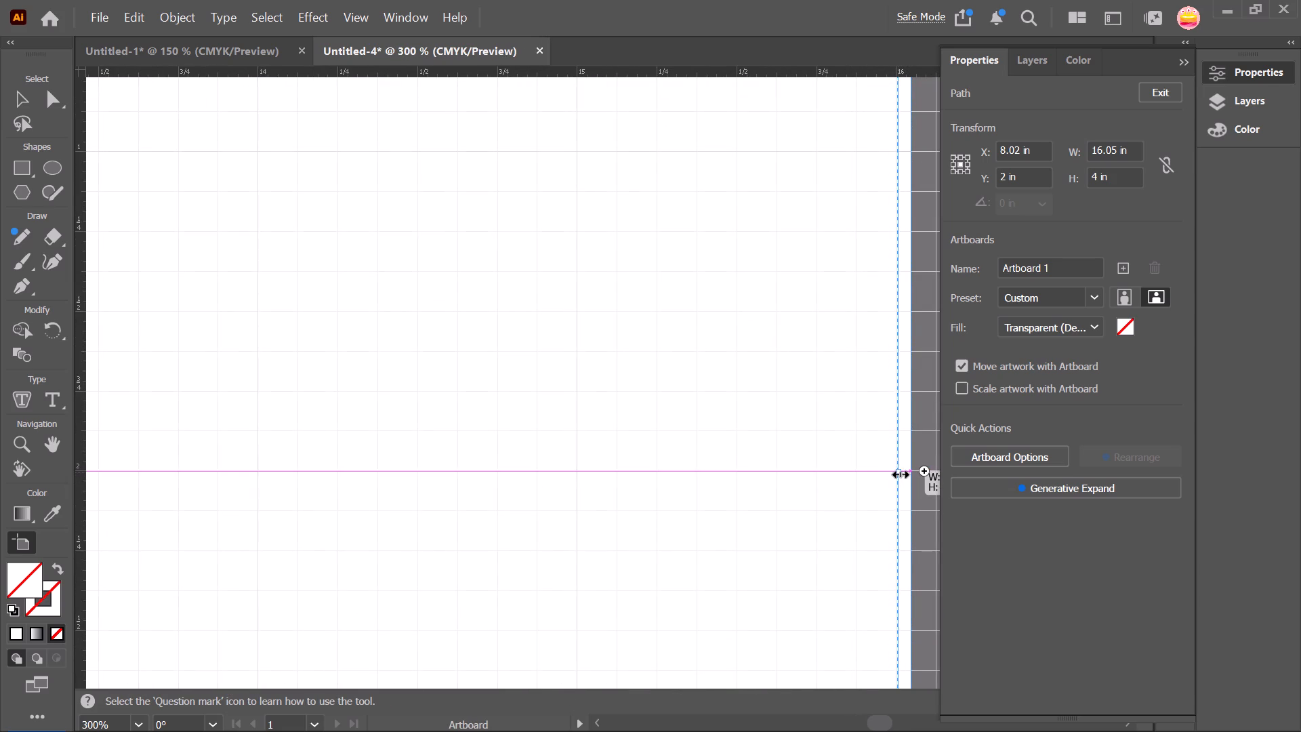
left_click_drag(899, 472, 894, 472)
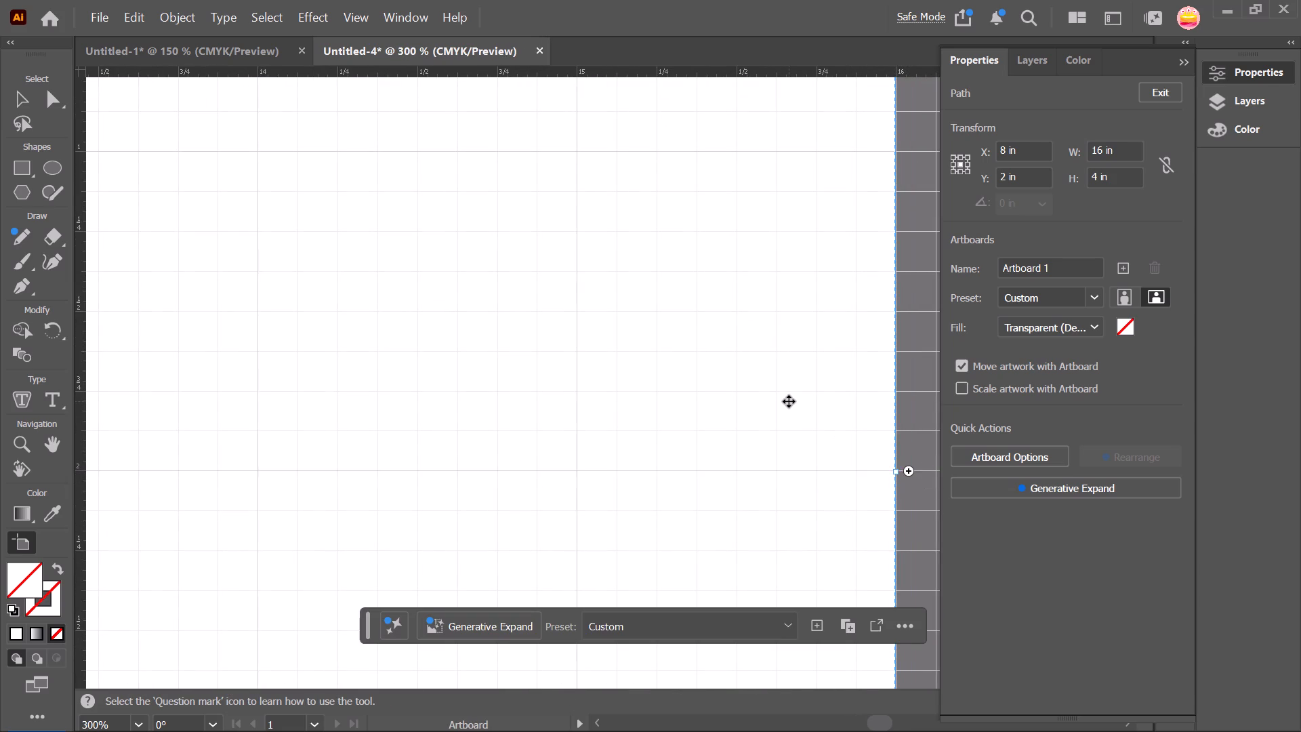
Return to the Selection tool and move the left vertical guide to about X 3.97 in.
scroll(789, 401, "down", 6, "ctrl+alt")
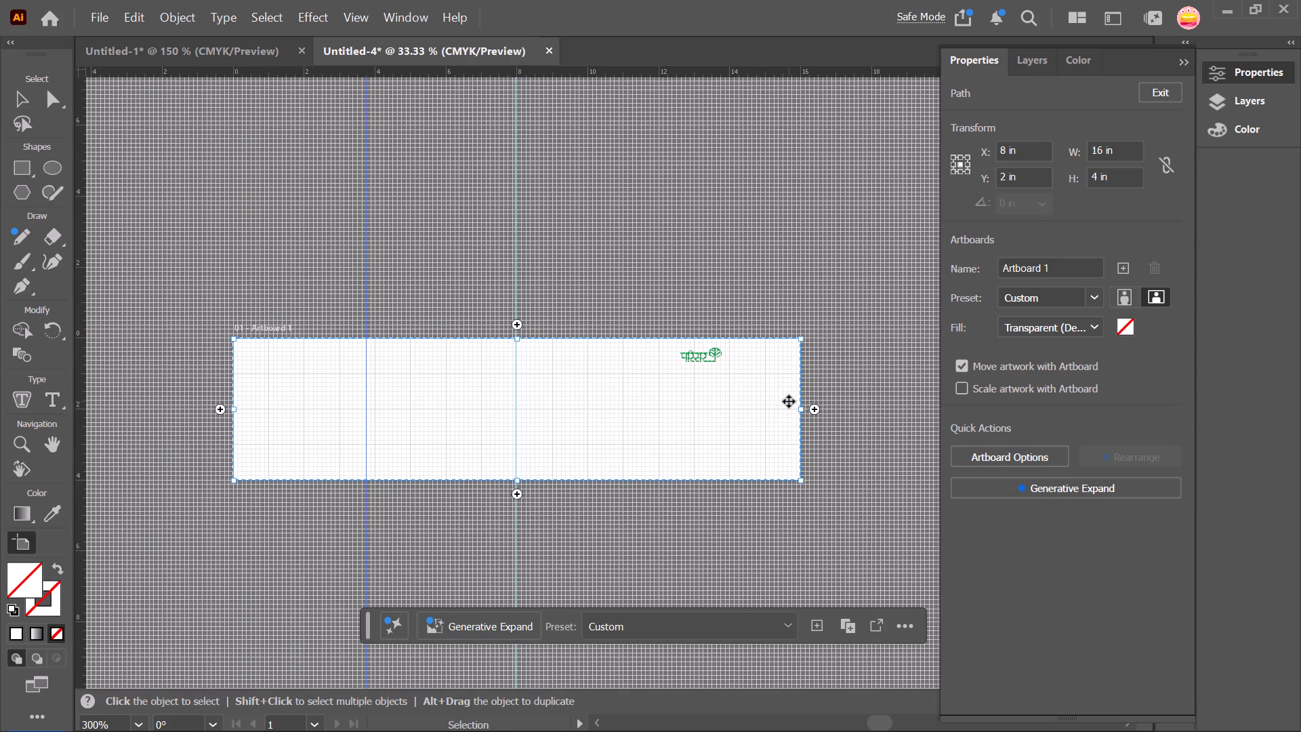
left_click(18, 90)
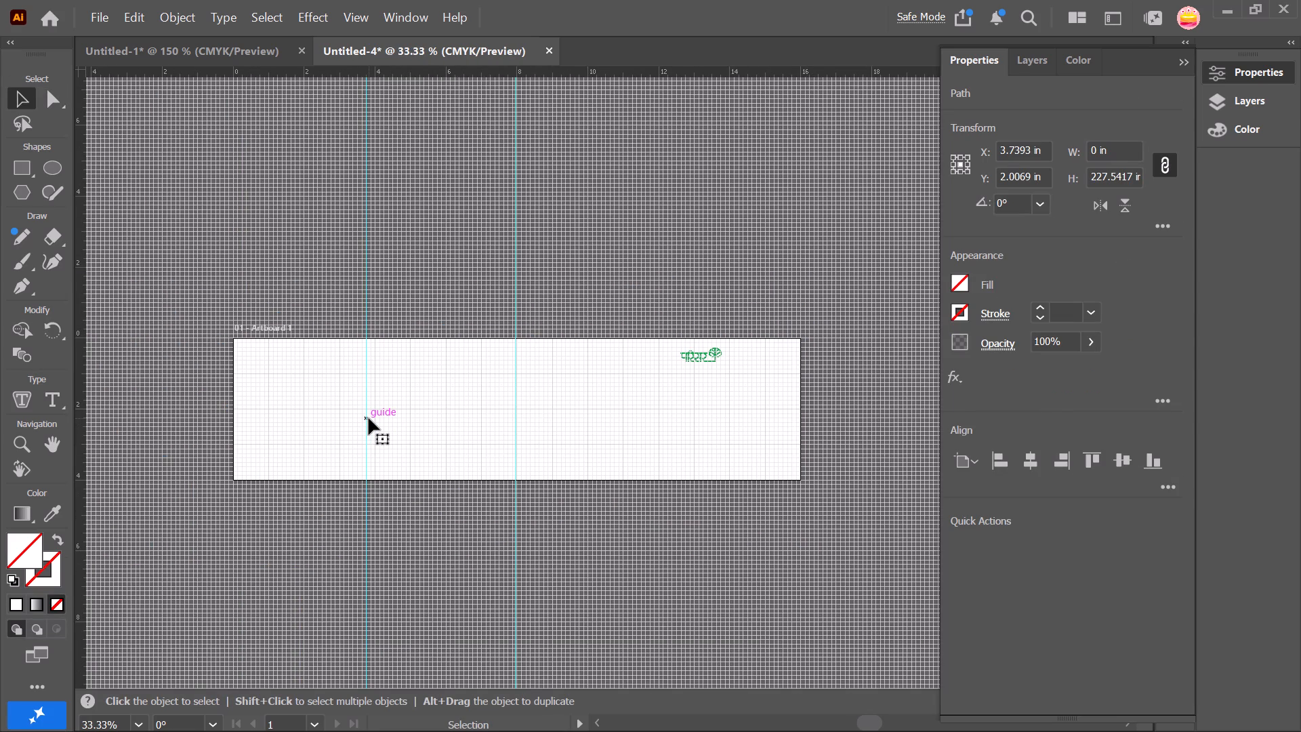
left_click_drag(368, 418, 375, 418)
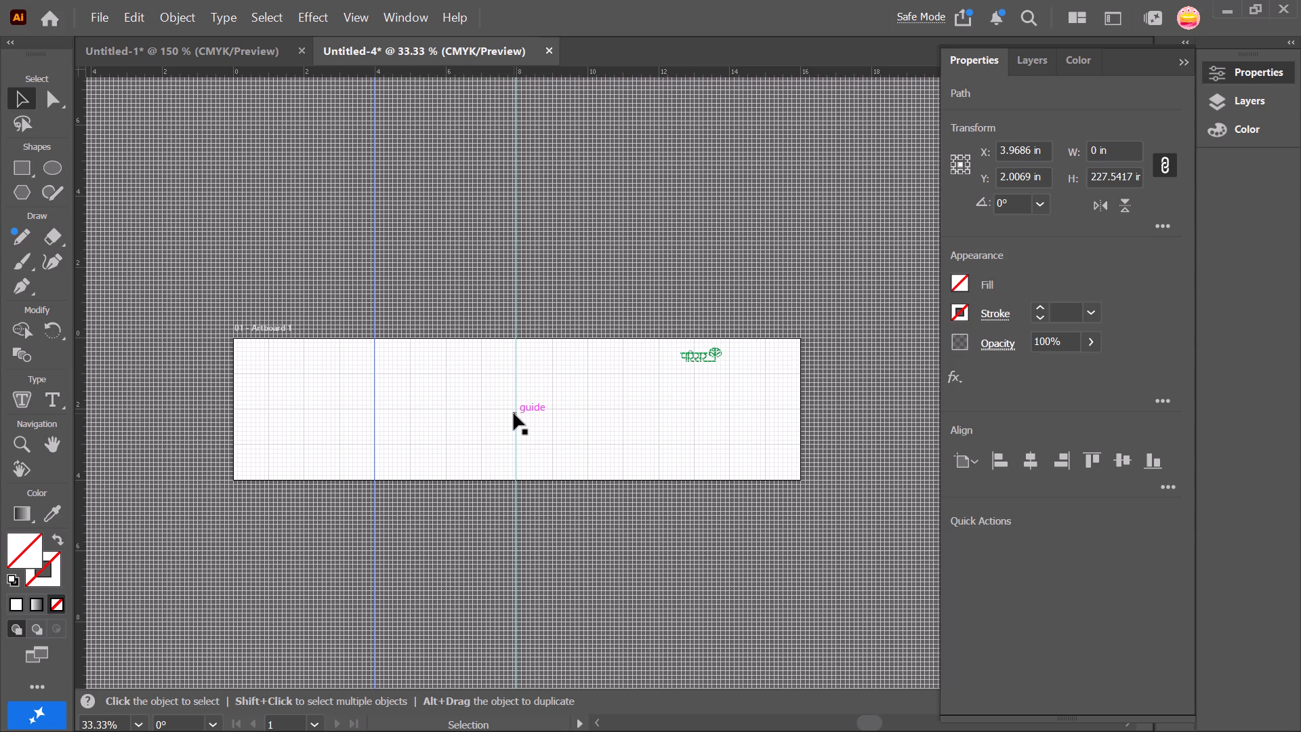
Move the middle vertical guide to about X 8.00 in.
scroll(514, 413, "up", 4, "ctrl+alt")
left_click(514, 413)
left_click_drag(514, 413, 527, 413)
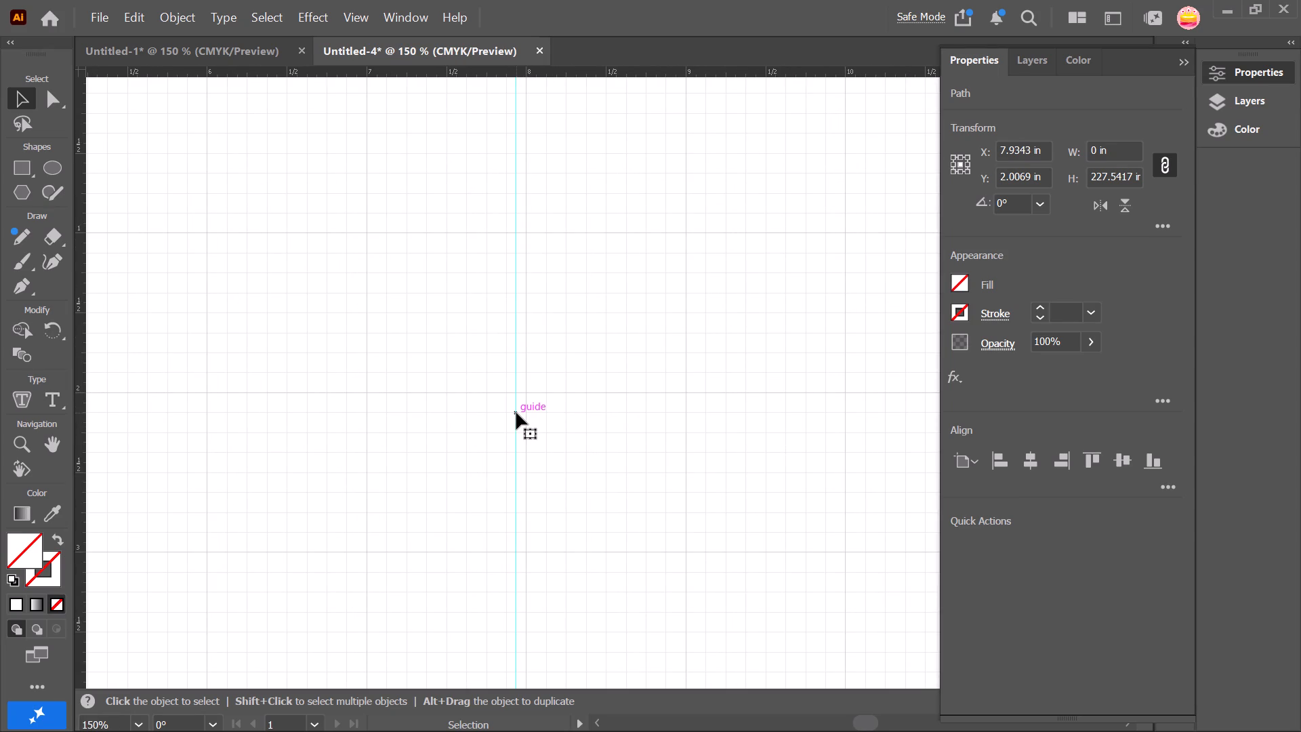
left_click_drag(516, 413, 526, 415)
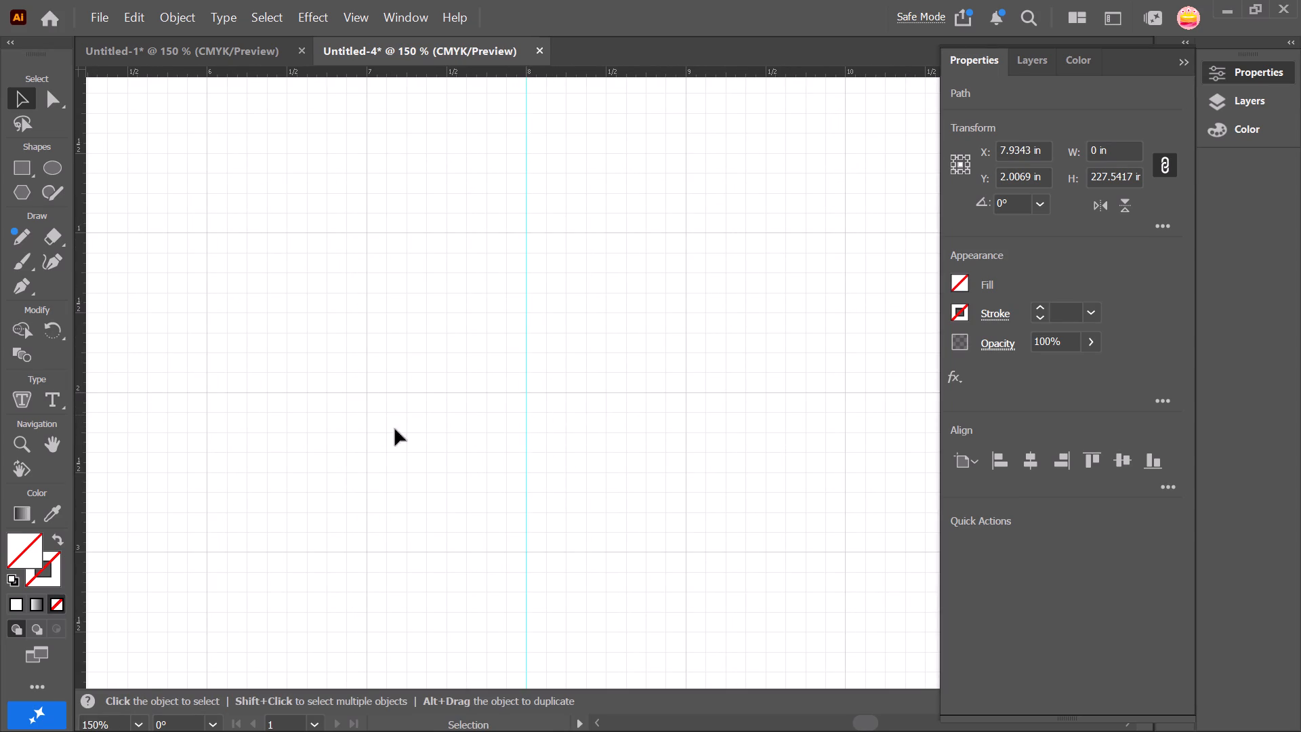
Move the left vertical guide to about X 4.00 in.
scroll(344, 428, "right", 8)
scroll(344, 428, "left", 1)
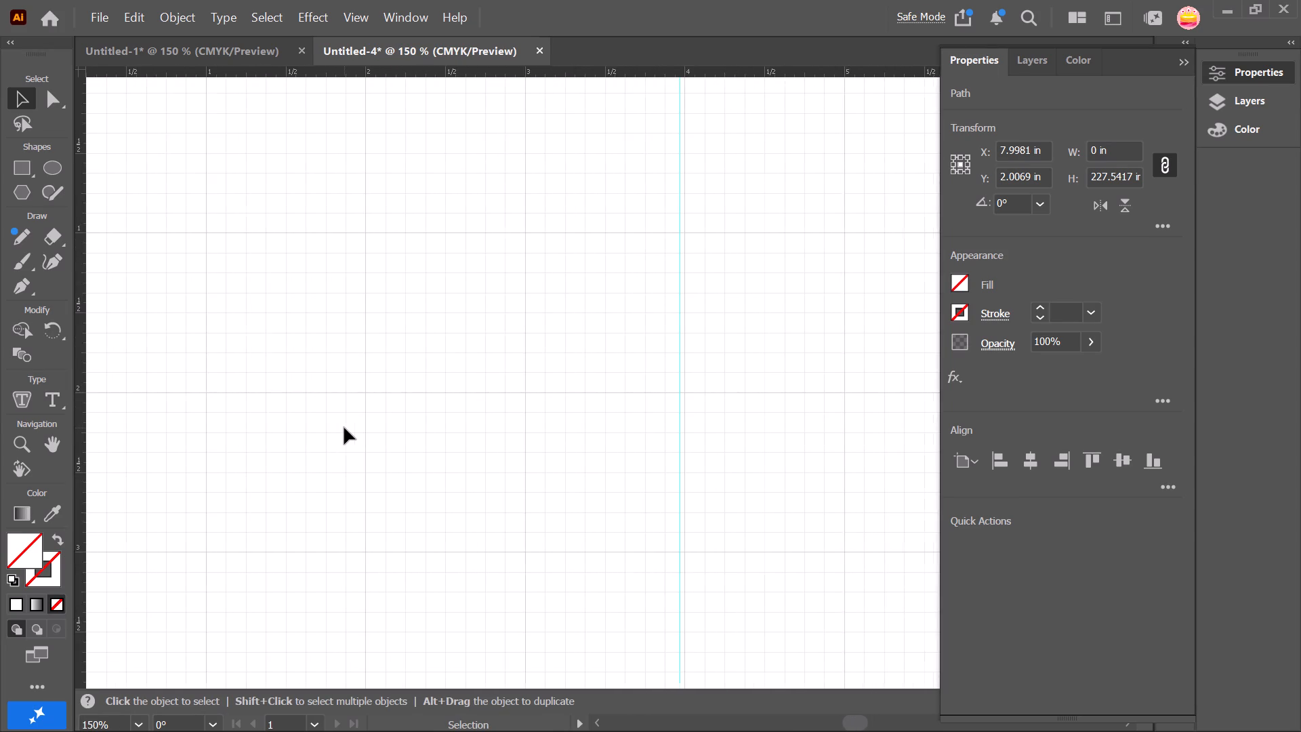
scroll(344, 428, "left", 1)
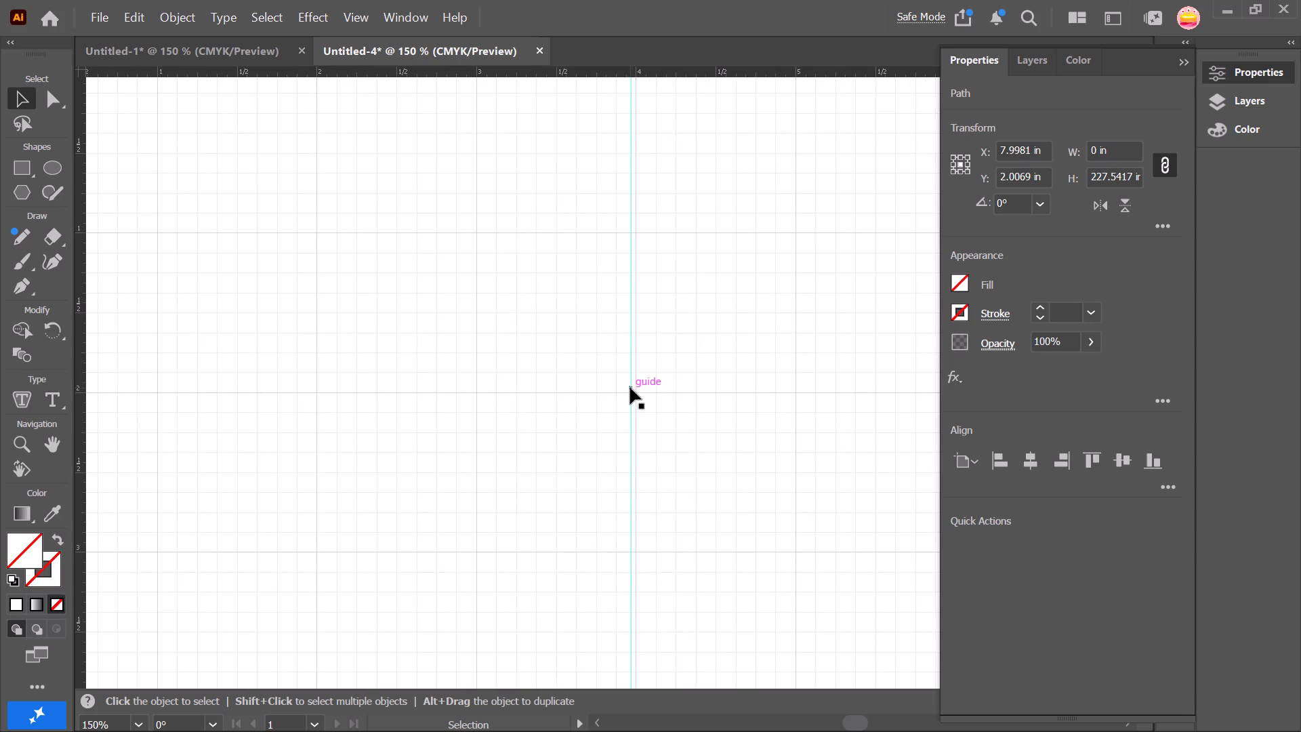
left_click(630, 388)
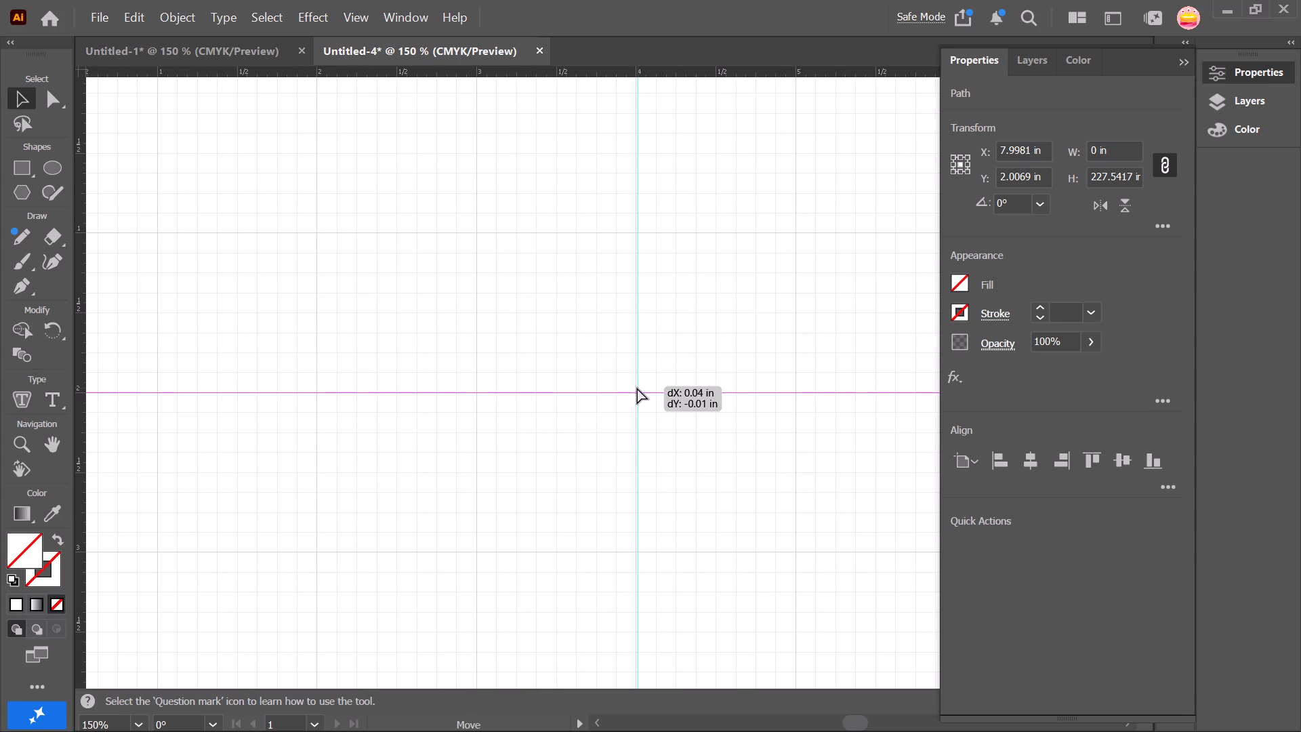
Add a third vertical ruler guide and align it at about X 12.00 in, just left of the Parisar logo, leaving nothing selected.
scroll(780, 425, "left", 4)
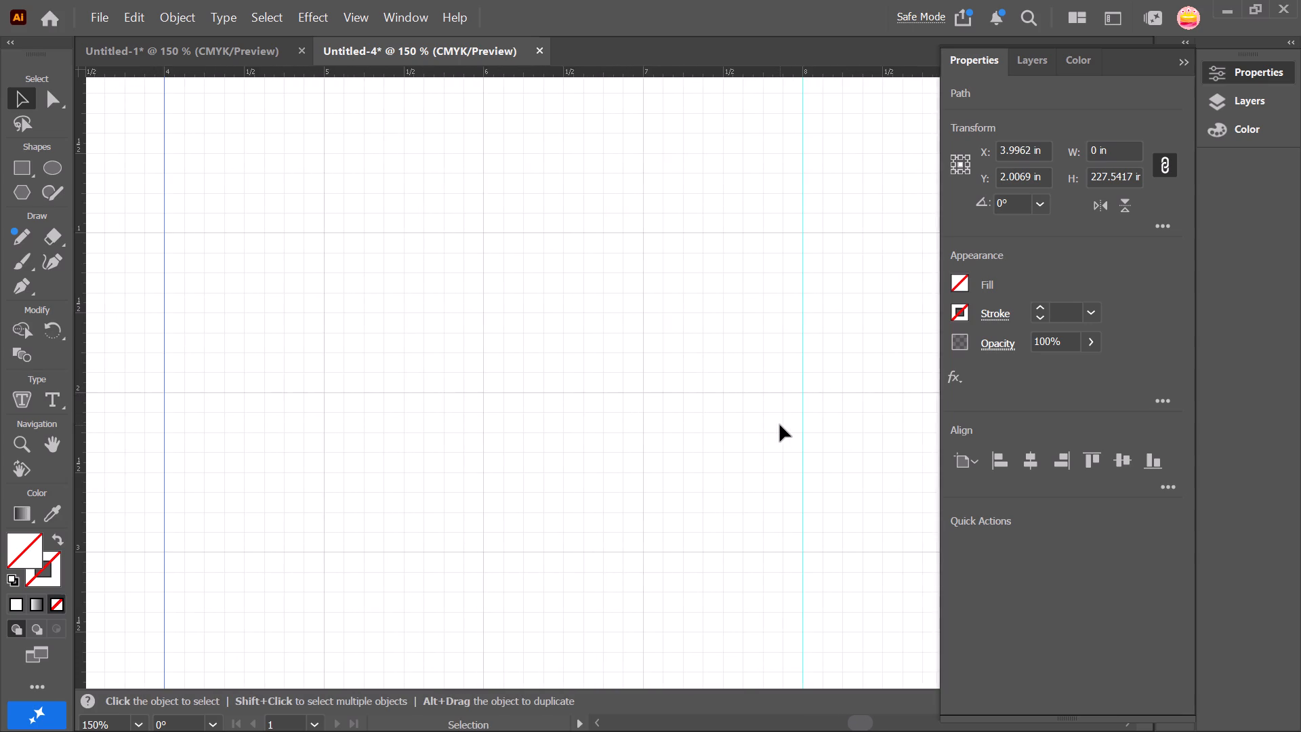
scroll(780, 425, "left", 6)
scroll(780, 425, "right", 2)
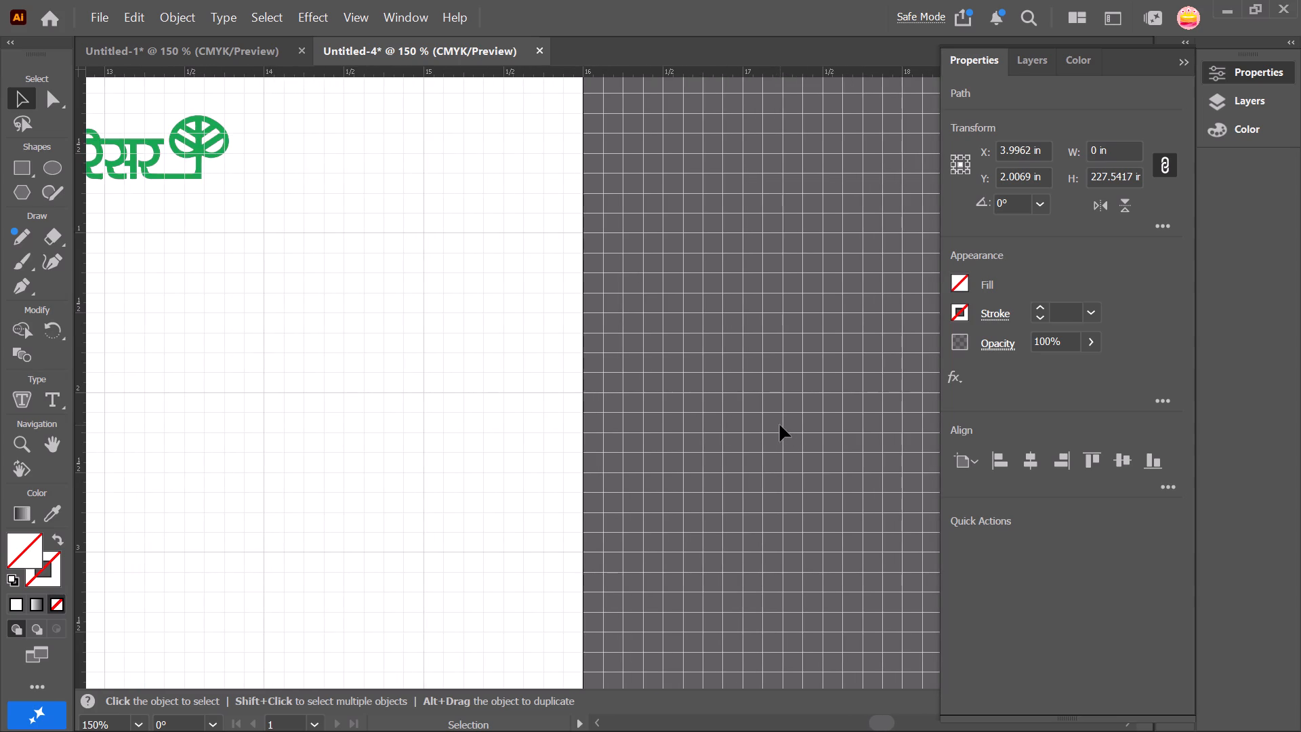
scroll(780, 425, "down", 3, "ctrl+alt")
scroll(780, 425, "right", 2)
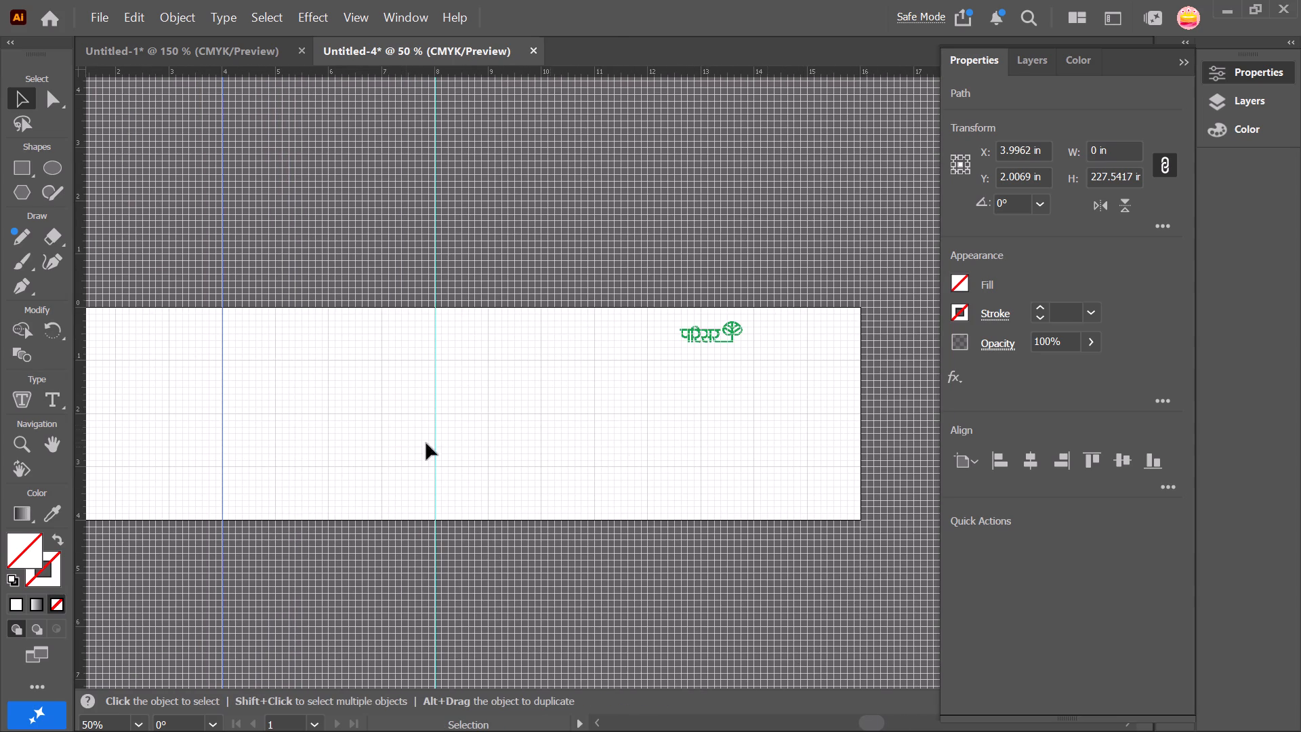
left_click_drag(81, 417, 627, 322)
left_click_drag(627, 322, 648, 274)
scroll(648, 274, "up", 5, "ctrl+alt")
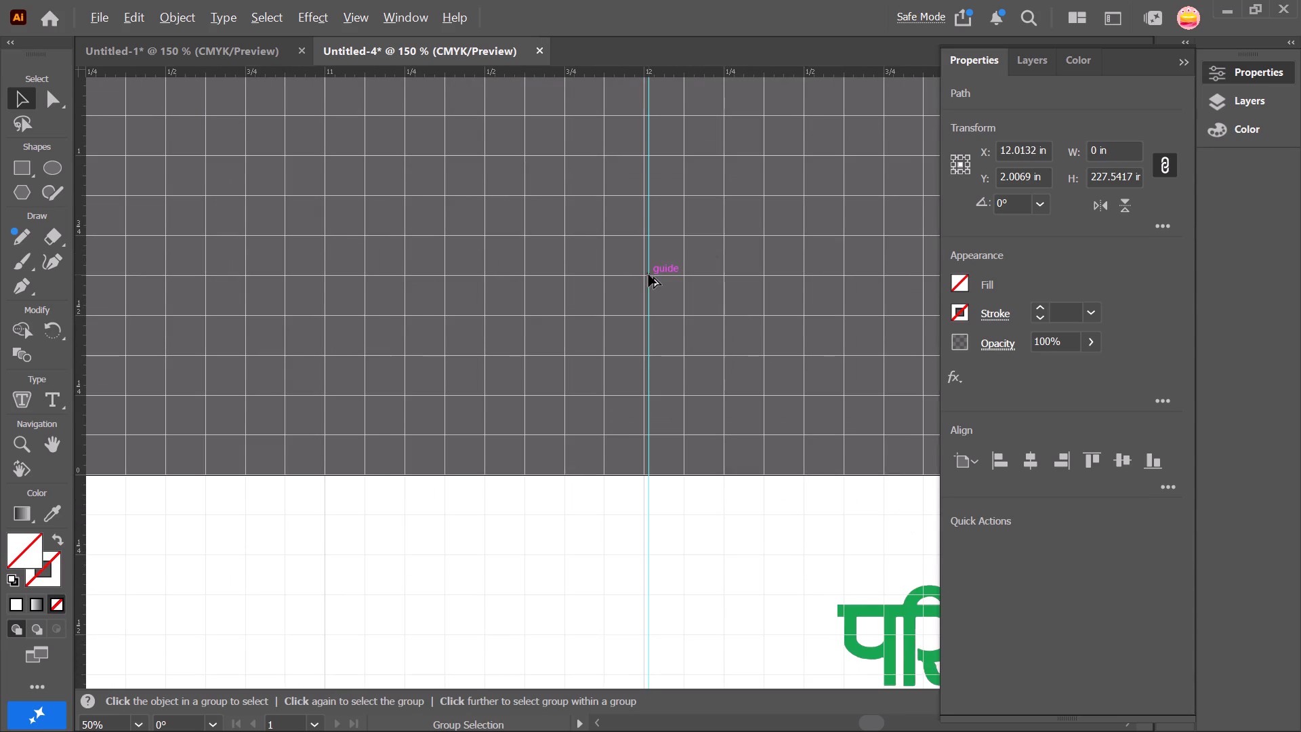
scroll(648, 274, "up", 1, "ctrl+alt")
left_click(651, 300)
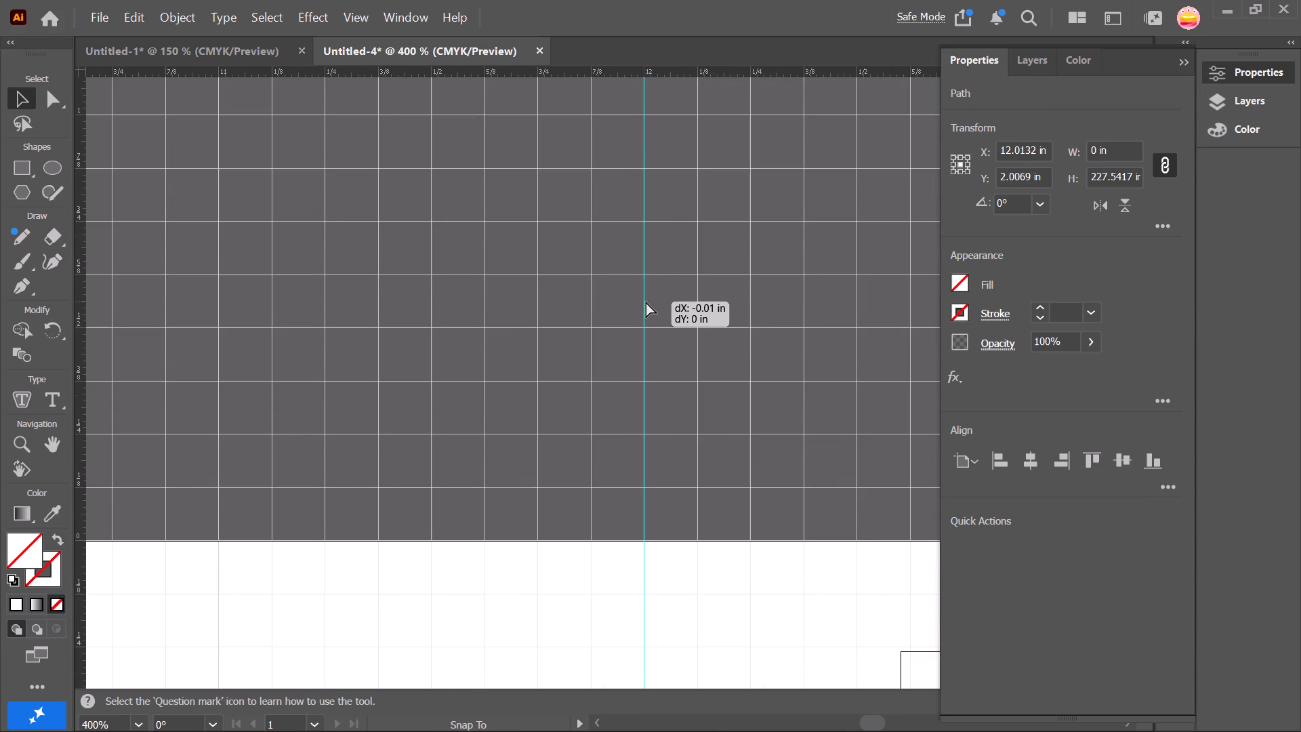
scroll(647, 258, "down", 6, "ctrl+alt")
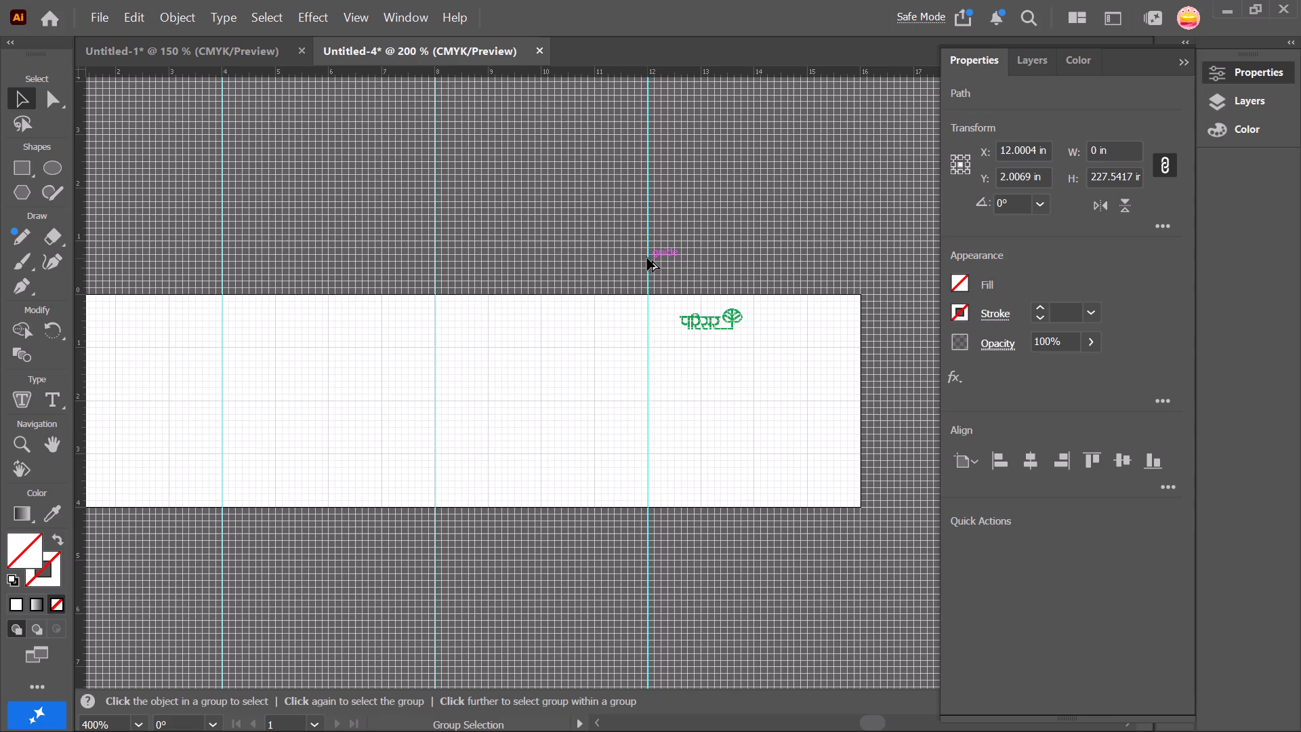
scroll(647, 258, "down", 1, "ctrl+alt")
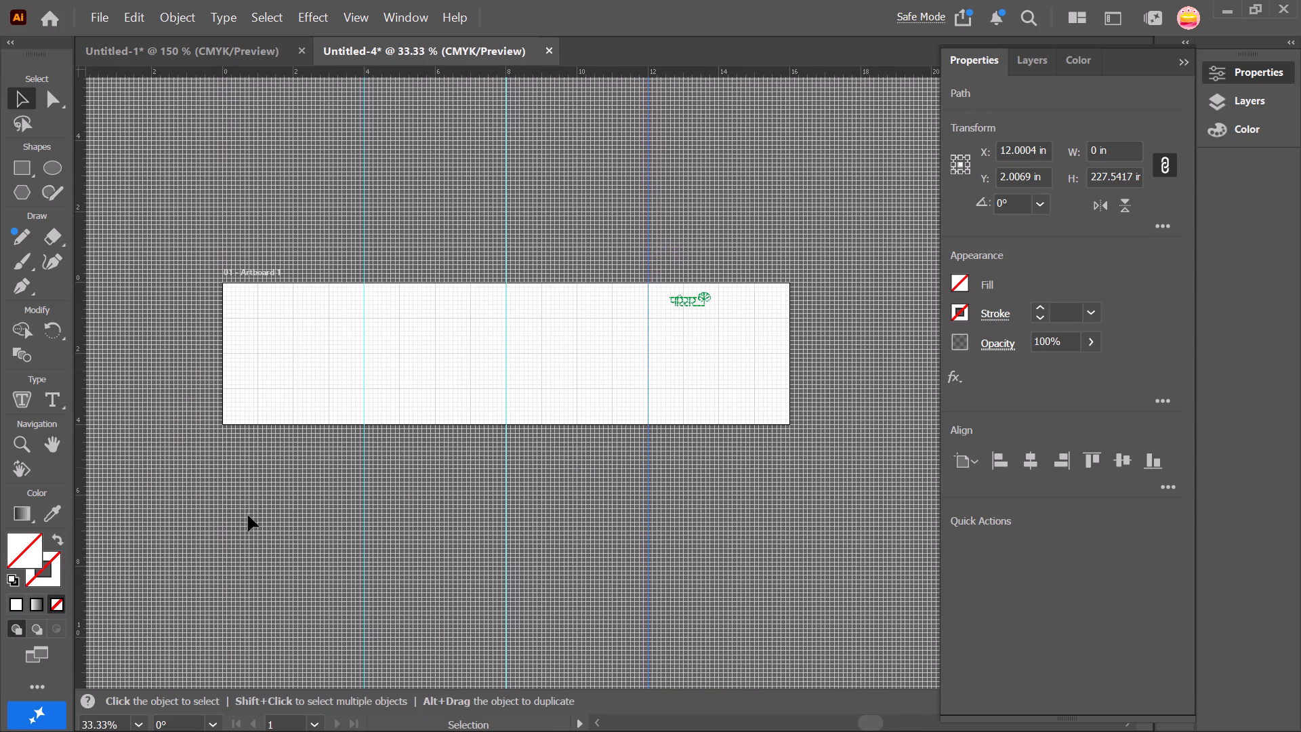
left_click(212, 512)
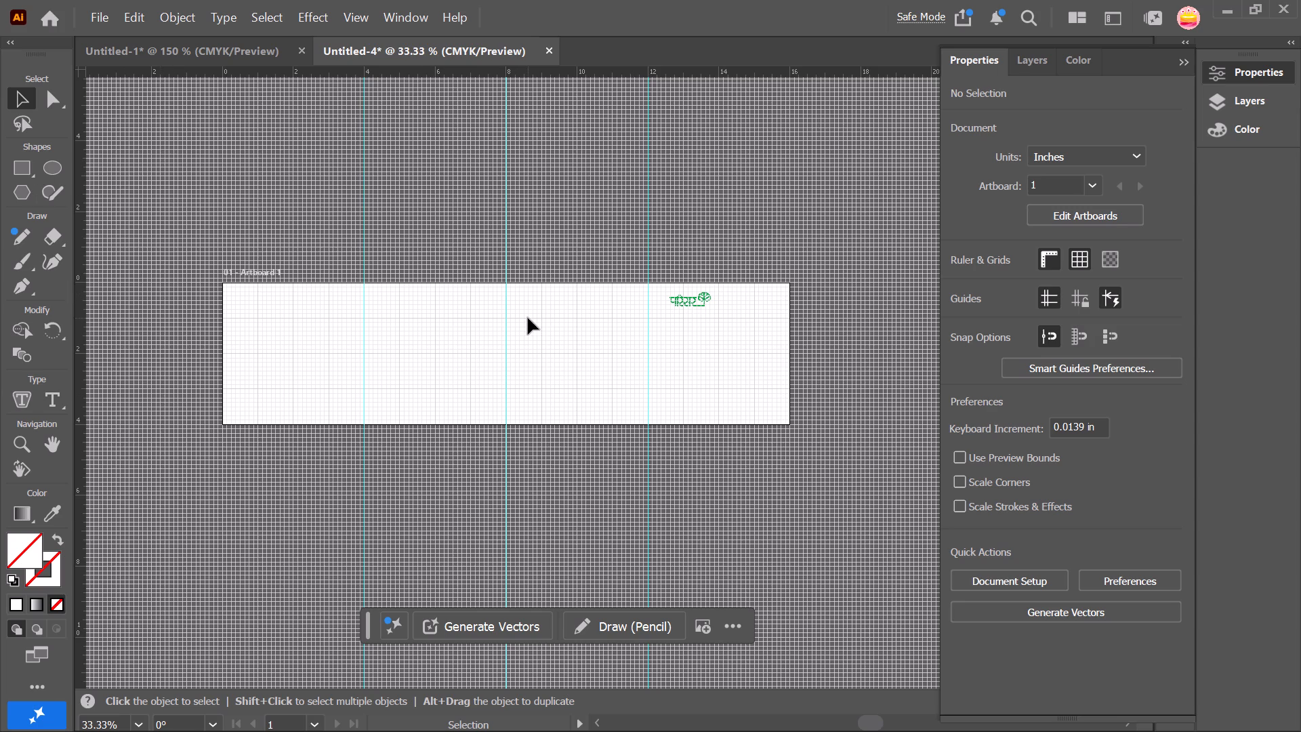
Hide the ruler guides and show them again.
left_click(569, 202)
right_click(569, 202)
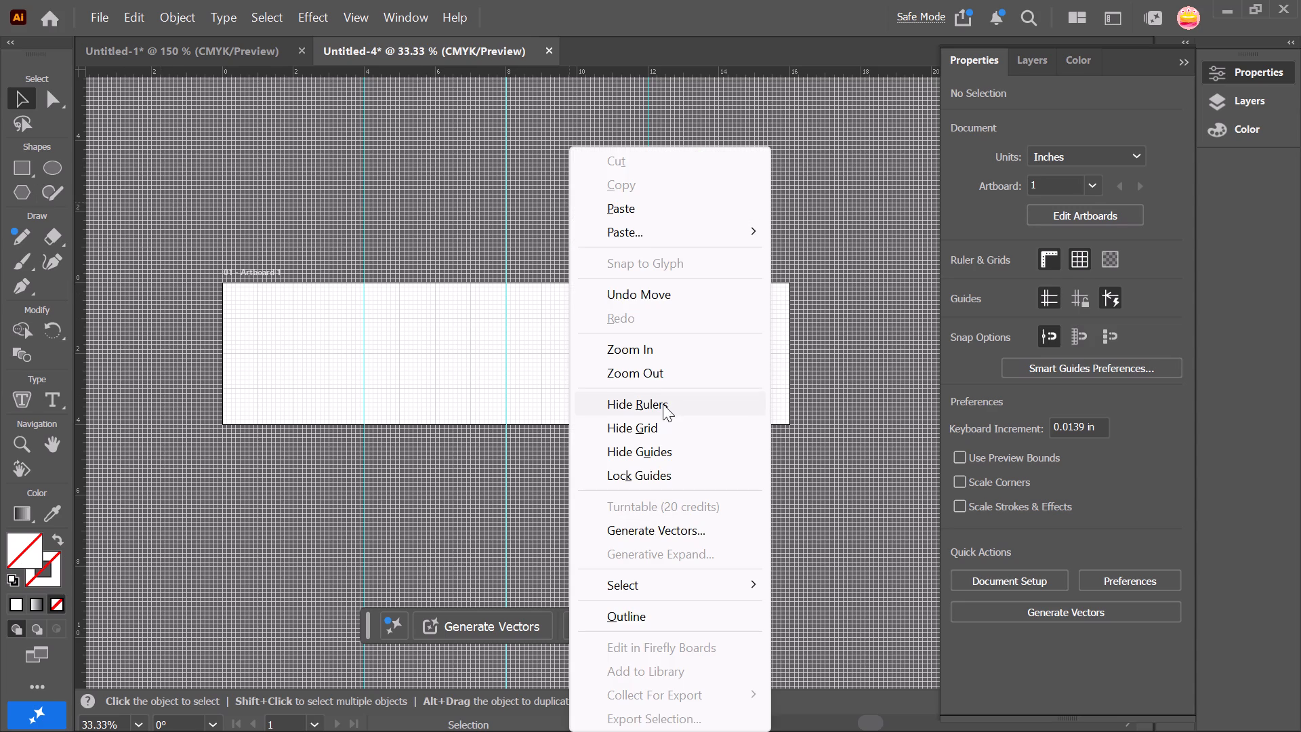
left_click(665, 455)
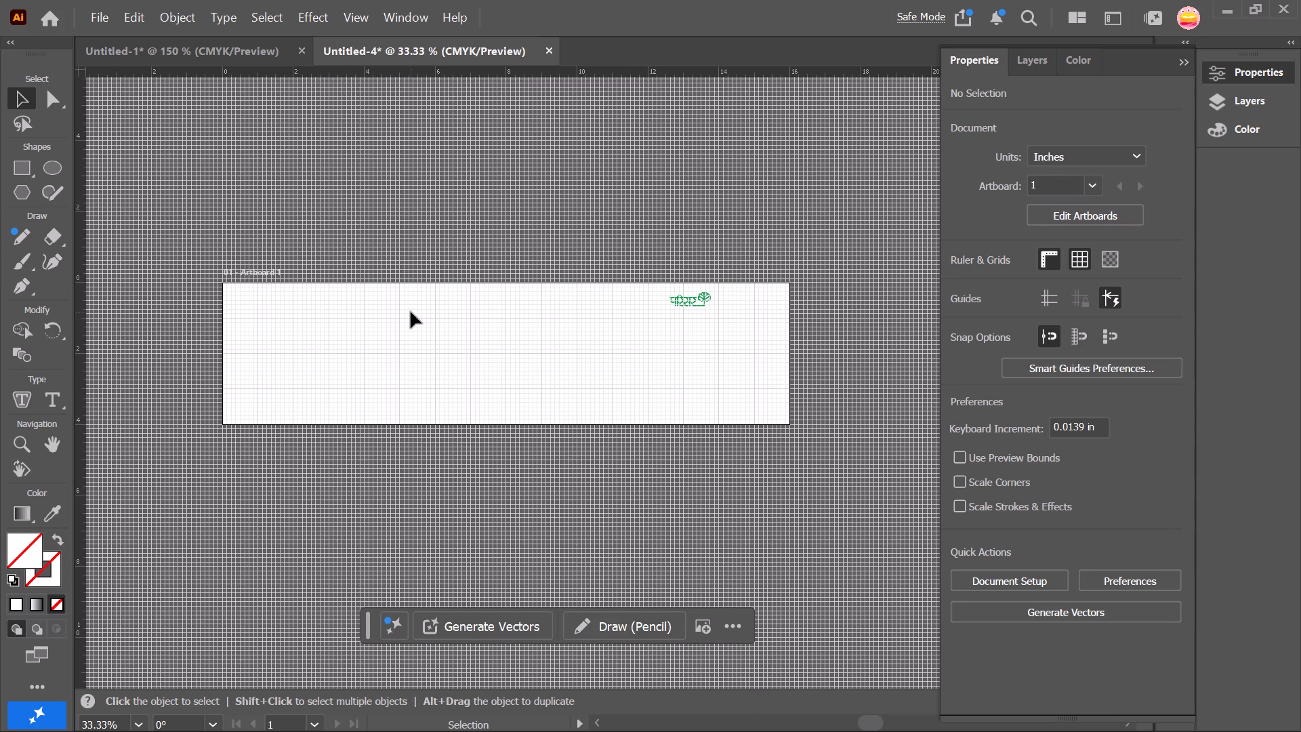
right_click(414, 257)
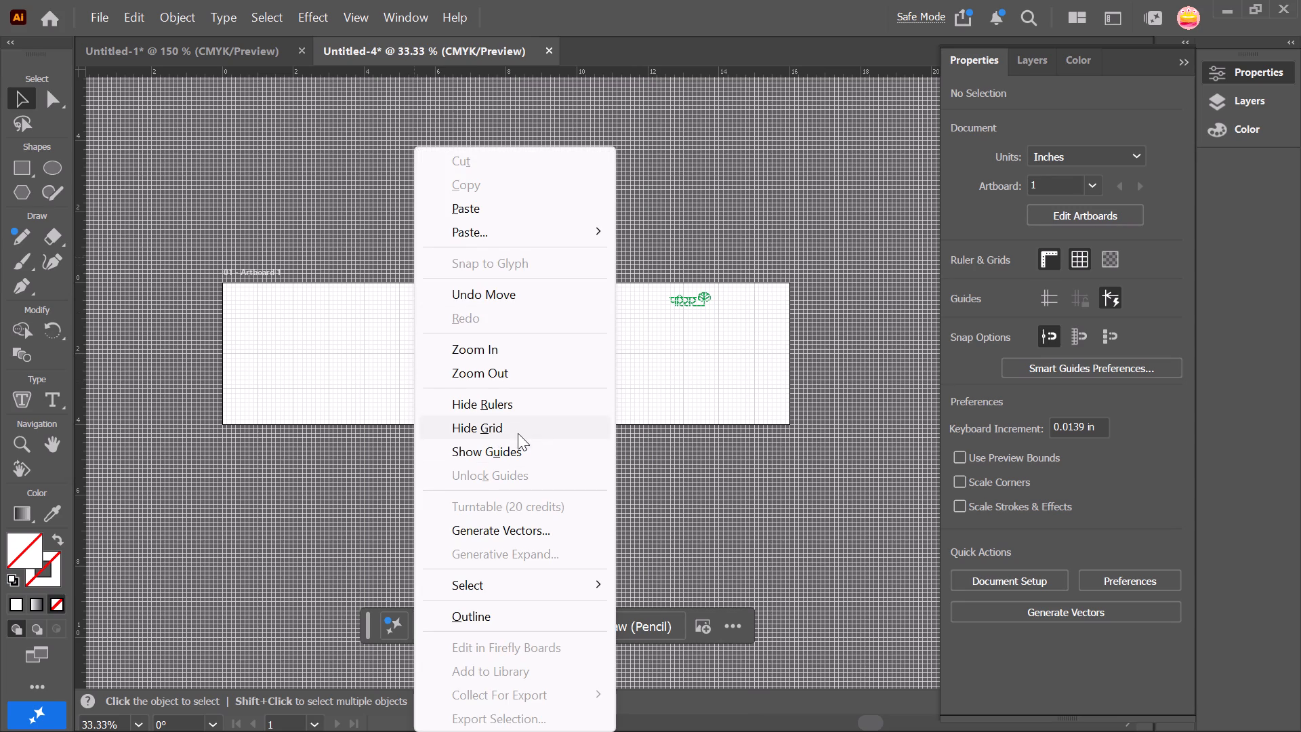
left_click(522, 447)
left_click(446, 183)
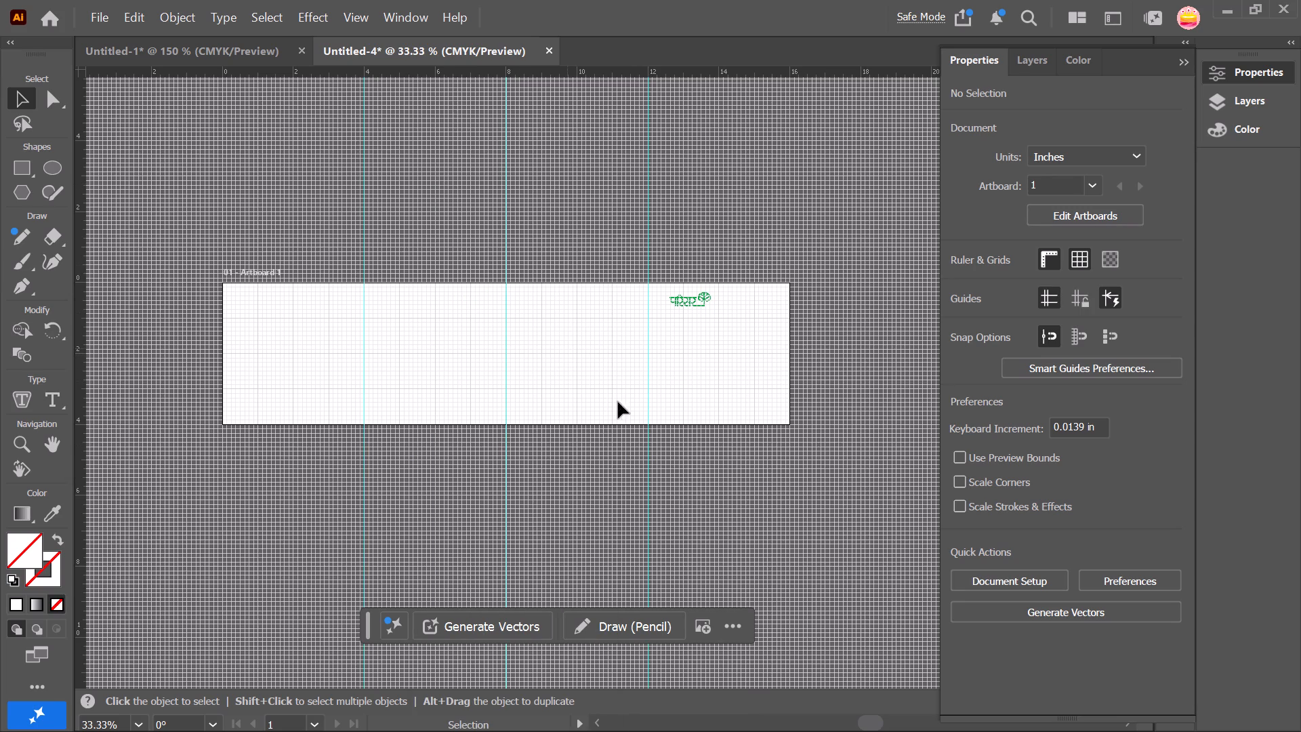
Hide the document grid.
right_click(618, 202)
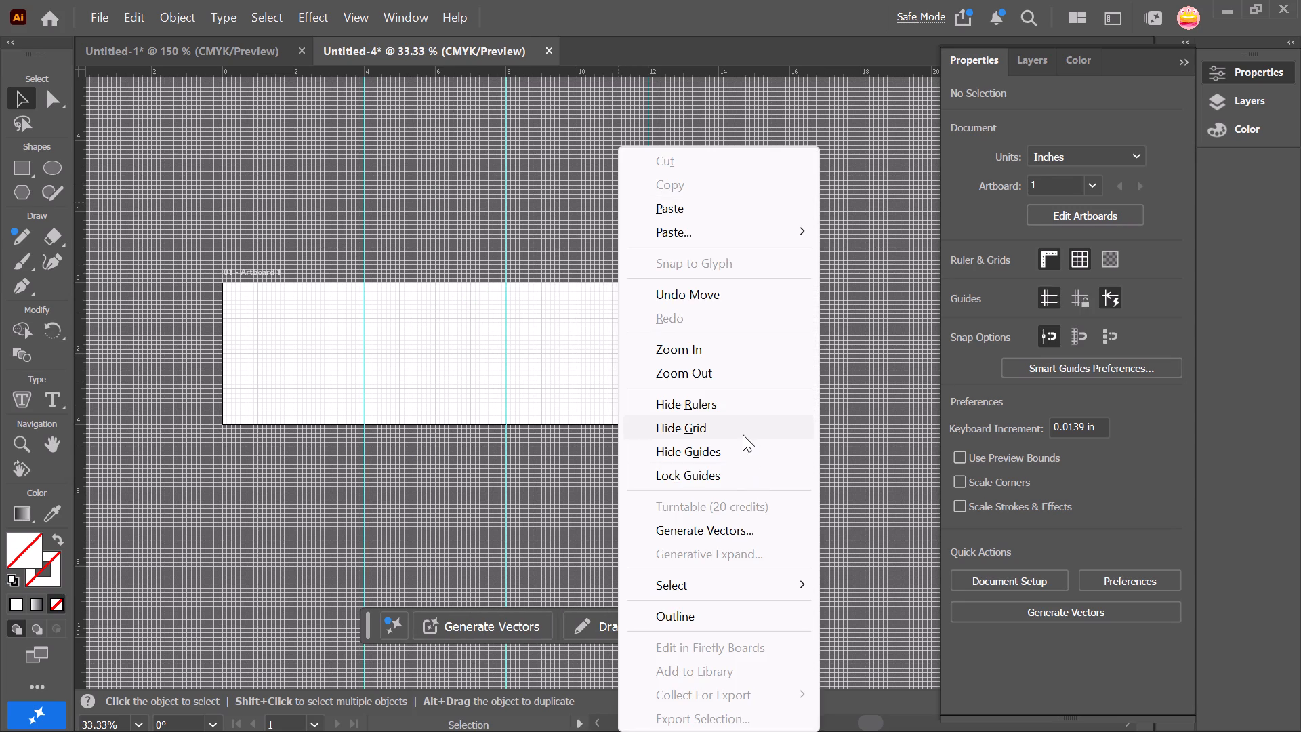
left_click(743, 434)
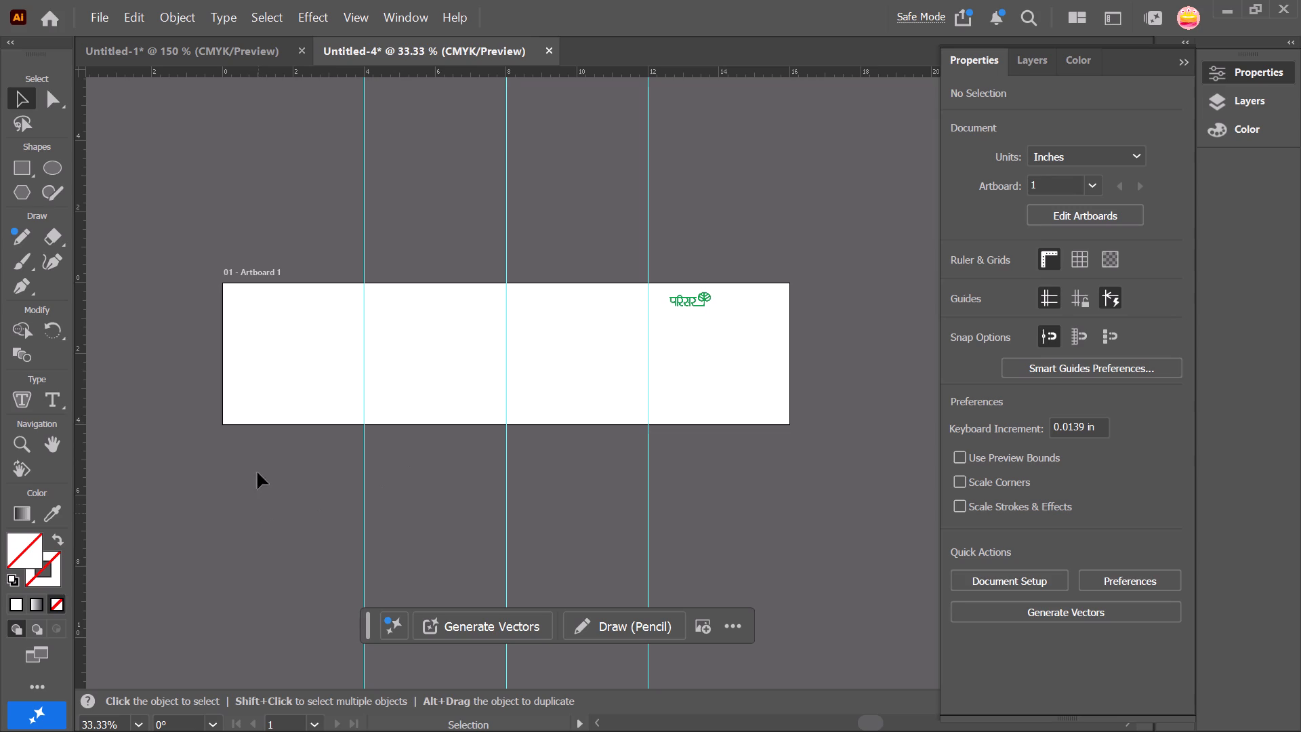
Draw a circle about 3.84 in in diameter with the Ellipse tool, across the first guide and the artboard's bottom edge.
scroll(268, 398, "up", 4, "ctrl")
scroll(358, 329, "up", 1, "ctrl+alt")
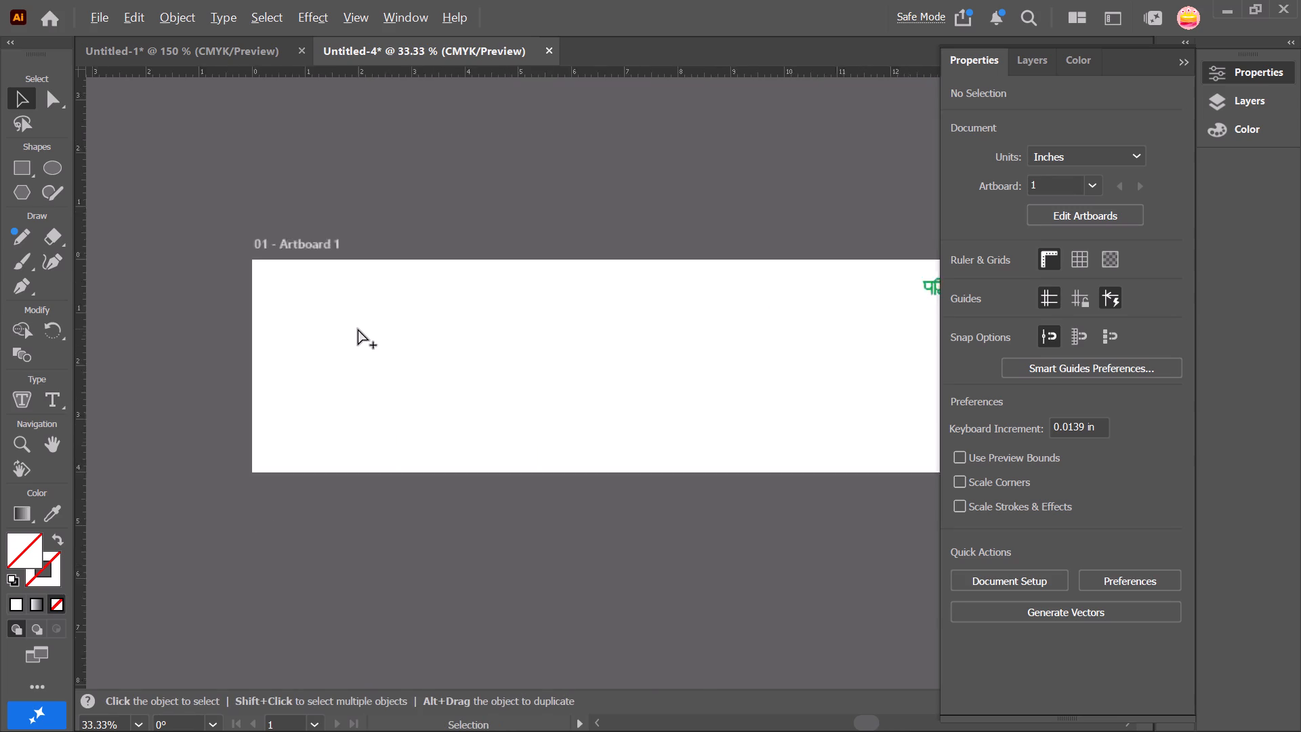
scroll(358, 329, "up", 2, "ctrl+alt")
scroll(358, 329, "down", 2, "ctrl+alt")
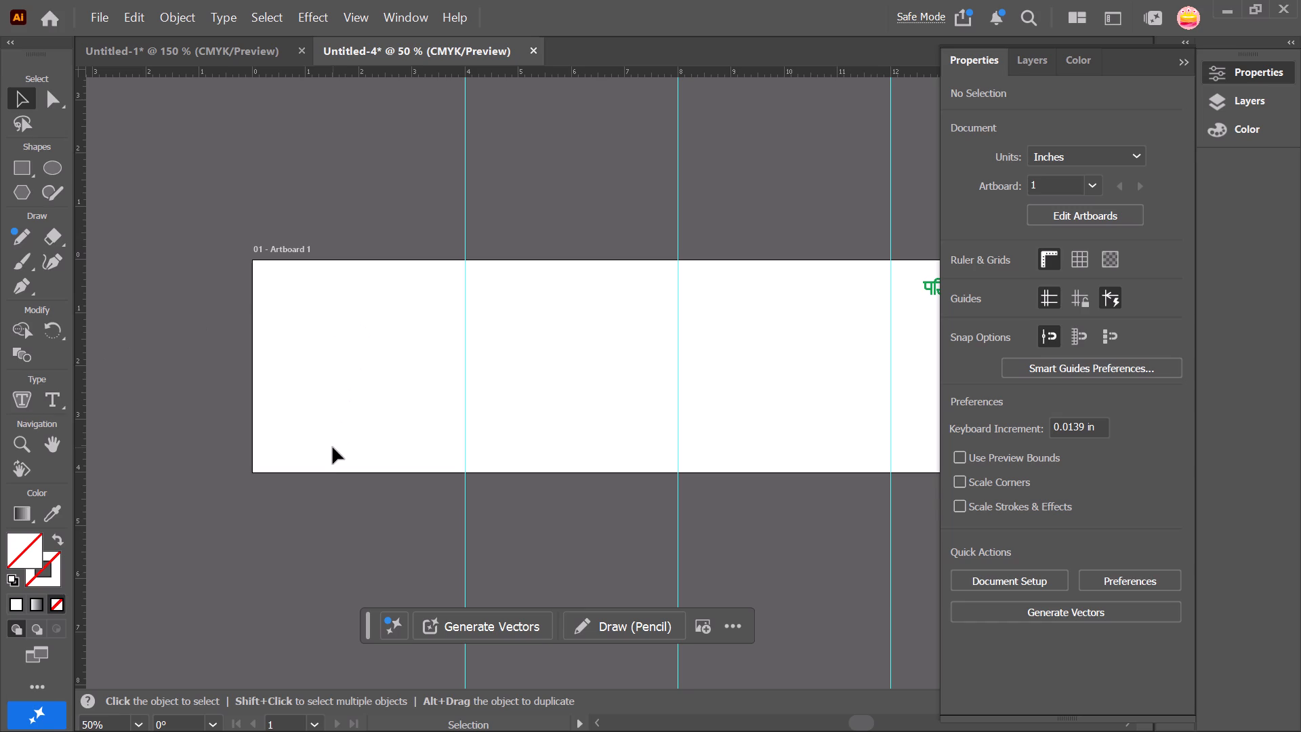
left_click(18, 171)
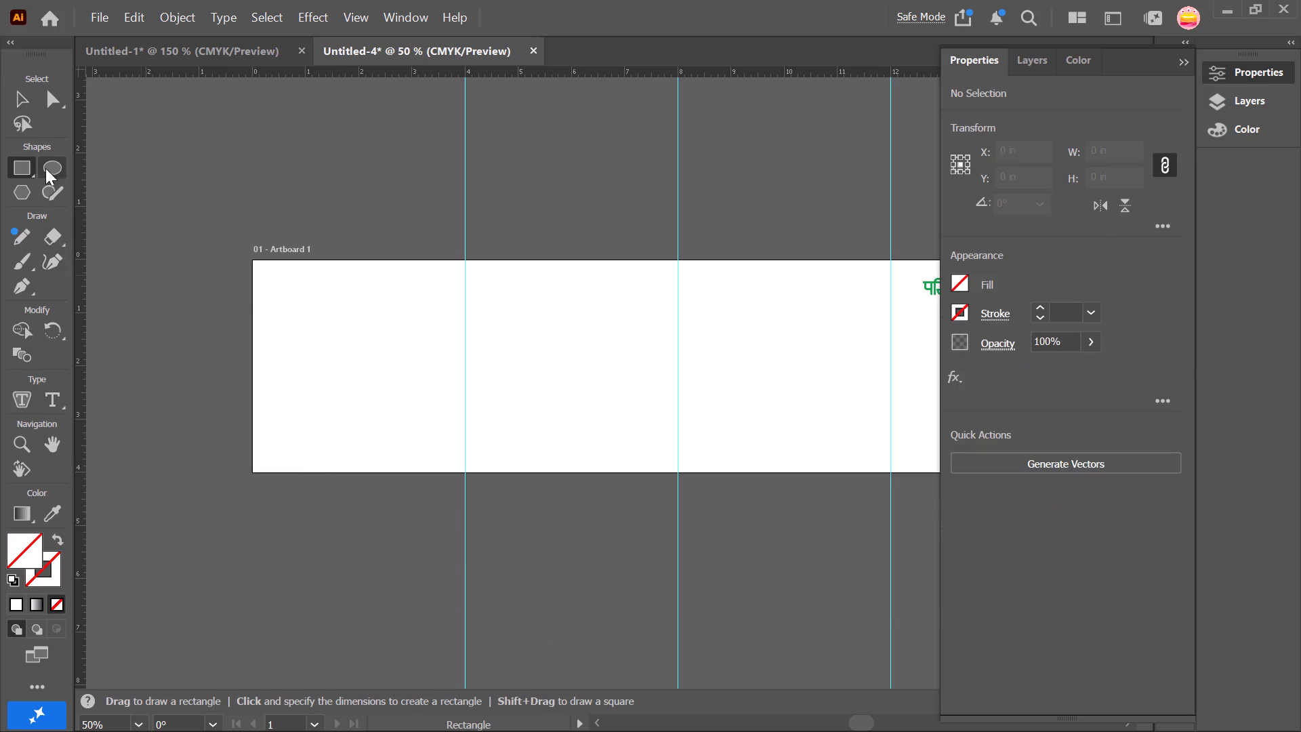
left_click(54, 169)
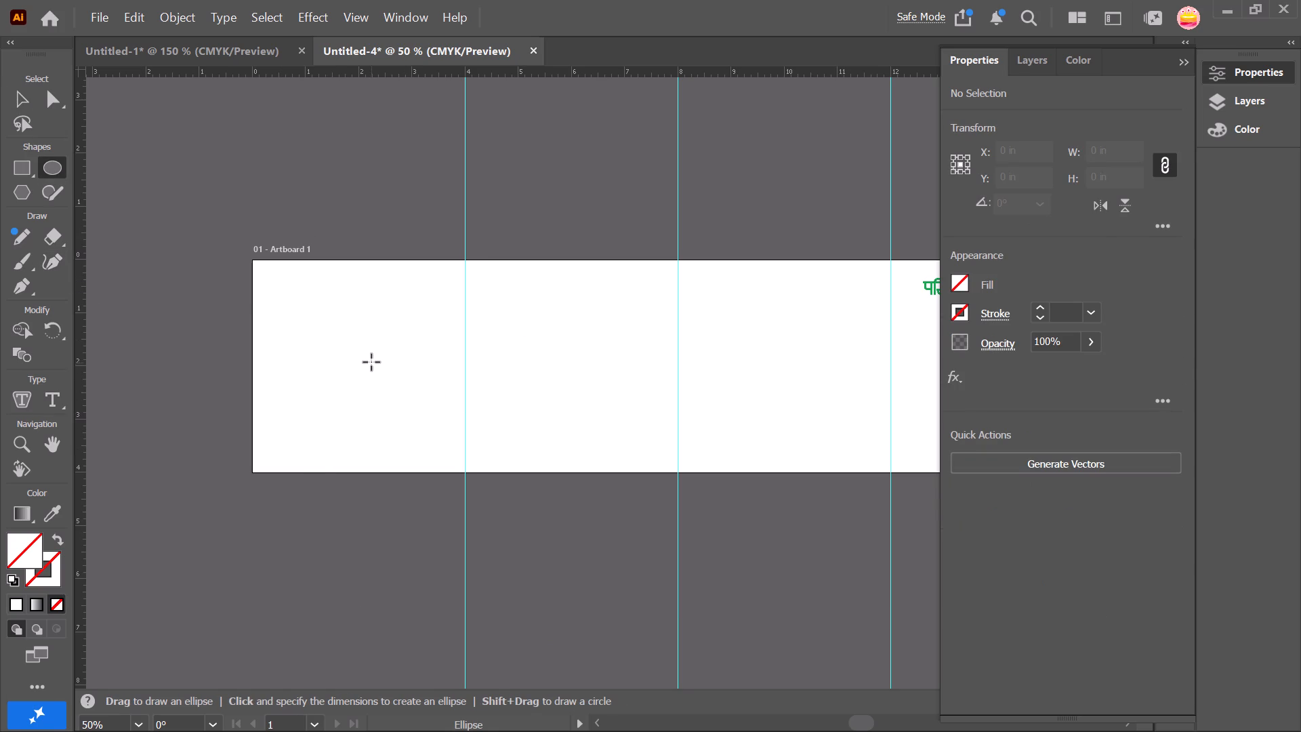
left_click_drag(371, 362, 573, 586)
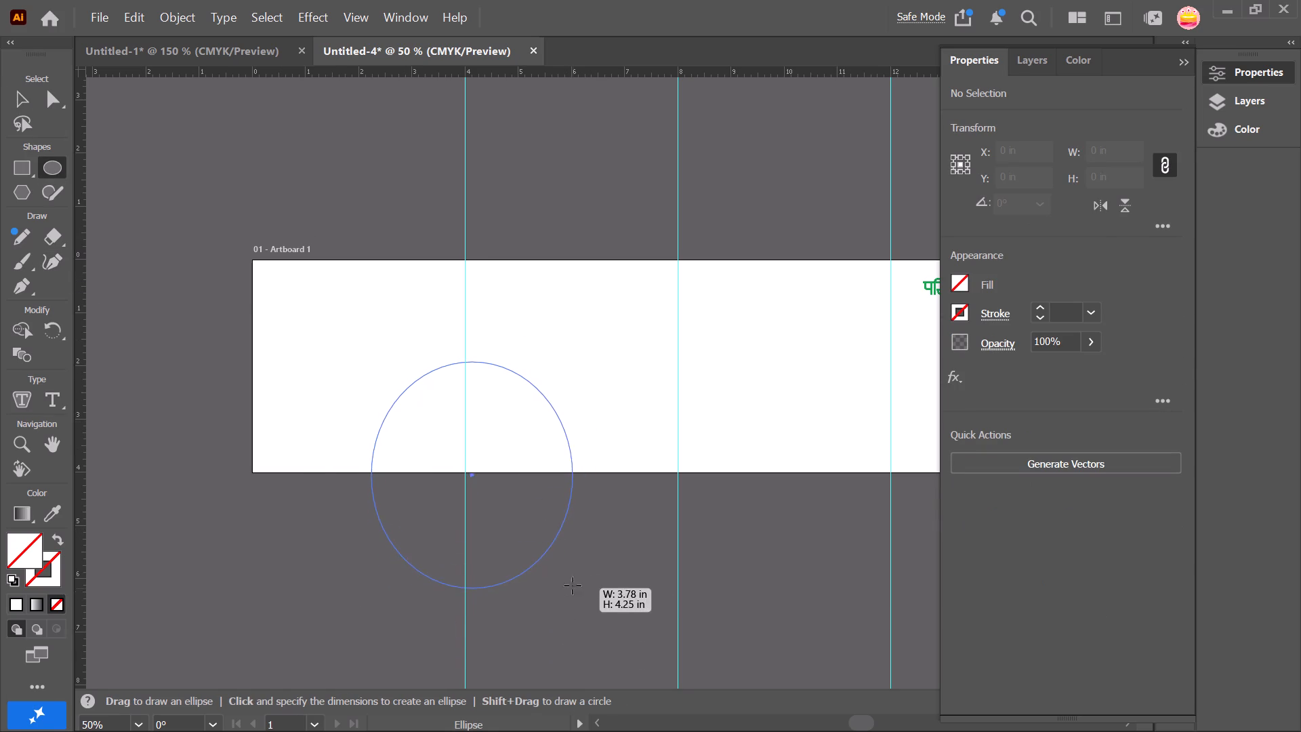
left_click_drag(573, 586, 579, 566)
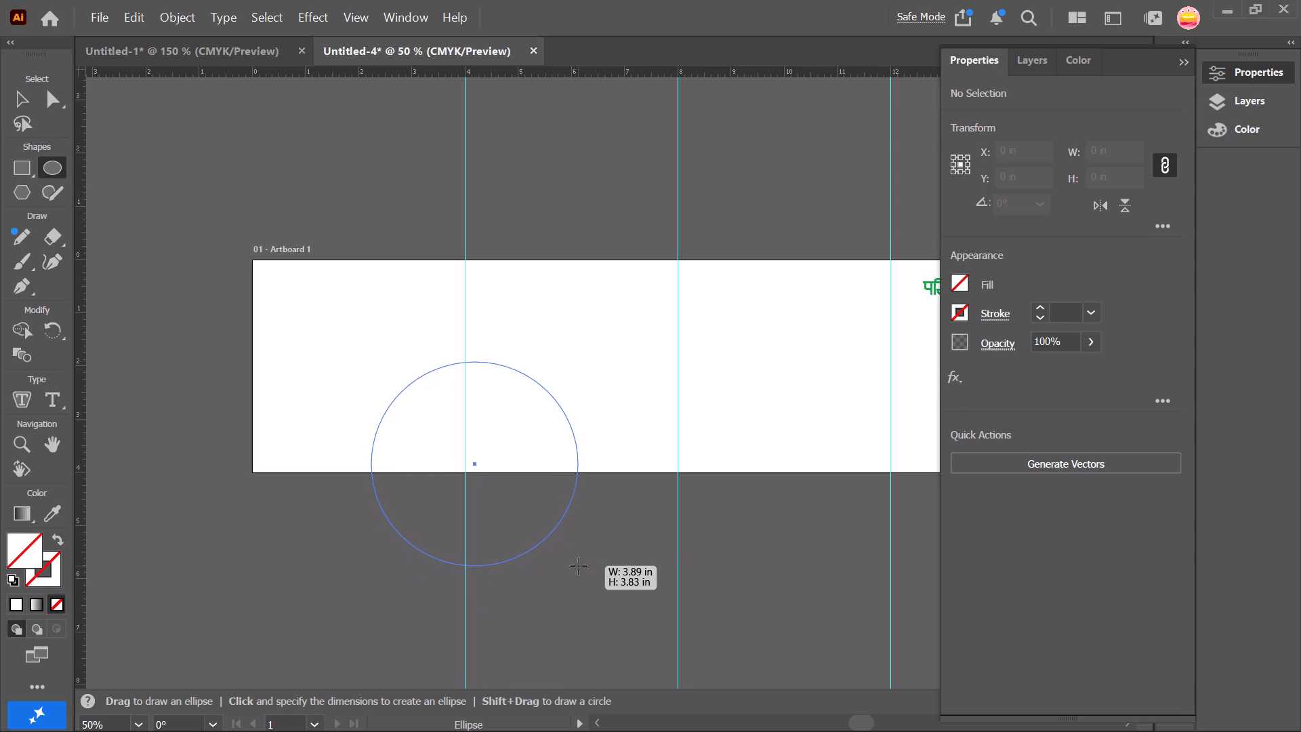
left_click_drag(579, 566, 579, 565)
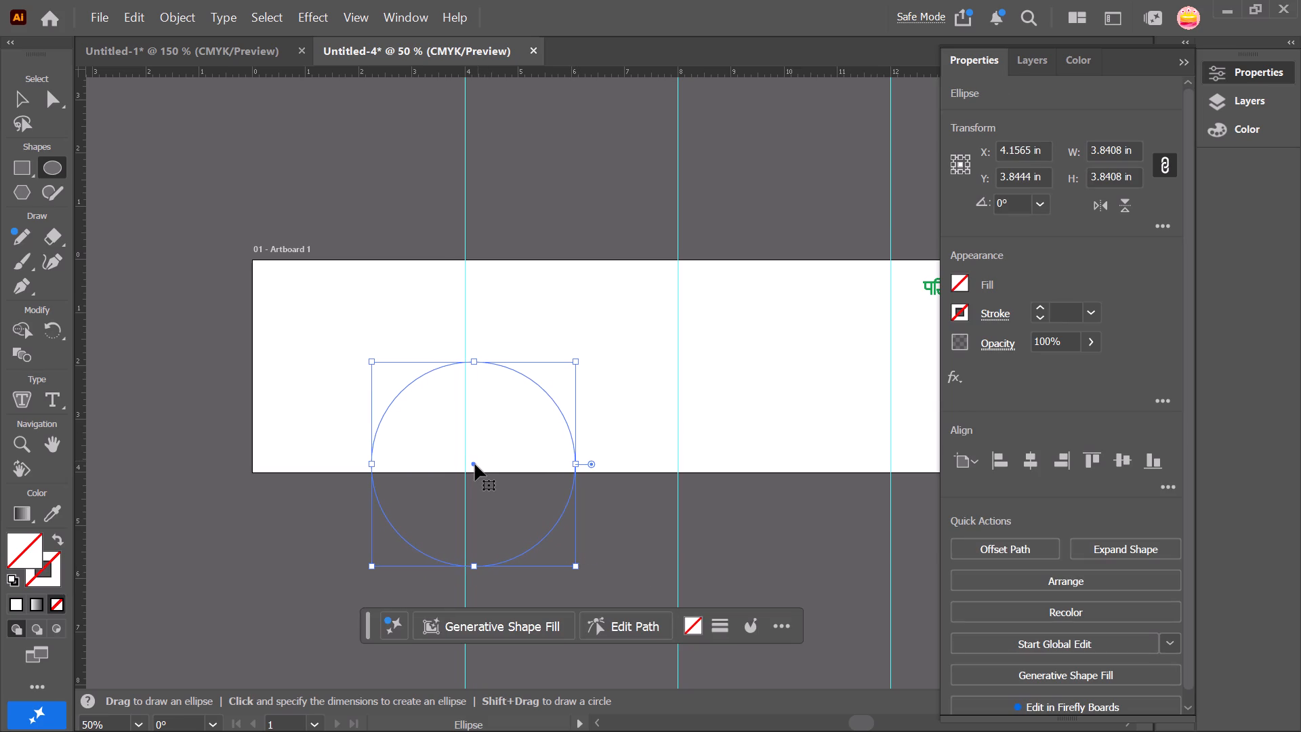
Move the circle up and left so its centre sits at about X 2.91 in, Y 2.58 in.
left_click_drag(474, 465, 463, 473)
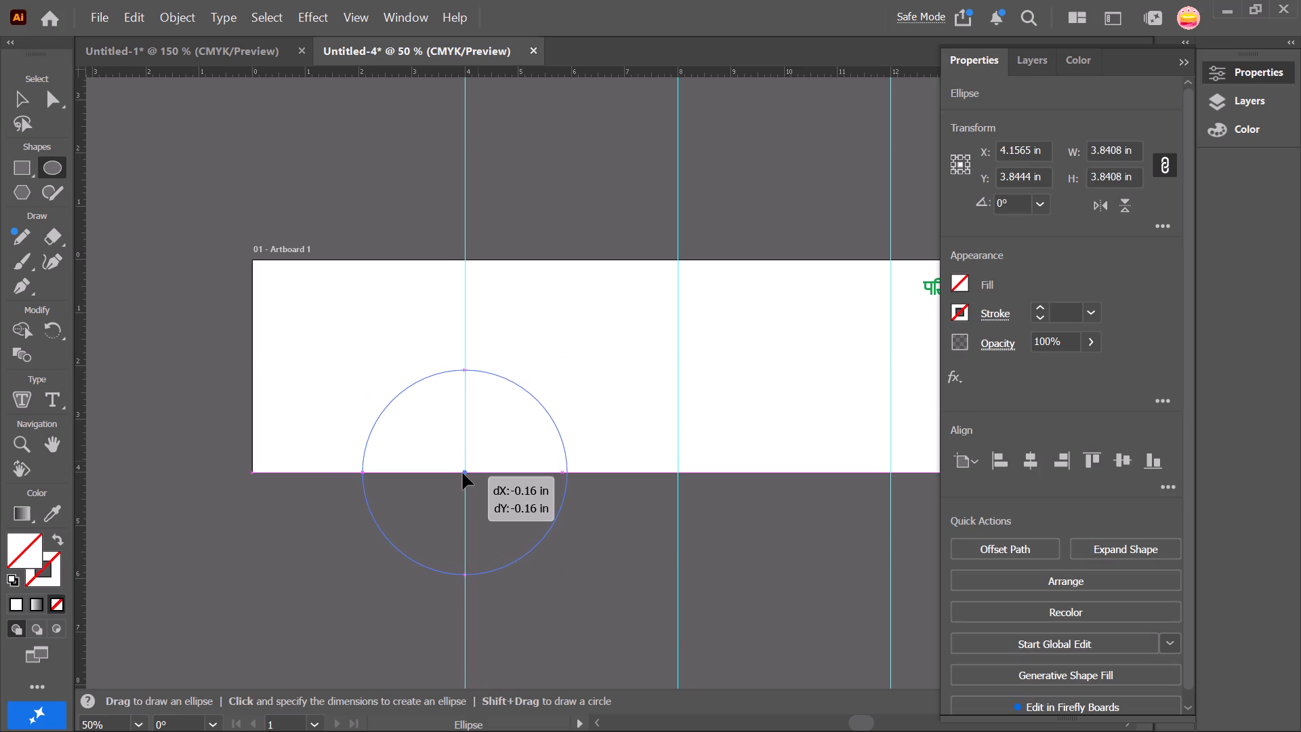
left_click_drag(463, 473, 455, 418)
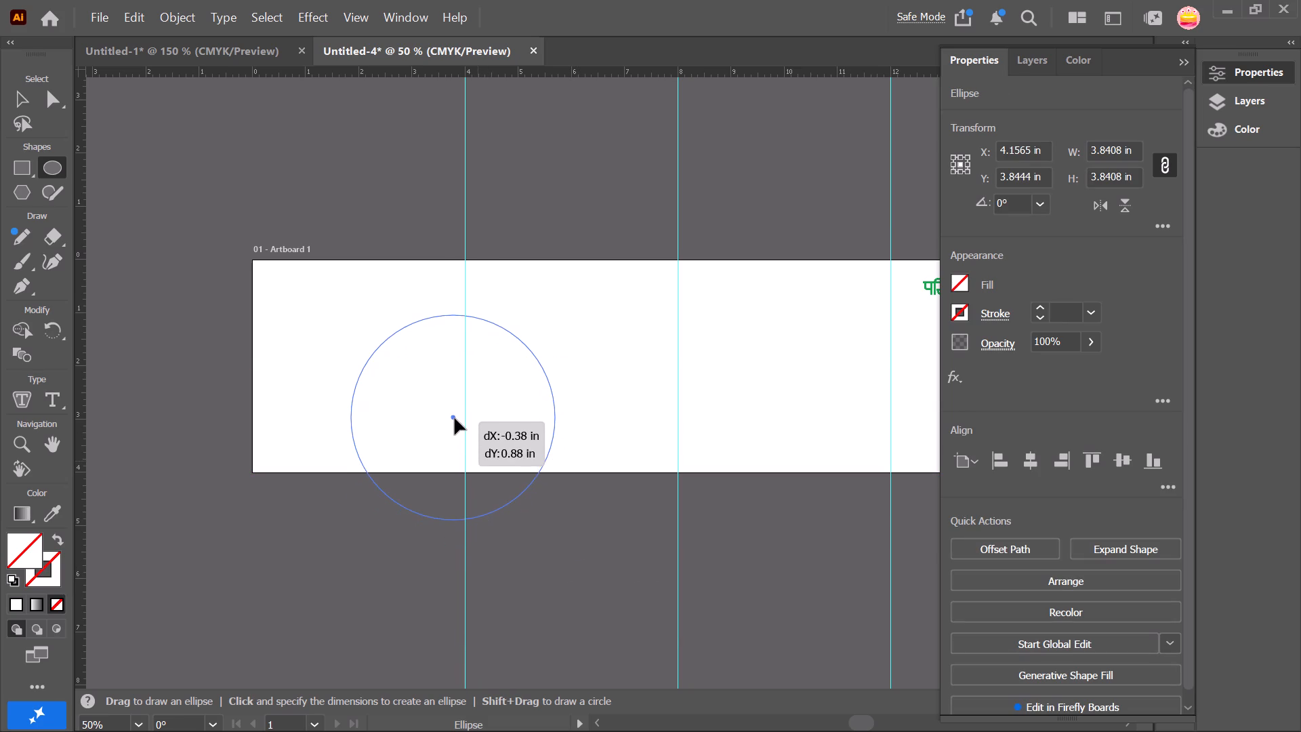
left_click_drag(455, 418, 464, 400)
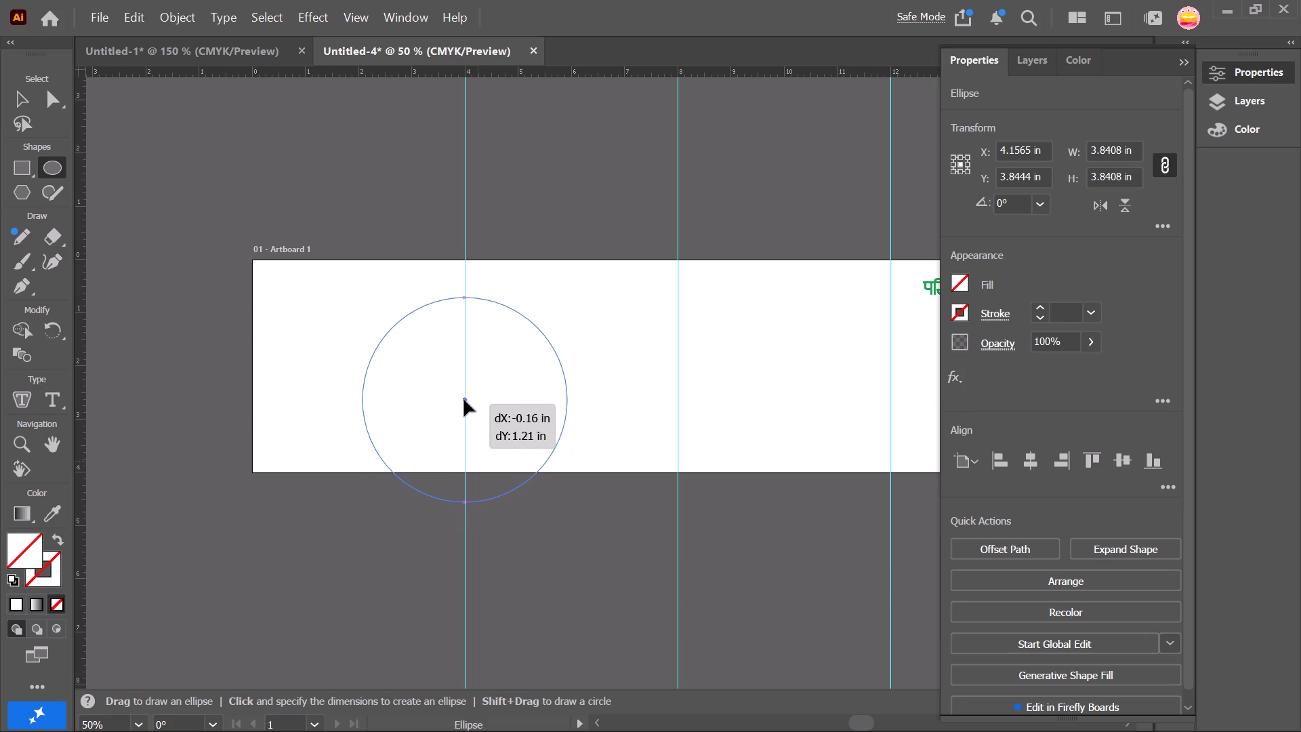
left_click_drag(464, 400, 464, 399)
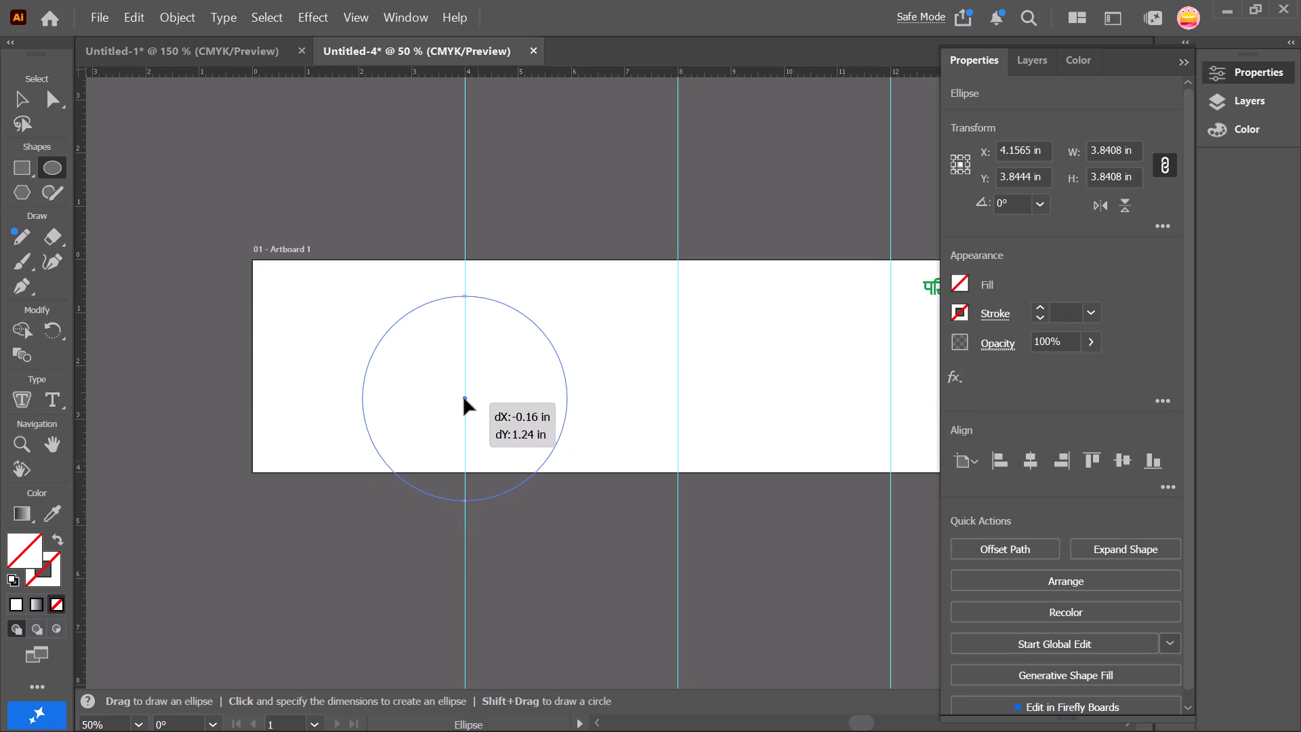
left_click_drag(464, 399, 462, 405)
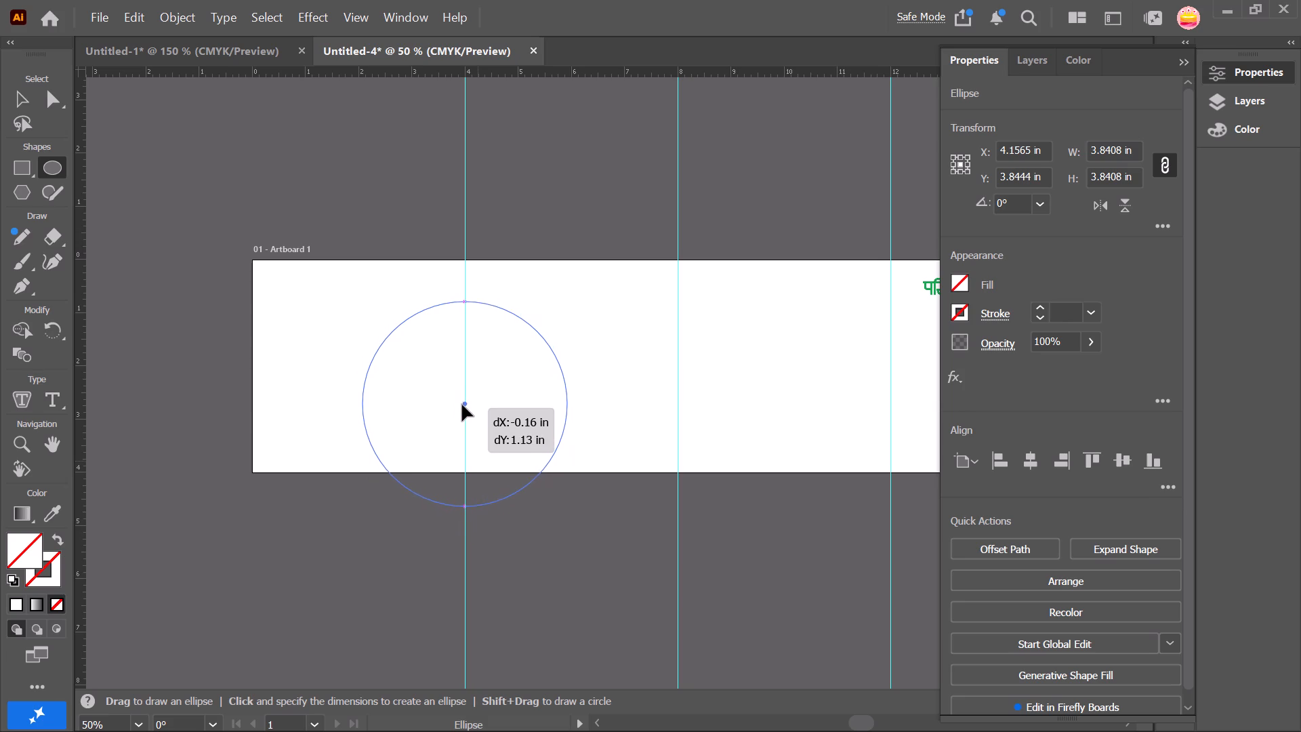
left_click_drag(462, 405, 418, 402)
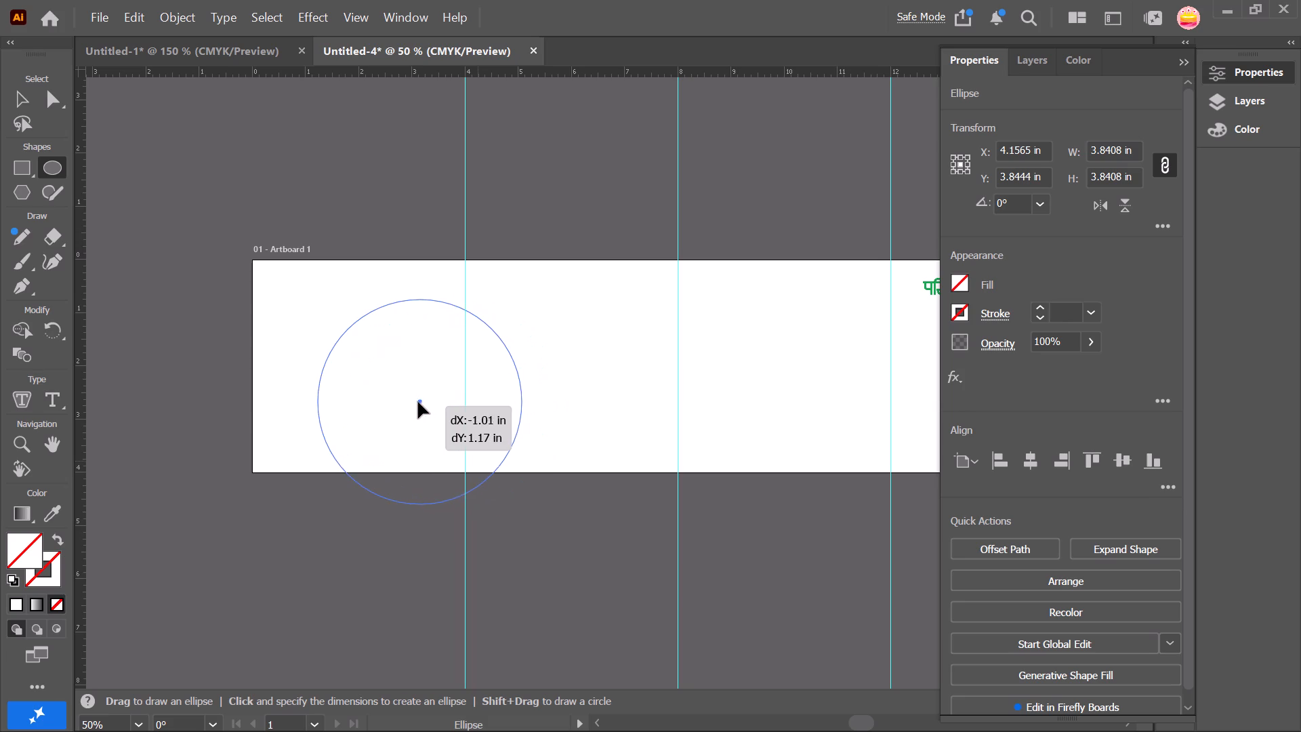
left_click_drag(418, 402, 408, 399)
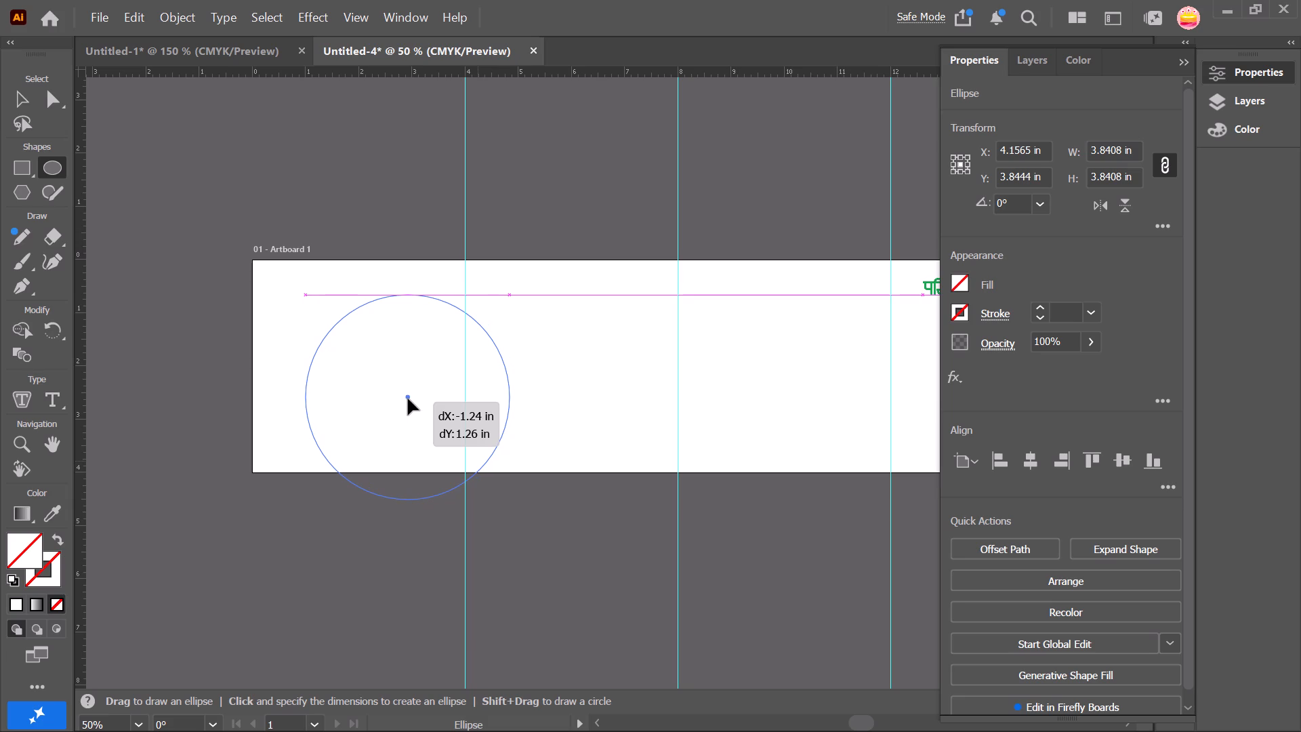
left_click_drag(408, 399, 407, 399)
left_click(287, 584)
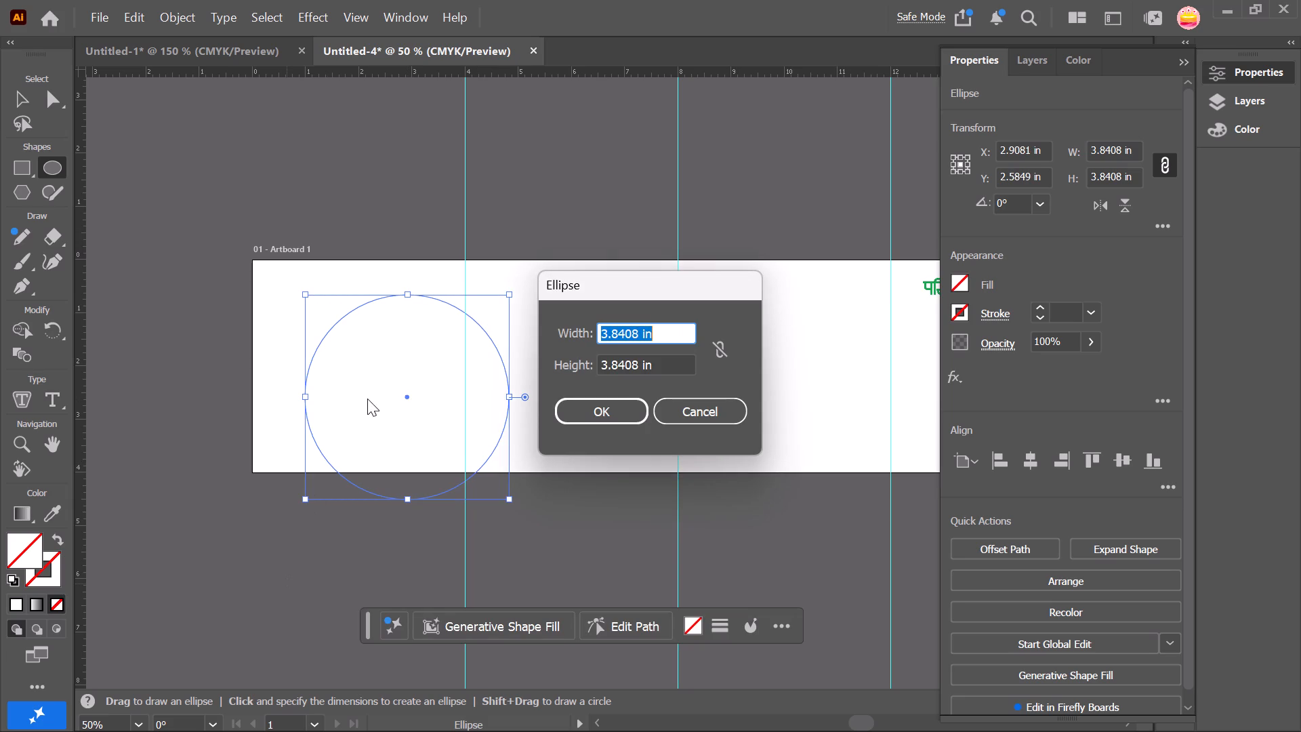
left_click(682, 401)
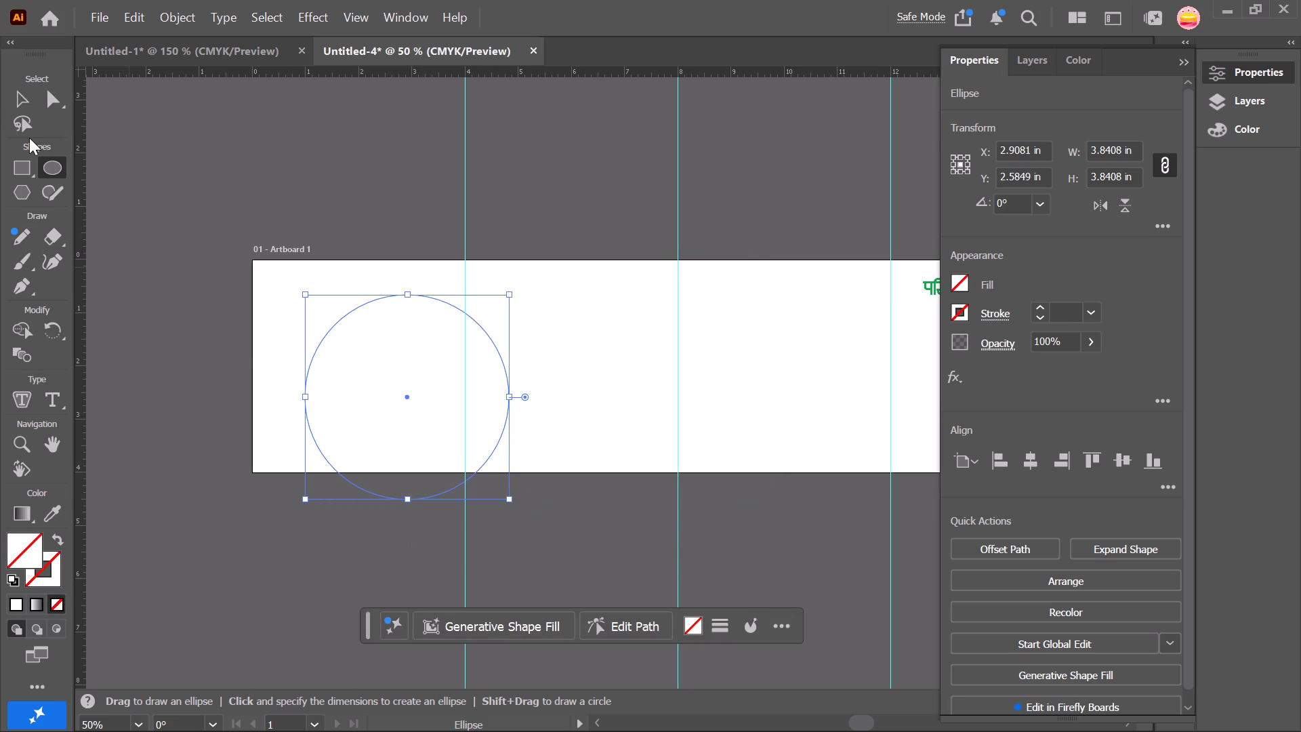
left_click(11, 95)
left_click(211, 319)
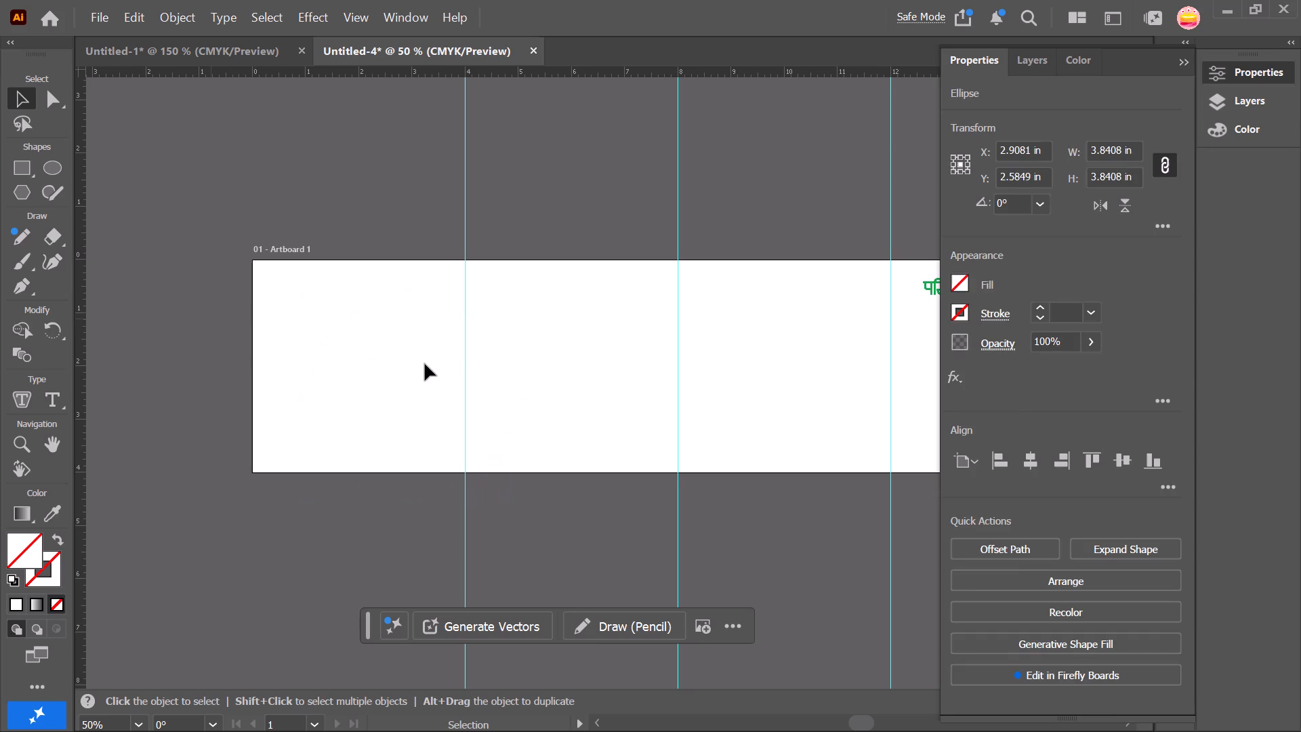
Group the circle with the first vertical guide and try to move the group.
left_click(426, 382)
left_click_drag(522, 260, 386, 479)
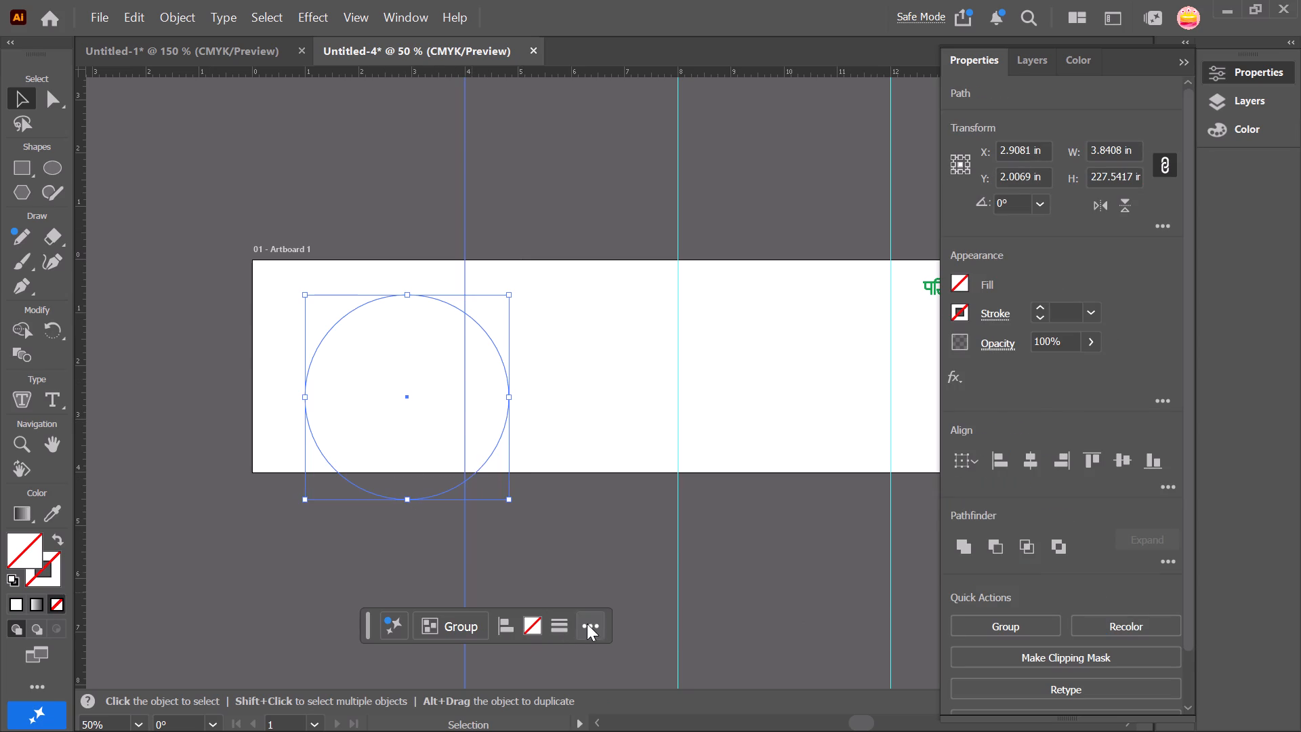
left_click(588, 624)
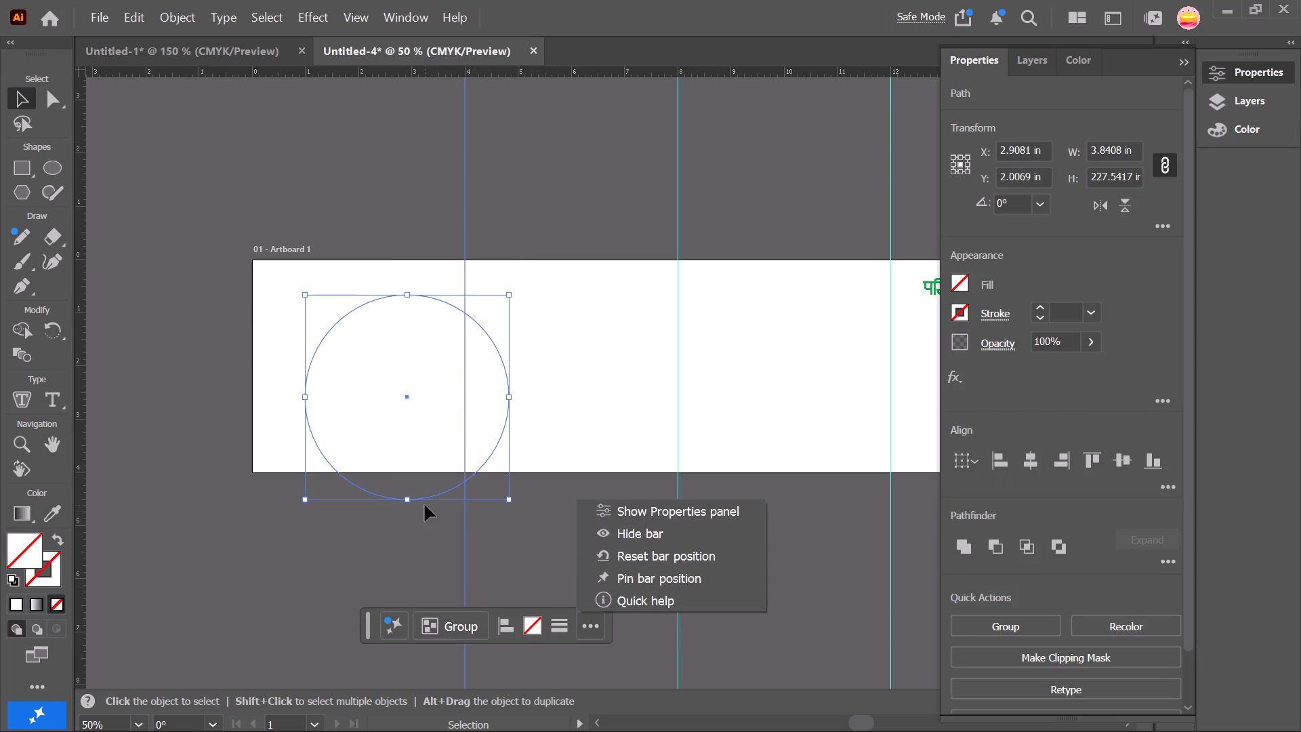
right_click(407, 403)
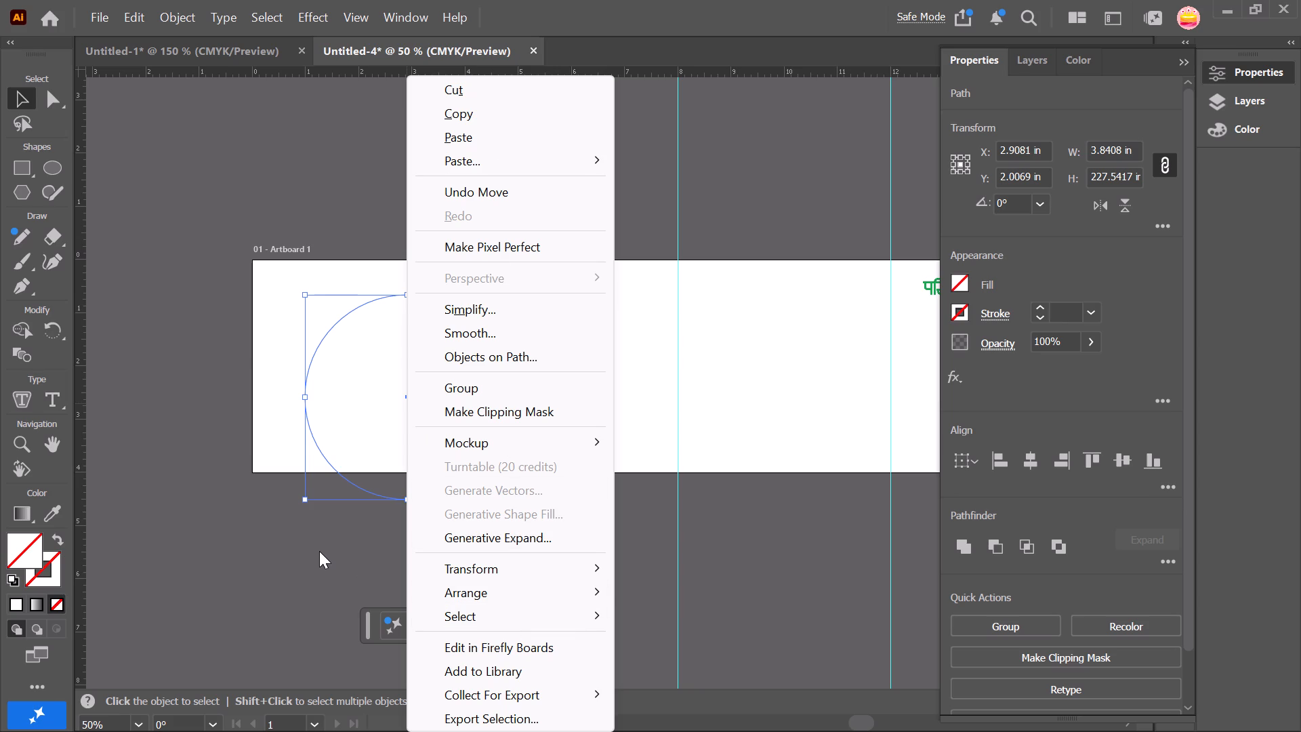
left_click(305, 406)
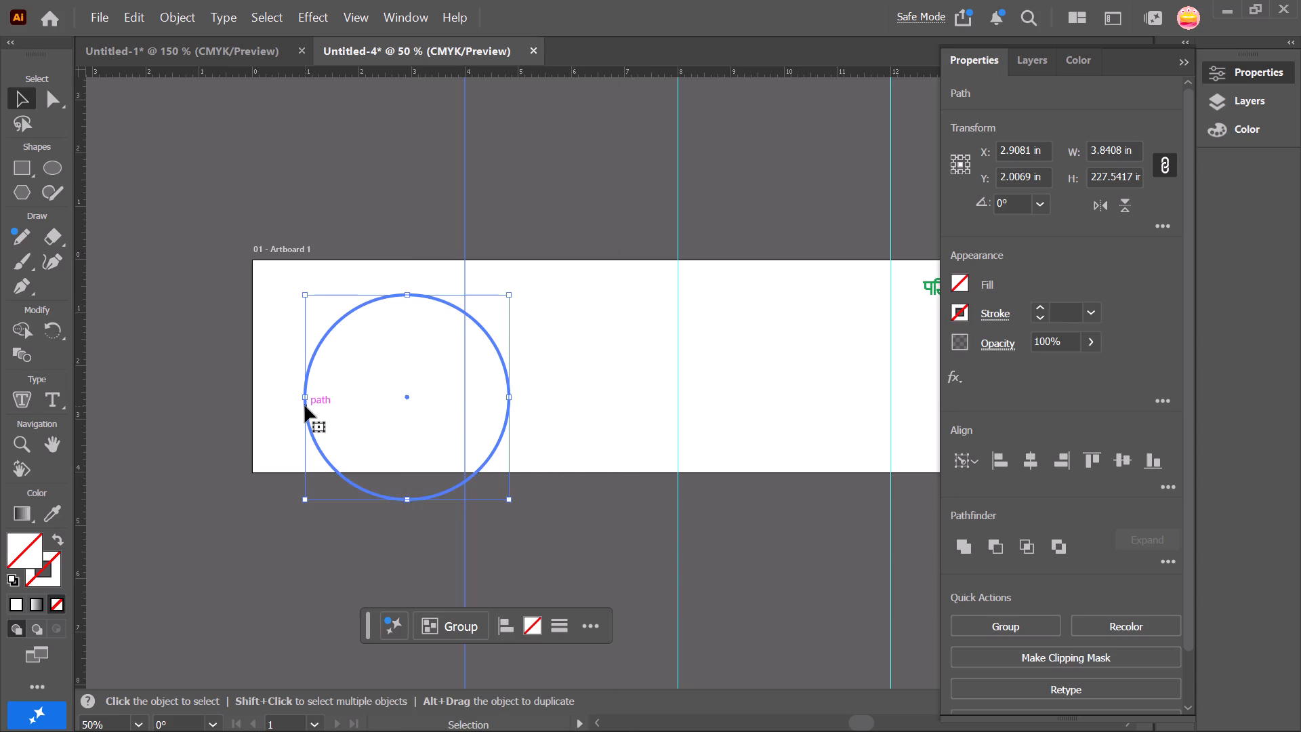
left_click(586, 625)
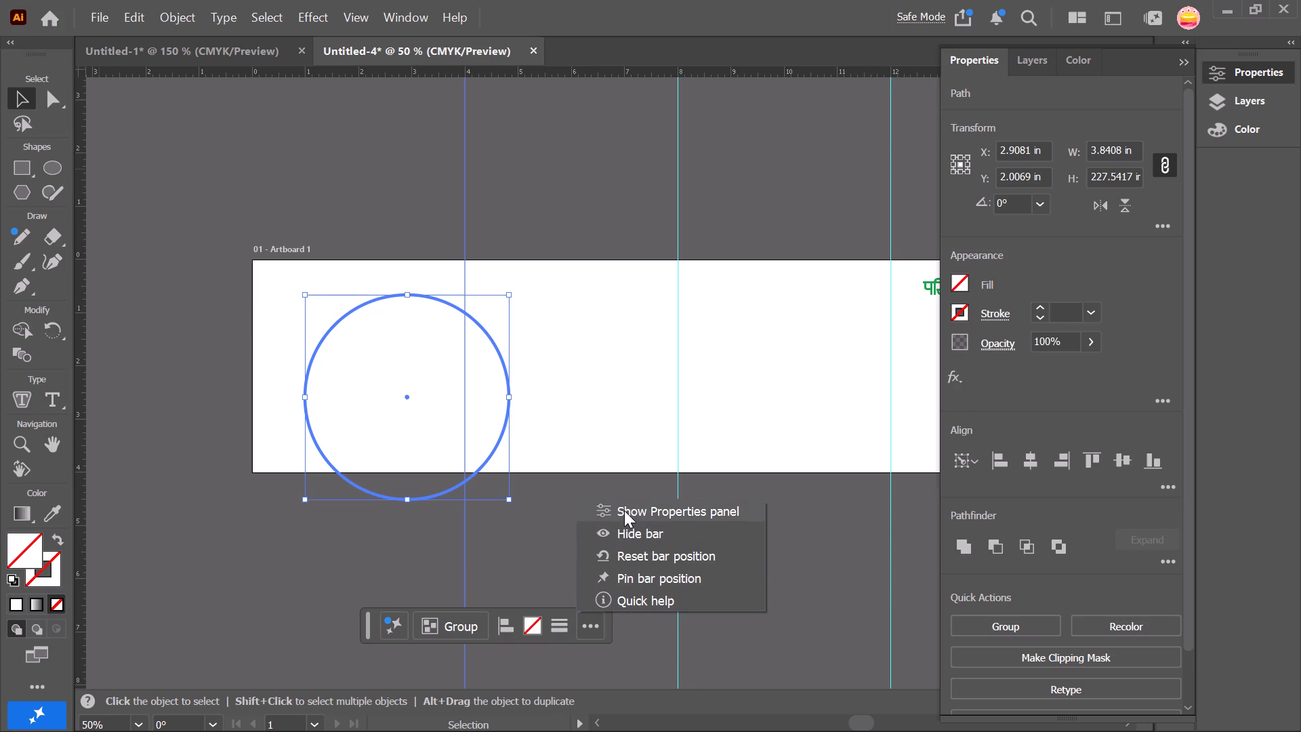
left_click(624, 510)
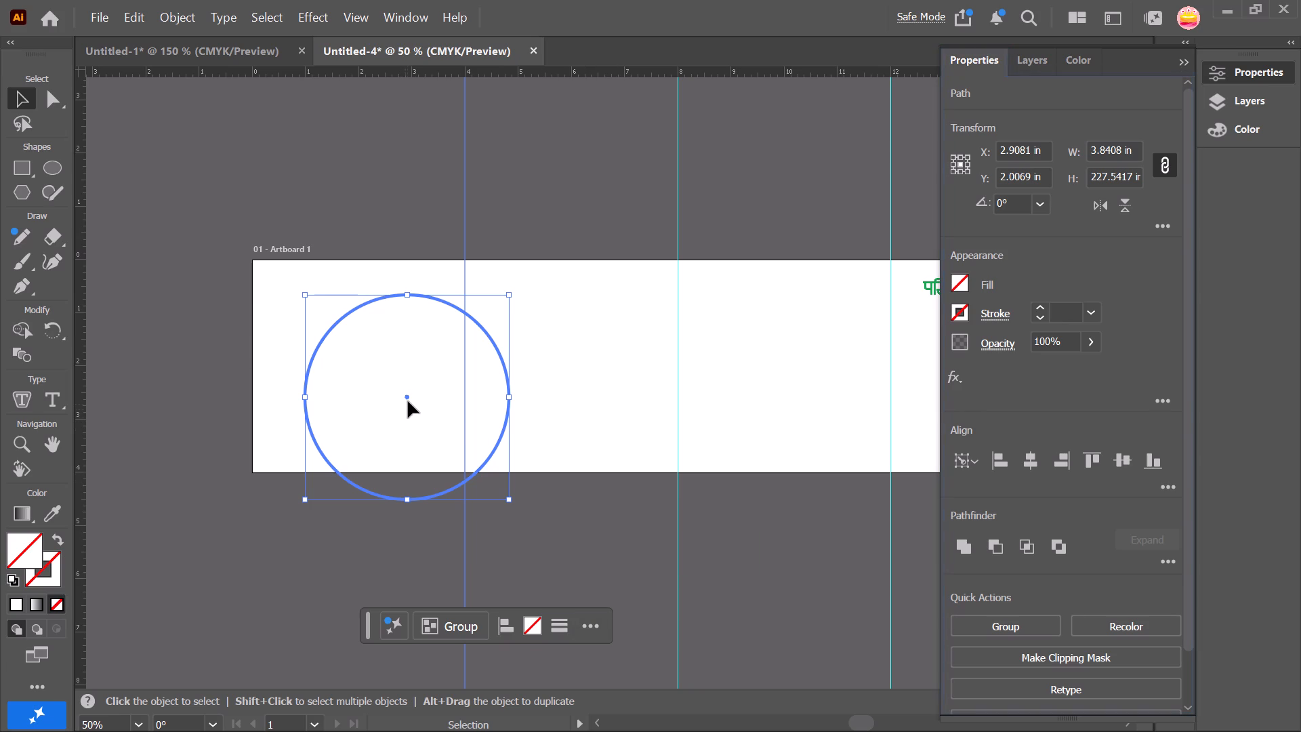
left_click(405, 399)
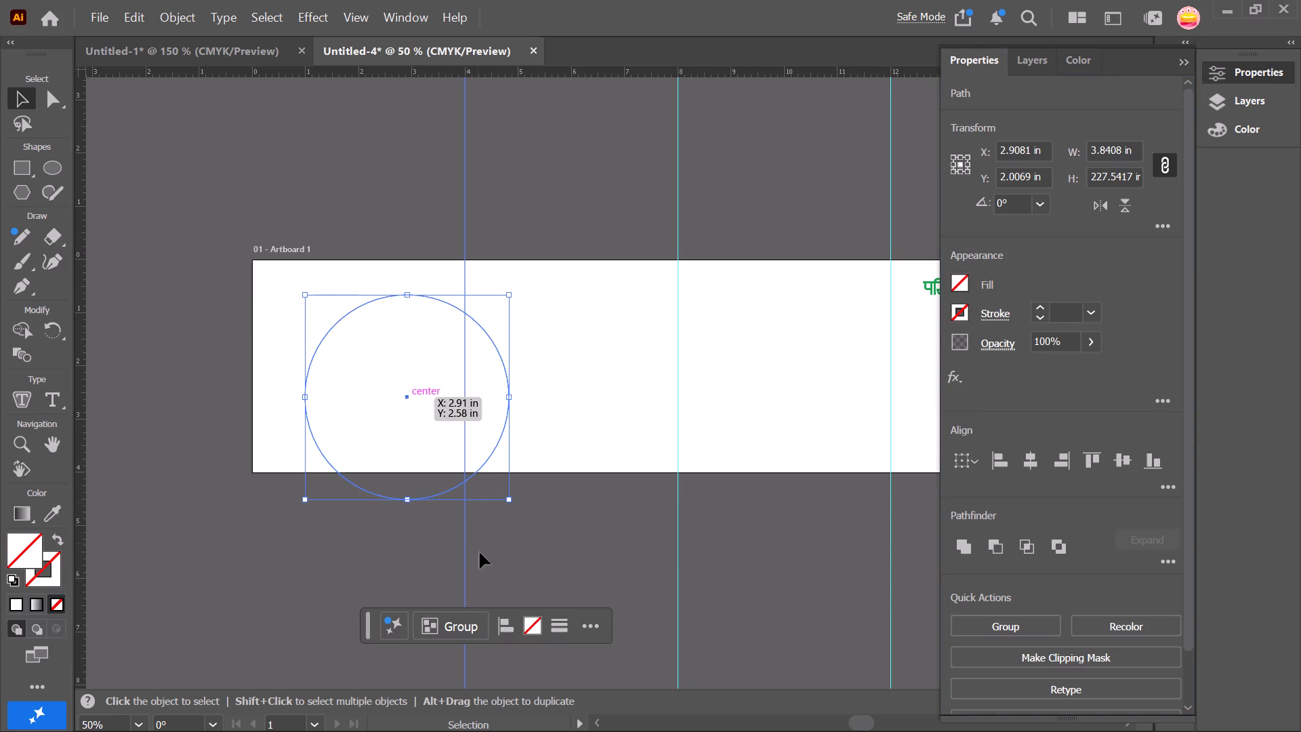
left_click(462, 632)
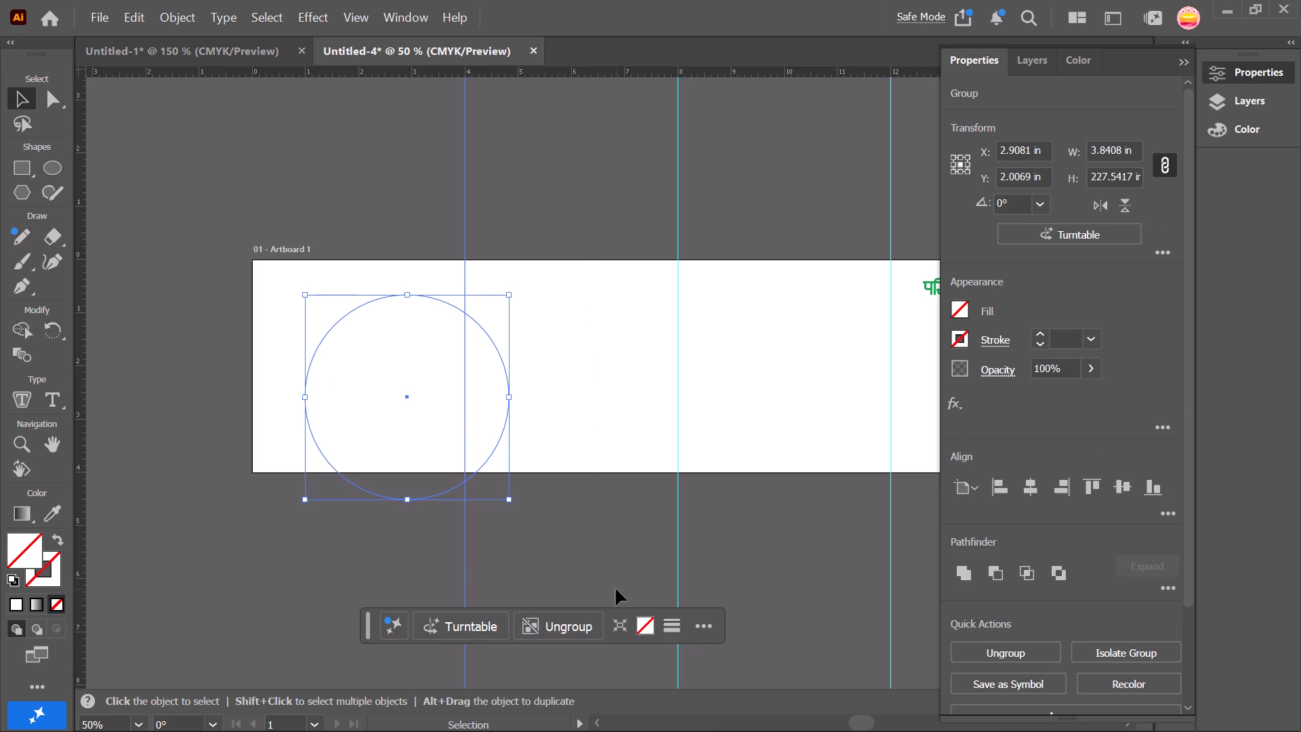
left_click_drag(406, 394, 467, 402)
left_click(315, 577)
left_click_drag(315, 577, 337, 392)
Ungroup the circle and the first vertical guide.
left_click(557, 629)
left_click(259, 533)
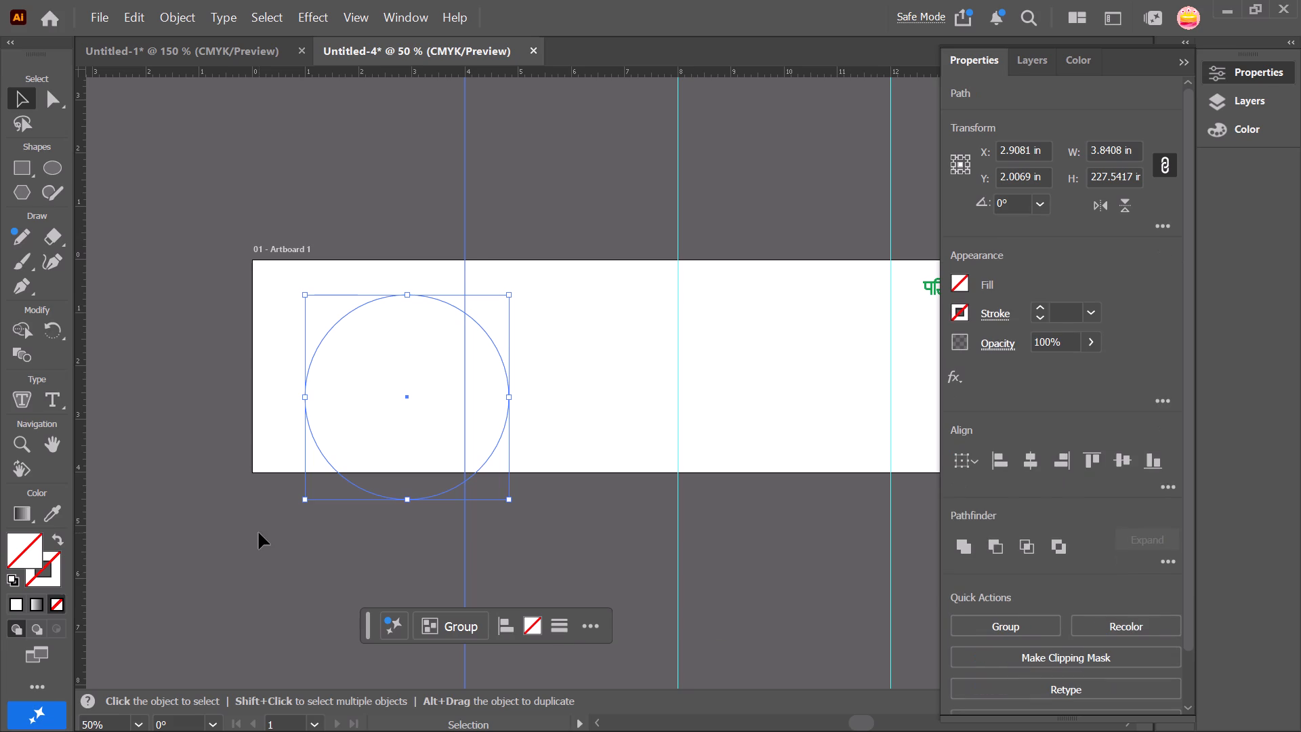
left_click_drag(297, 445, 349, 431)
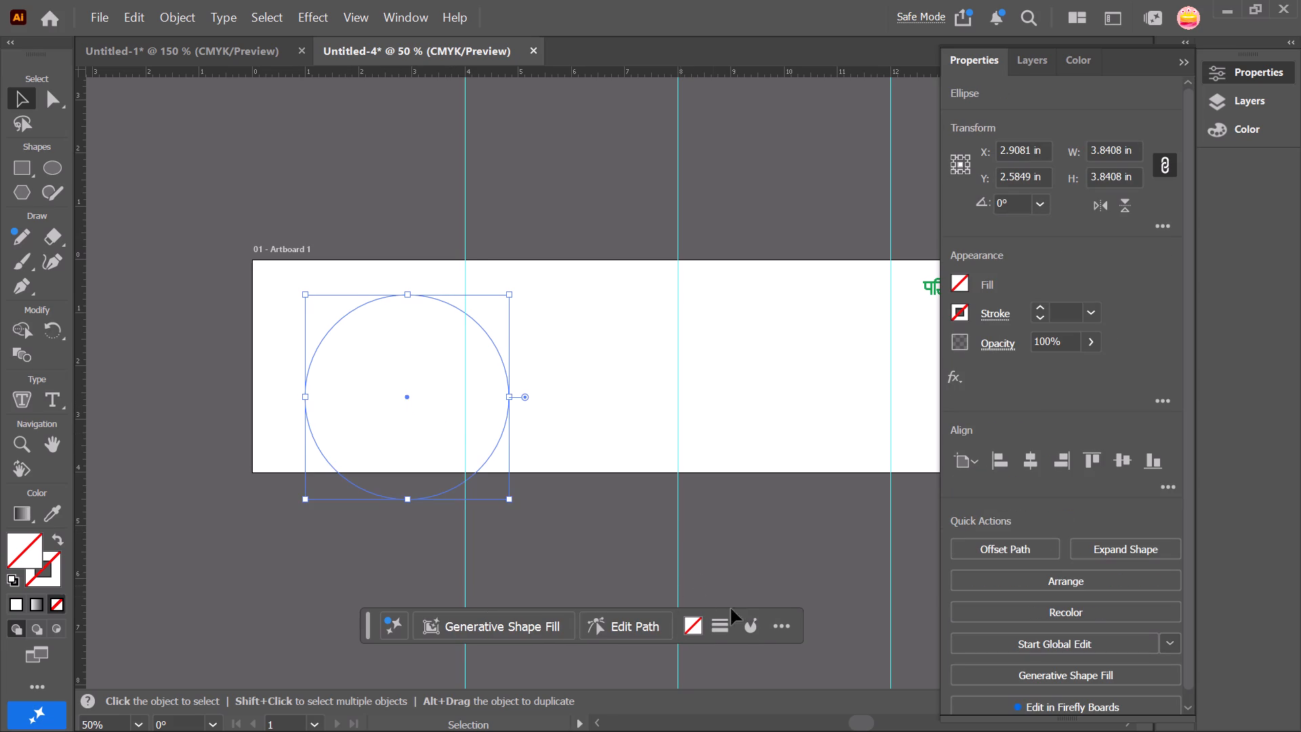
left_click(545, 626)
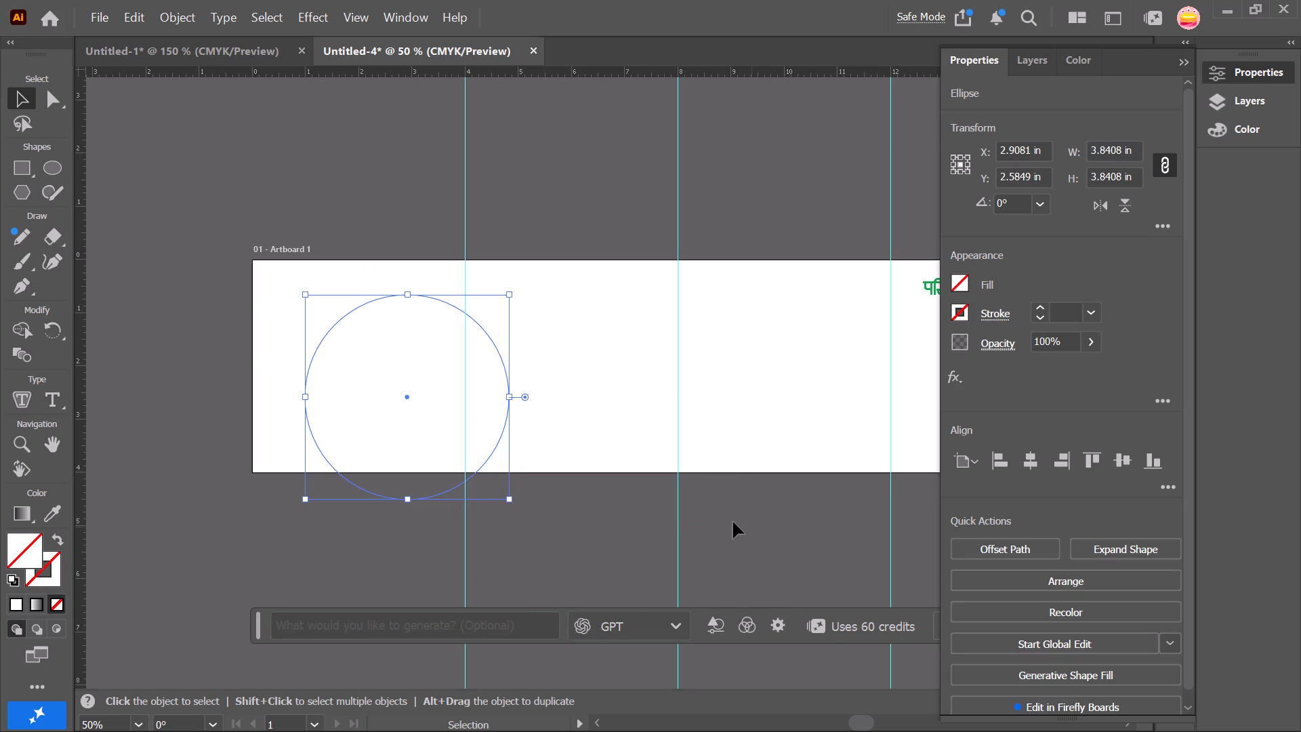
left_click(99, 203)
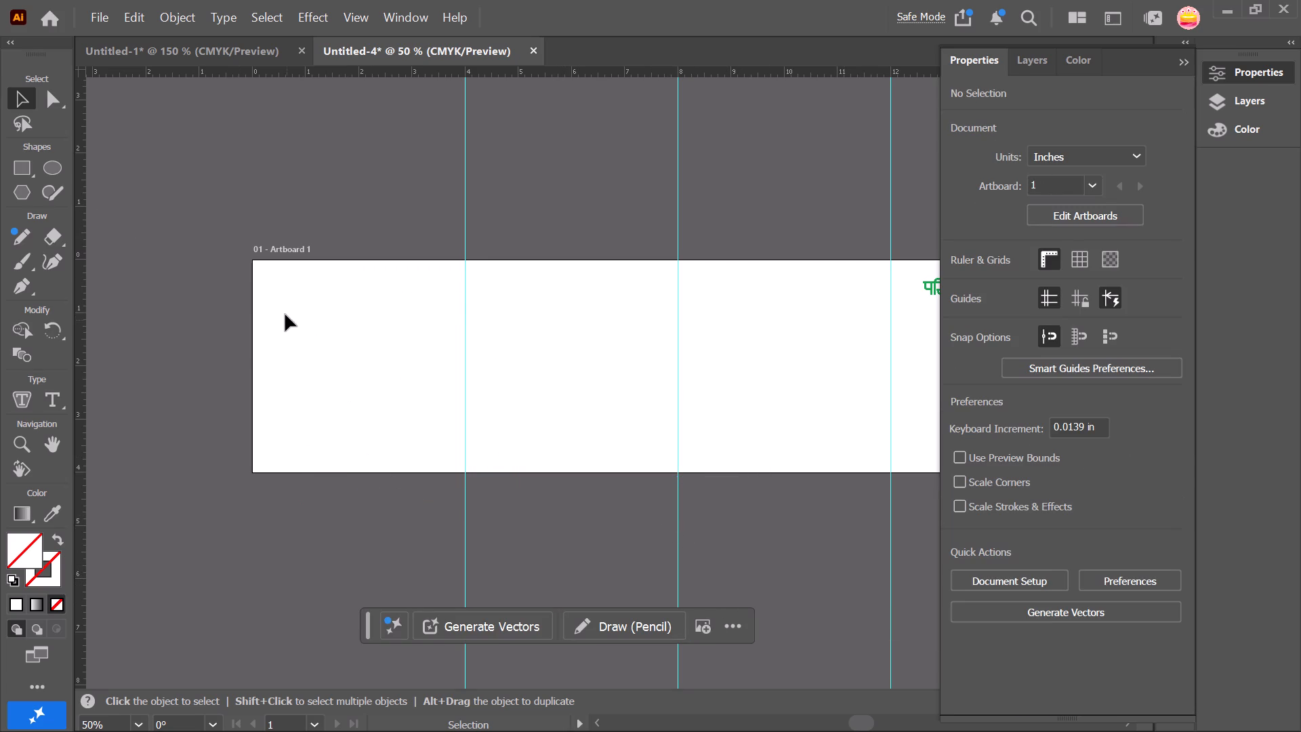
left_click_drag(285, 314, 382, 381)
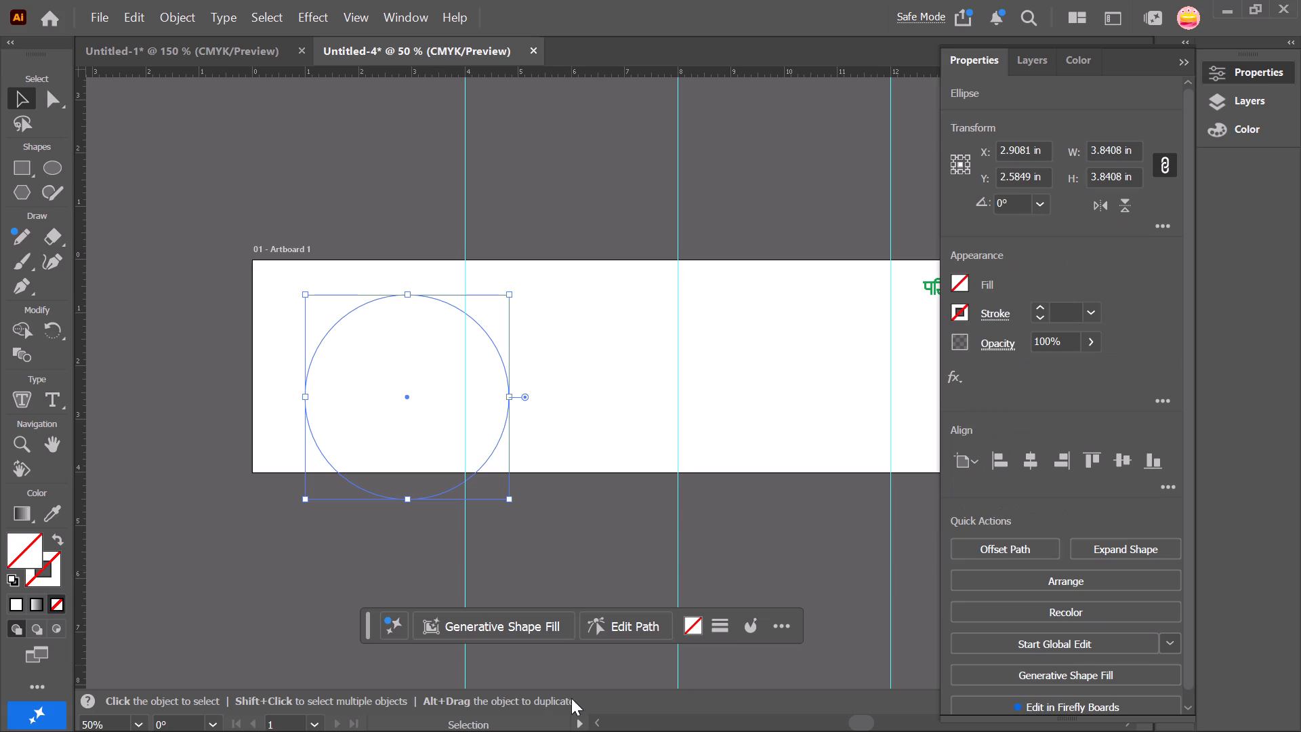
Switch to Chrome, search Google in a new tab for "how to convert the space in photo frame in illustrator" and read the clipping mask method.
left_click(675, 598)
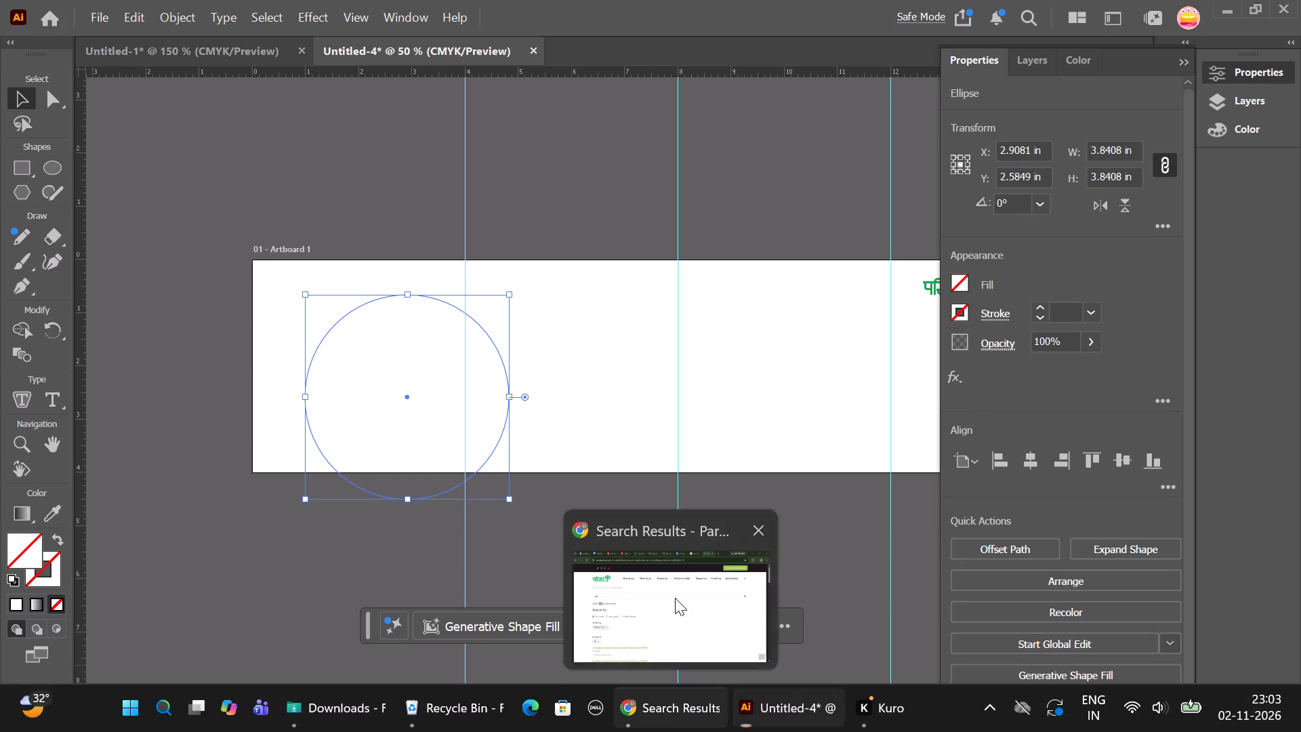
left_click(961, 22)
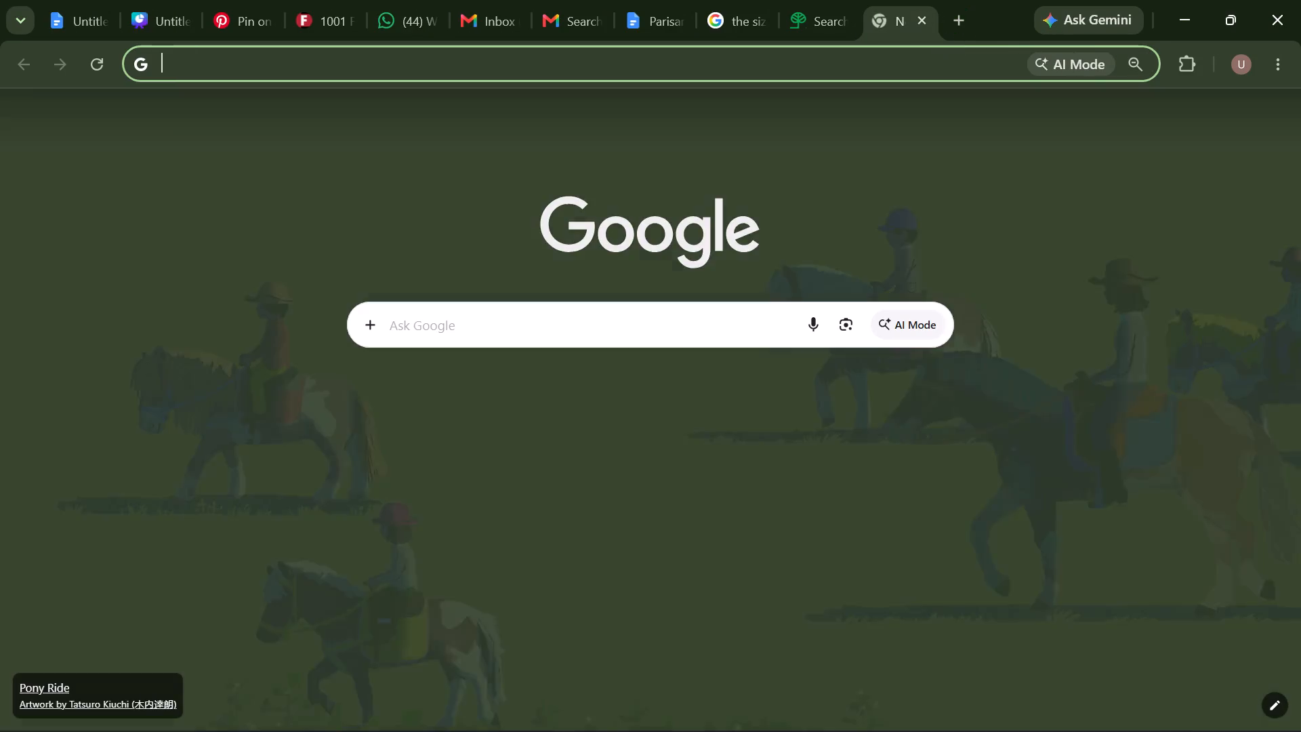
left_click(473, 315)
type("how to convert the s")
key("p")
key("BackSpace")
key("BackSpace")
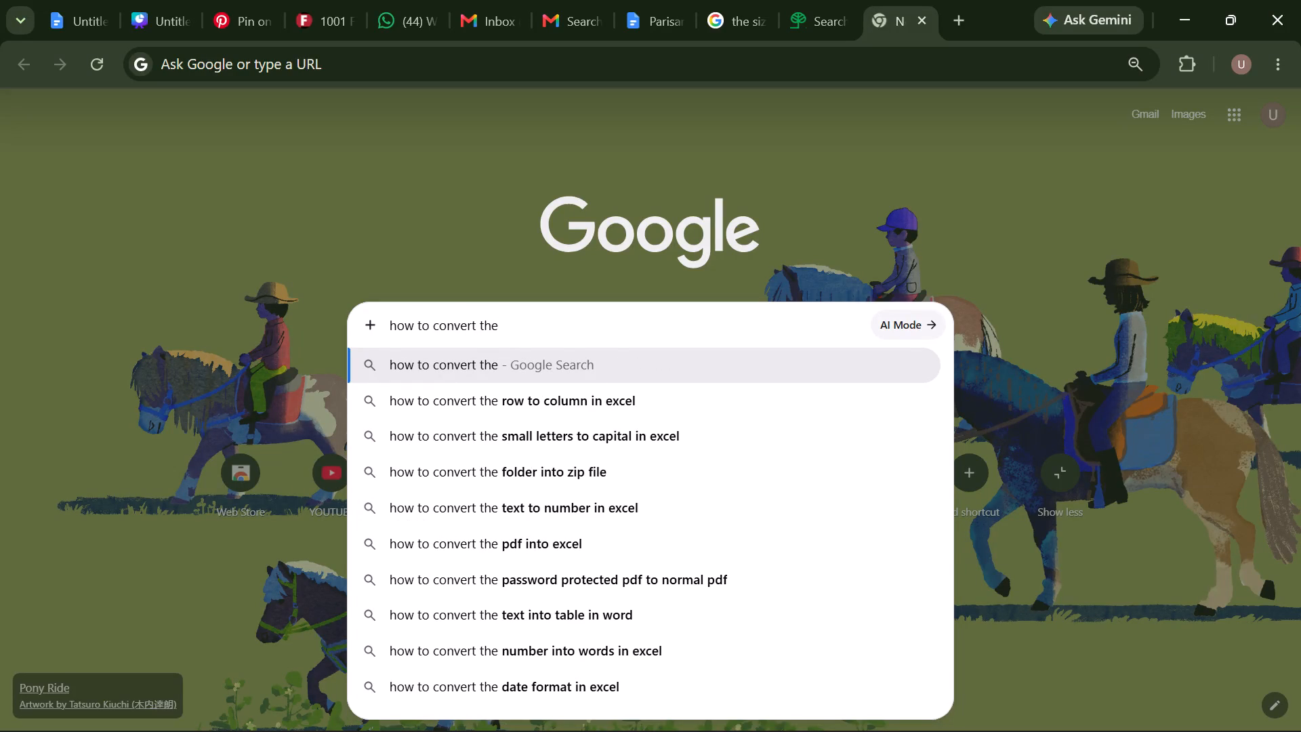
type("space in")
key("space")
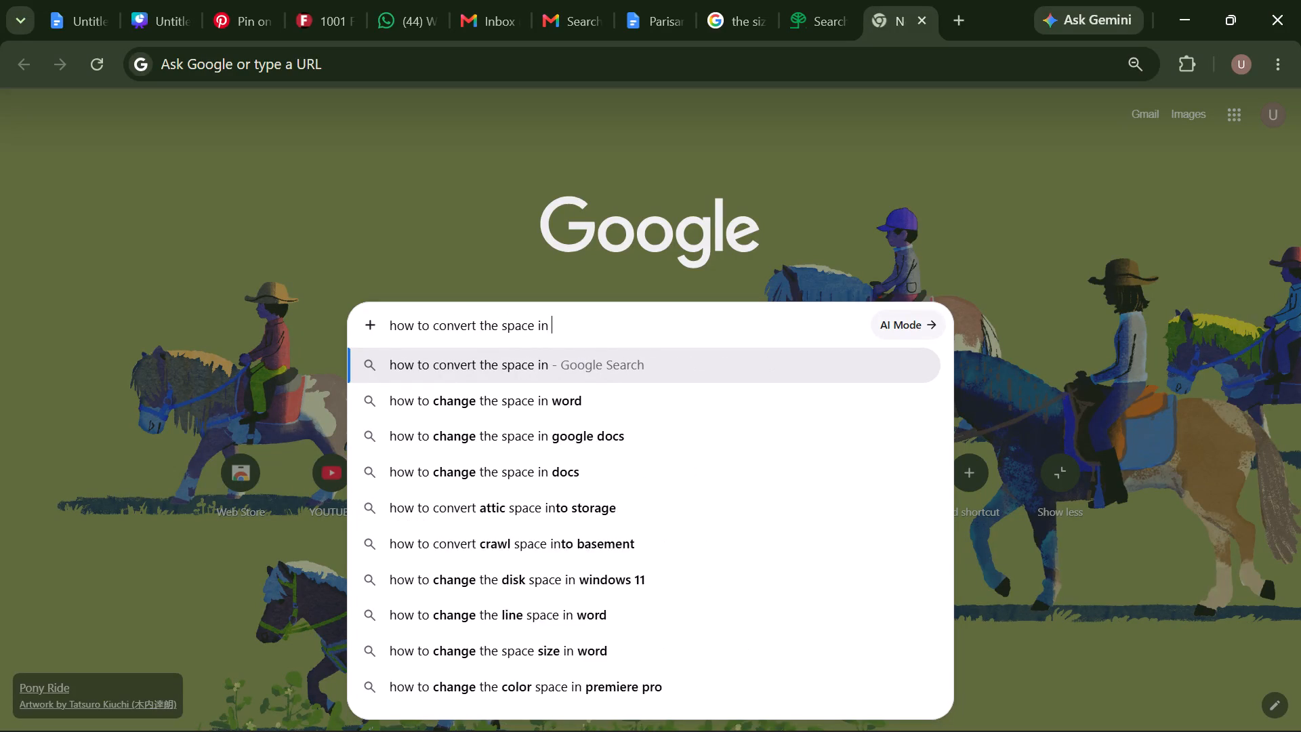
type("phto")
key("space")
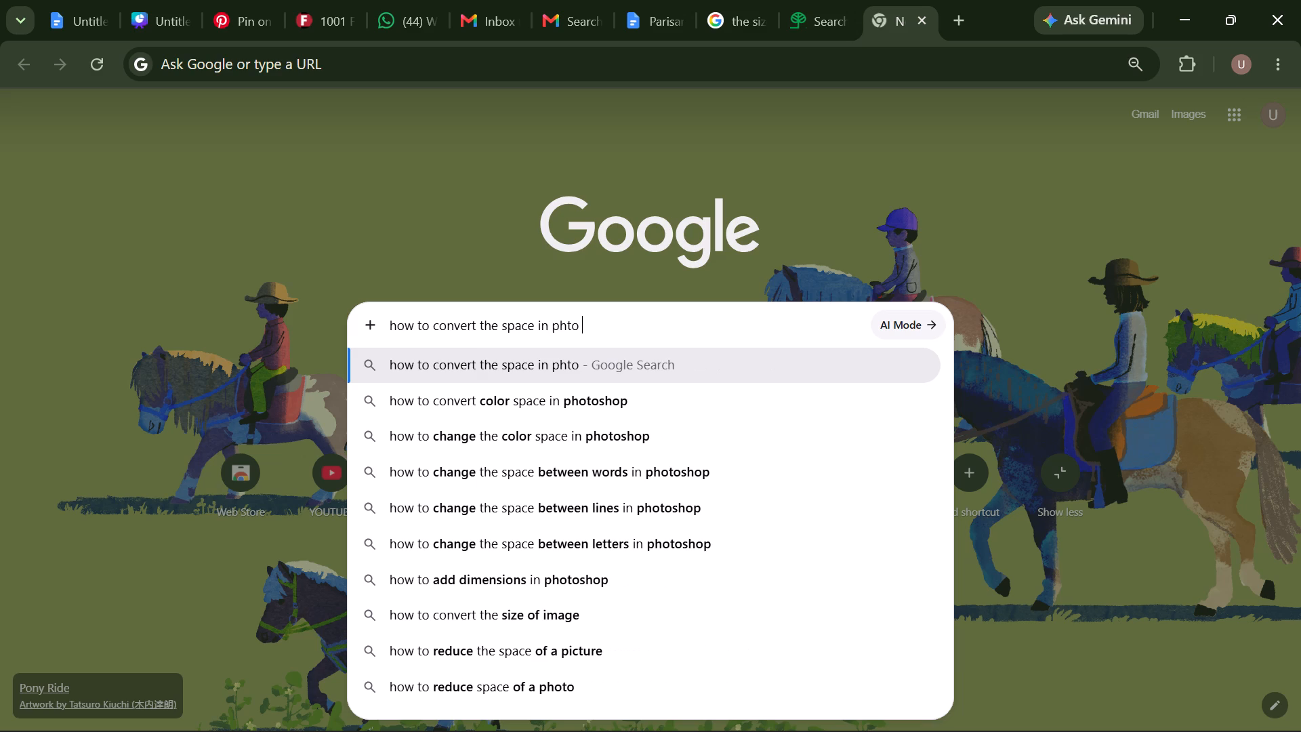
key("BackSpace")
key("BackSpace")
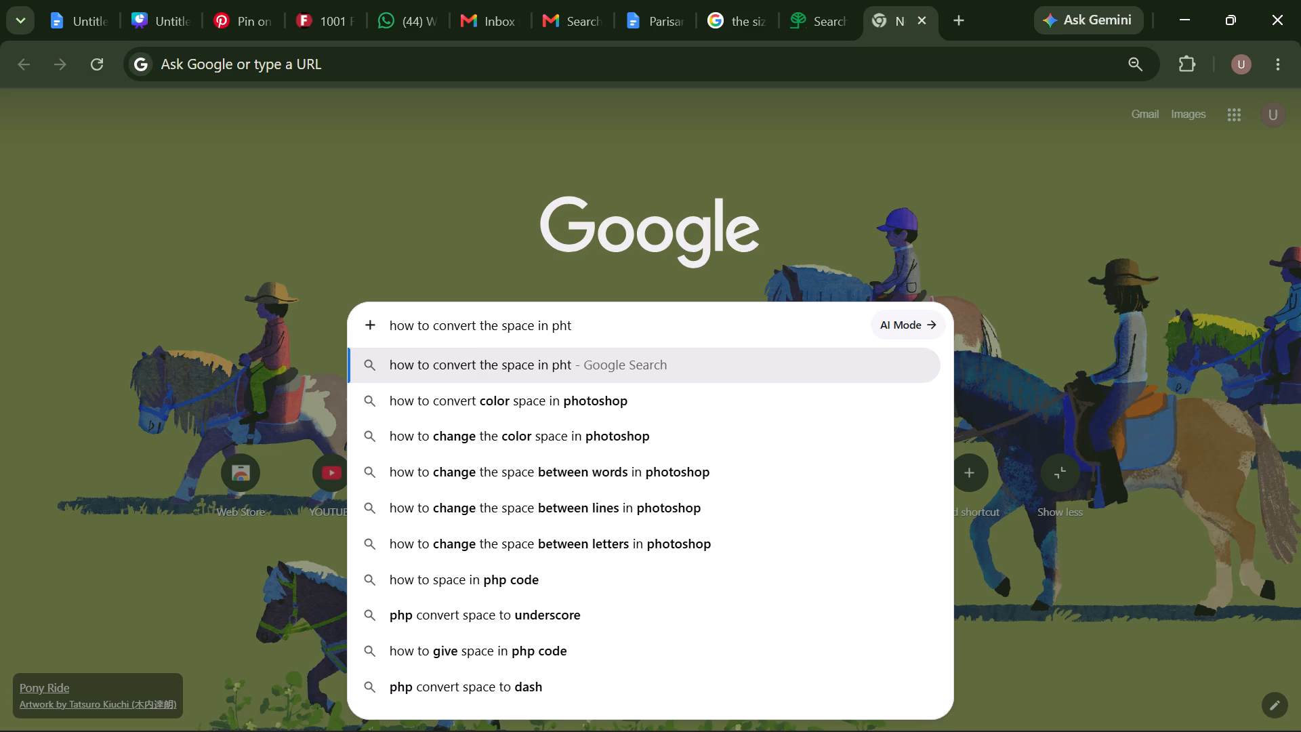
type("ot")
key("space")
key("BackSpace")
key("BackSpace")
key("BackSpace")
key("BackSpace")
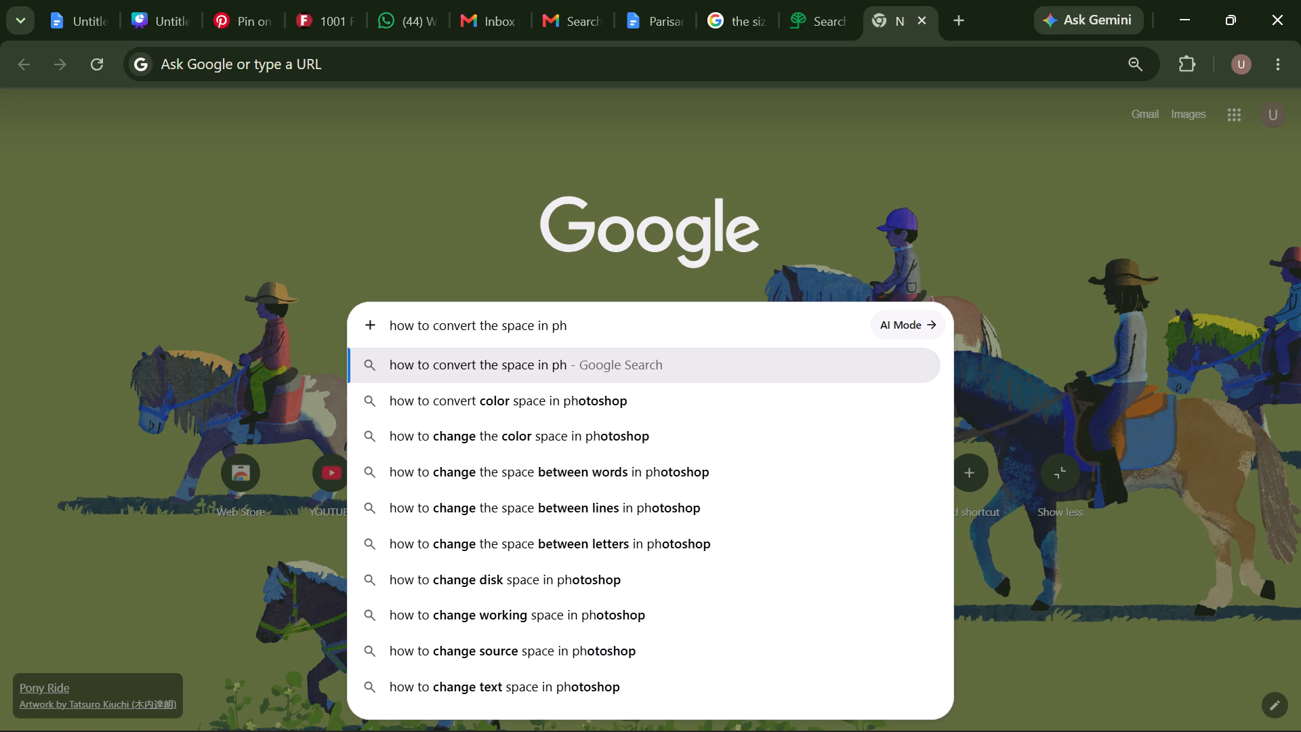
type("otot")
key("BackSpace")
key("space")
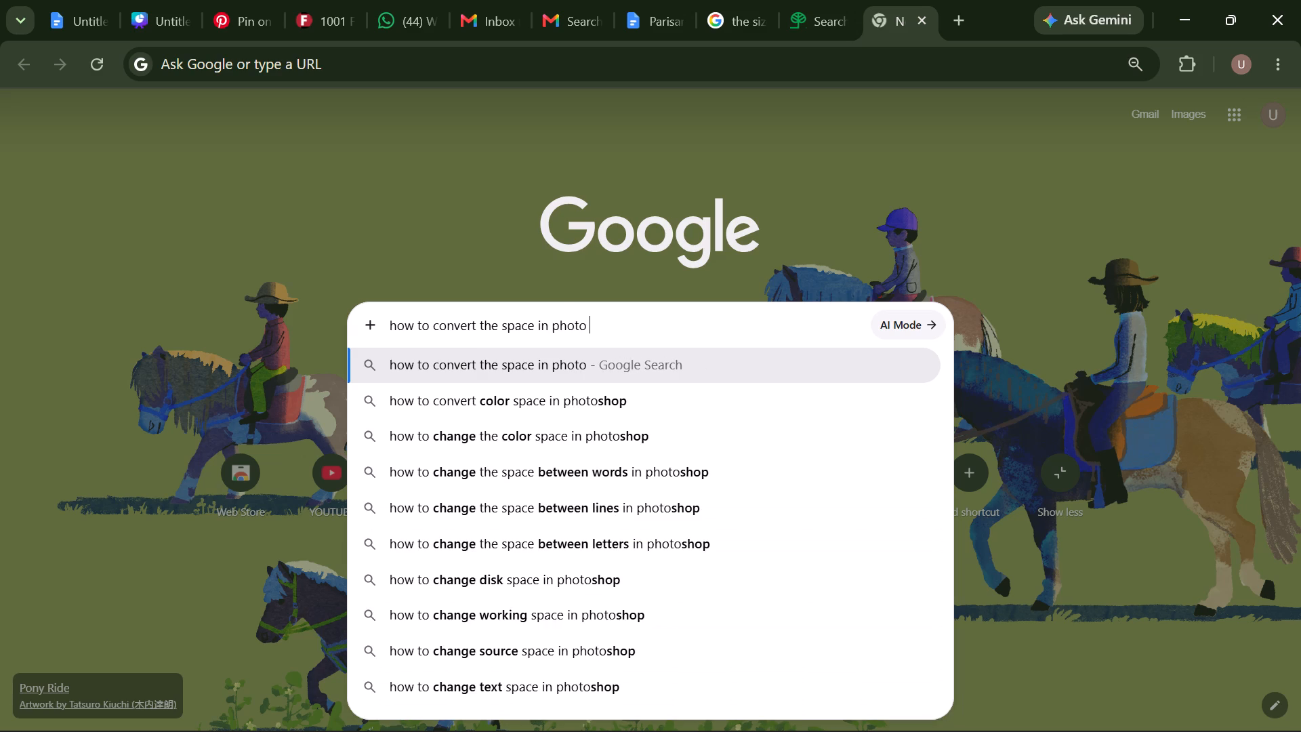
type("frame in illustrator")
key("Return")
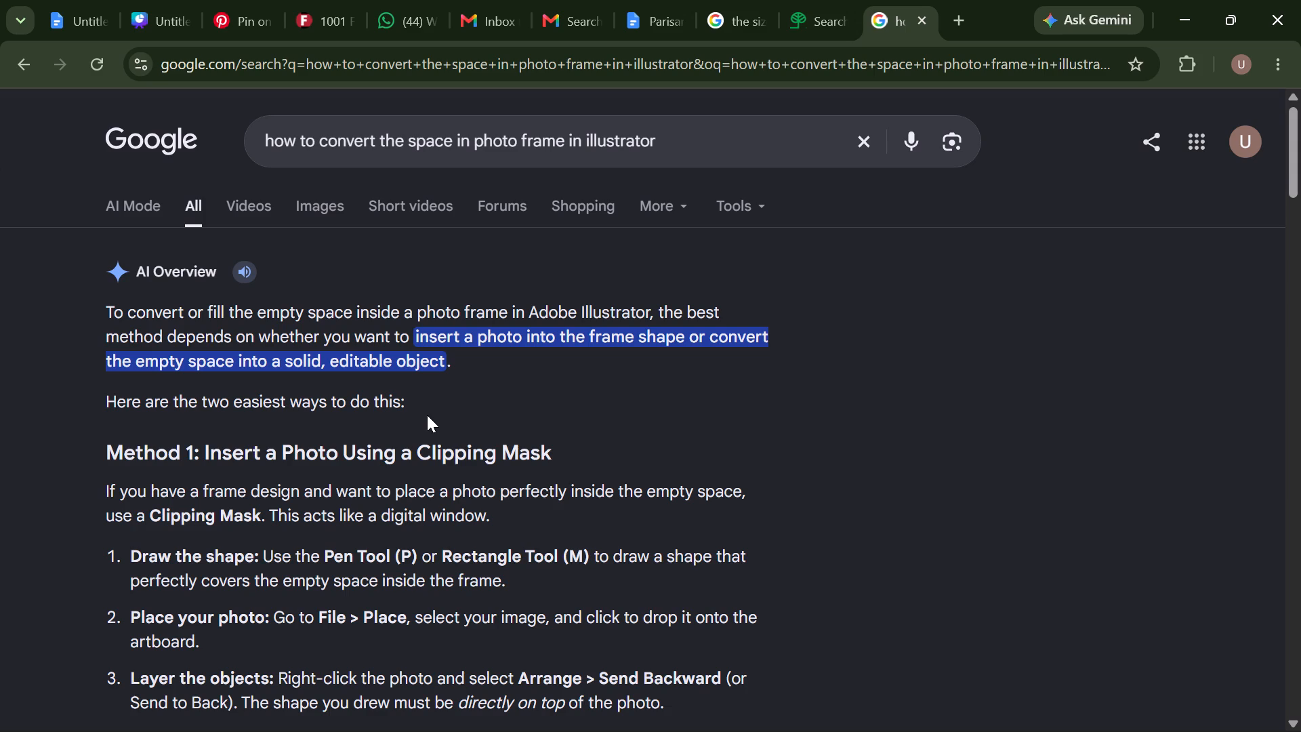
scroll(427, 415, "down", 3)
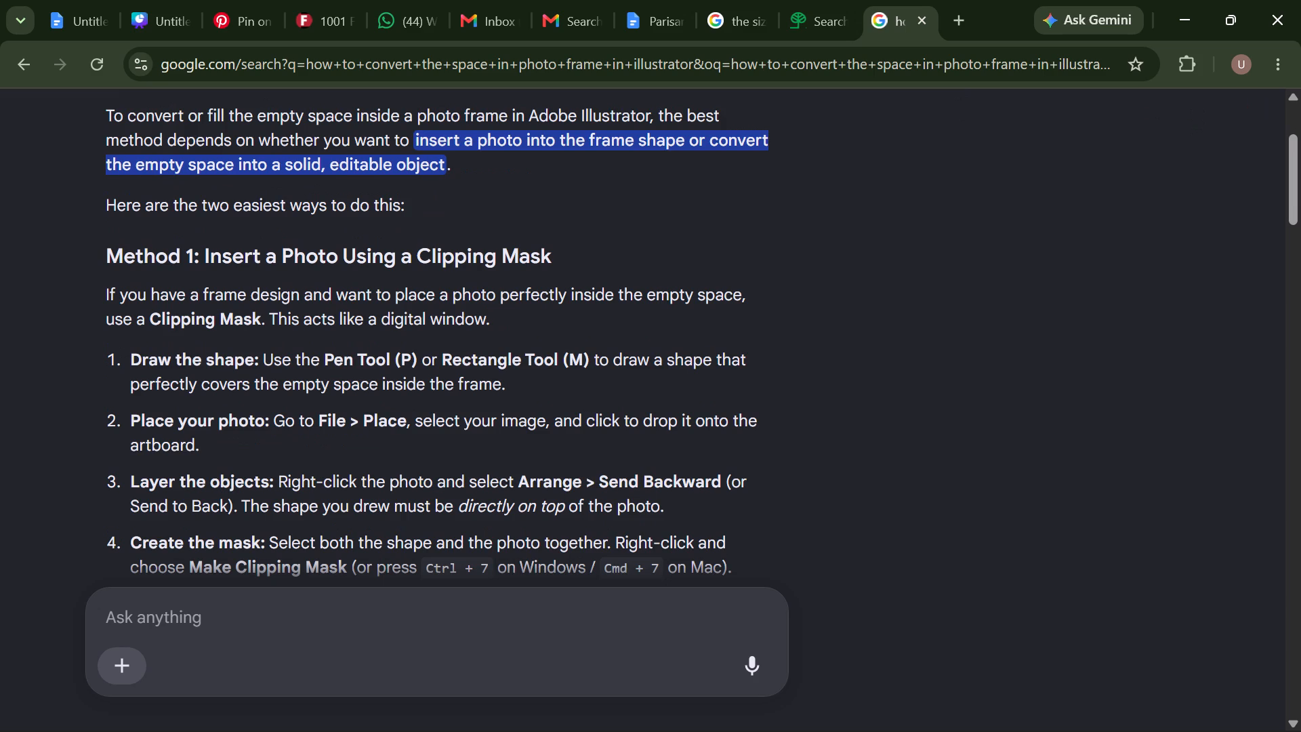
scroll(427, 415, "down", 1)
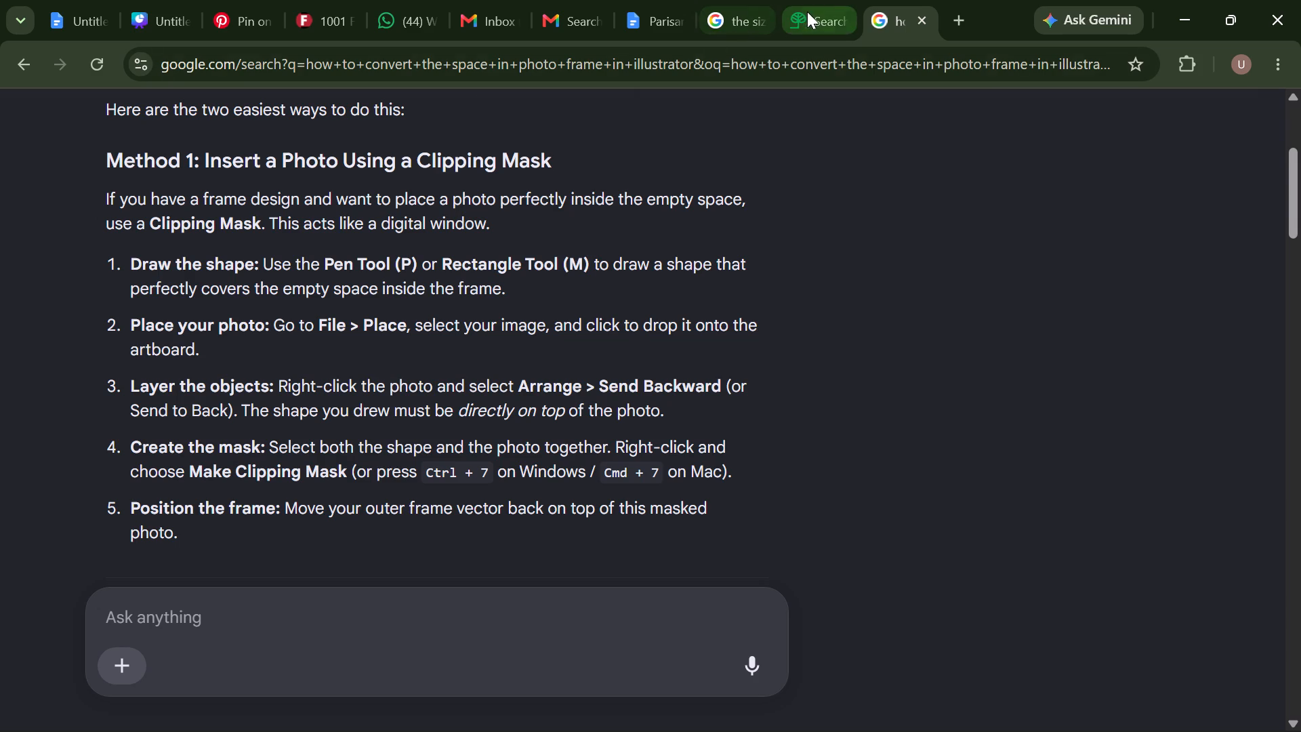
Search Google in another new tab for "step program" and skim the overview of the different programmes.
left_click(807, 12)
left_click(953, 14)
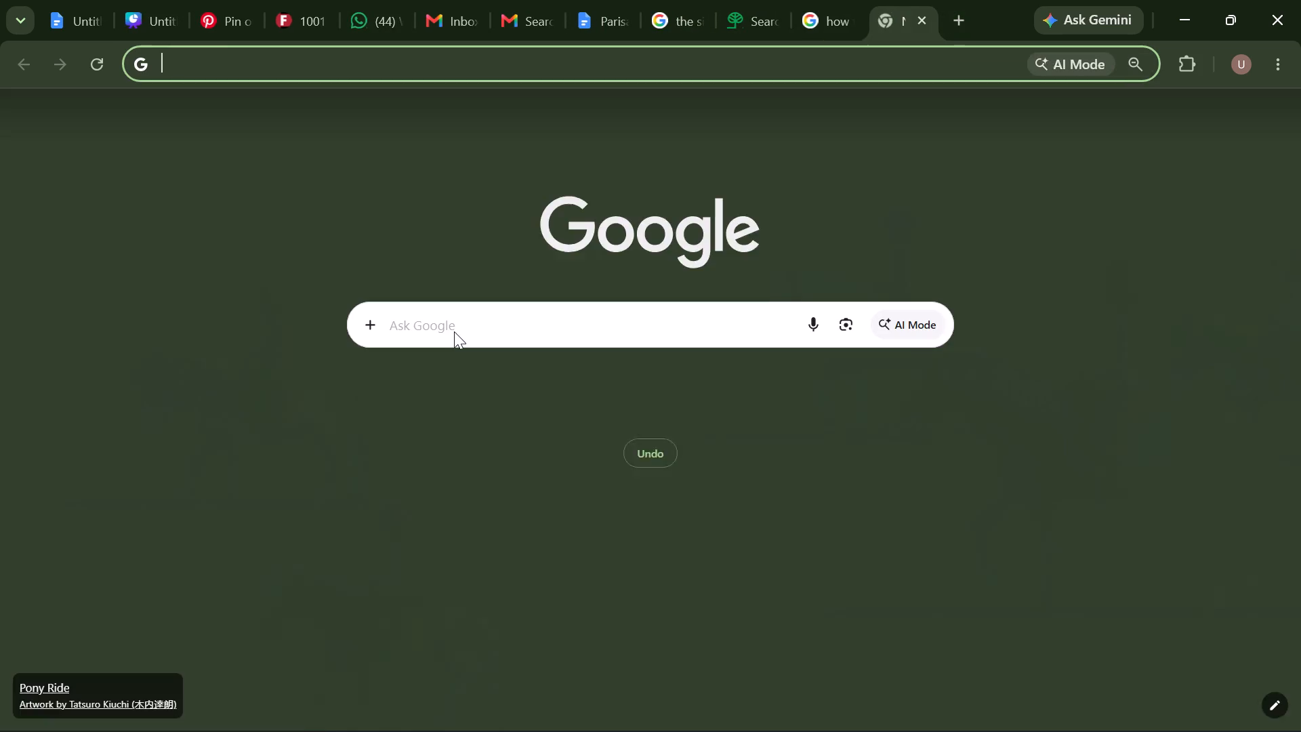
left_click(454, 331)
type("step")
key("space")
type("program")
key("Return")
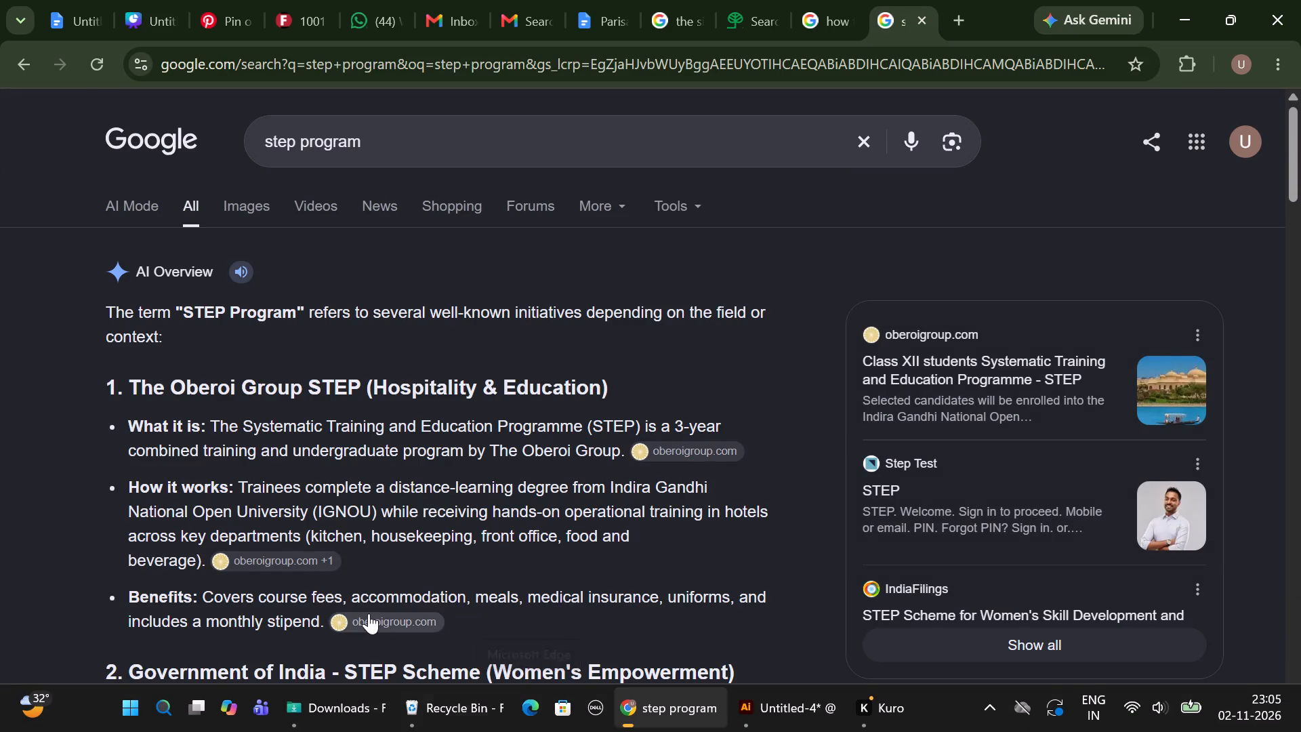
scroll(539, 504, "down", 4)
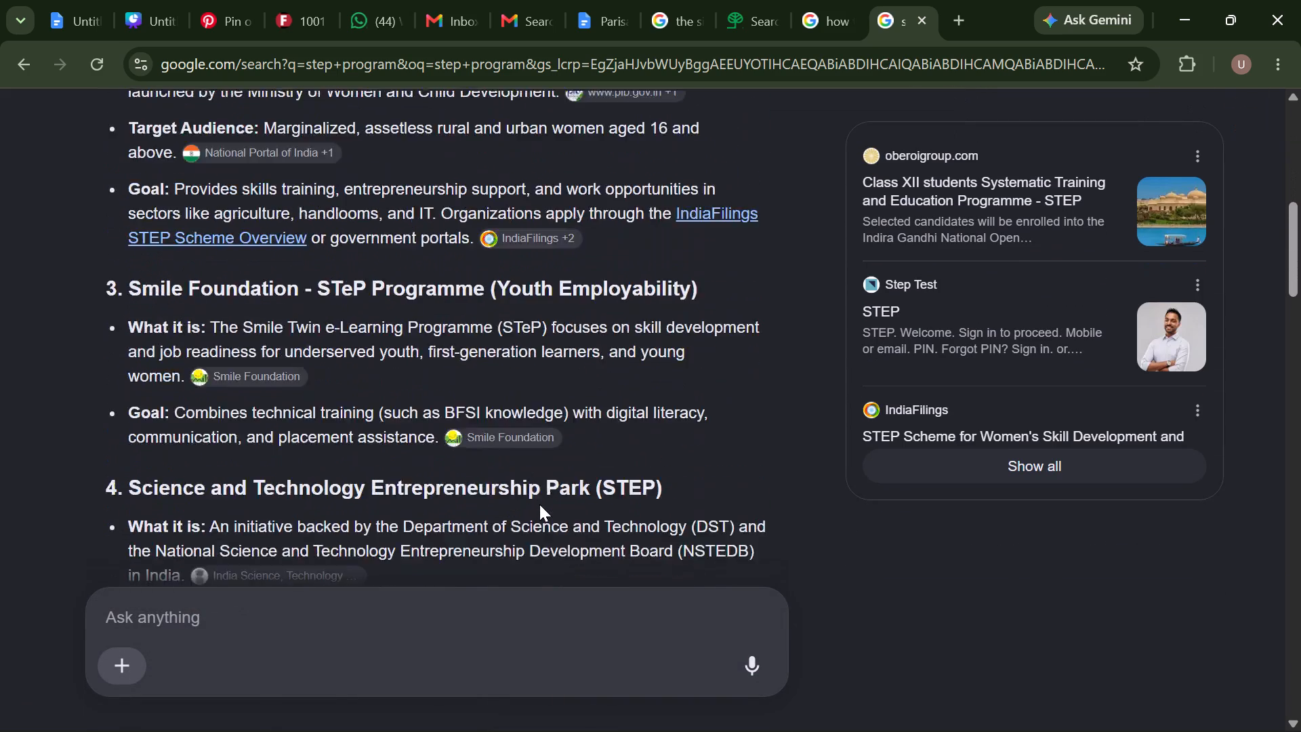
scroll(539, 504, "down", 4)
scroll(539, 504, "up", 1)
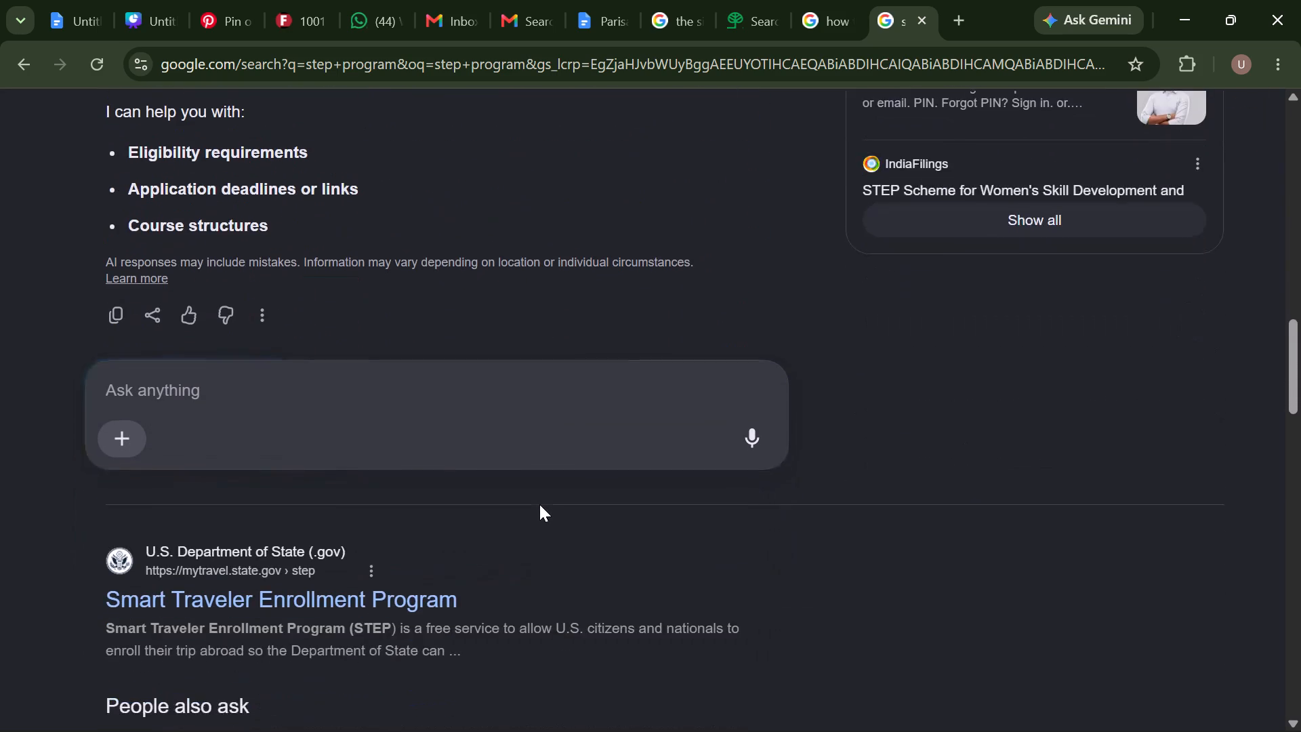
scroll(539, 504, "up", 4)
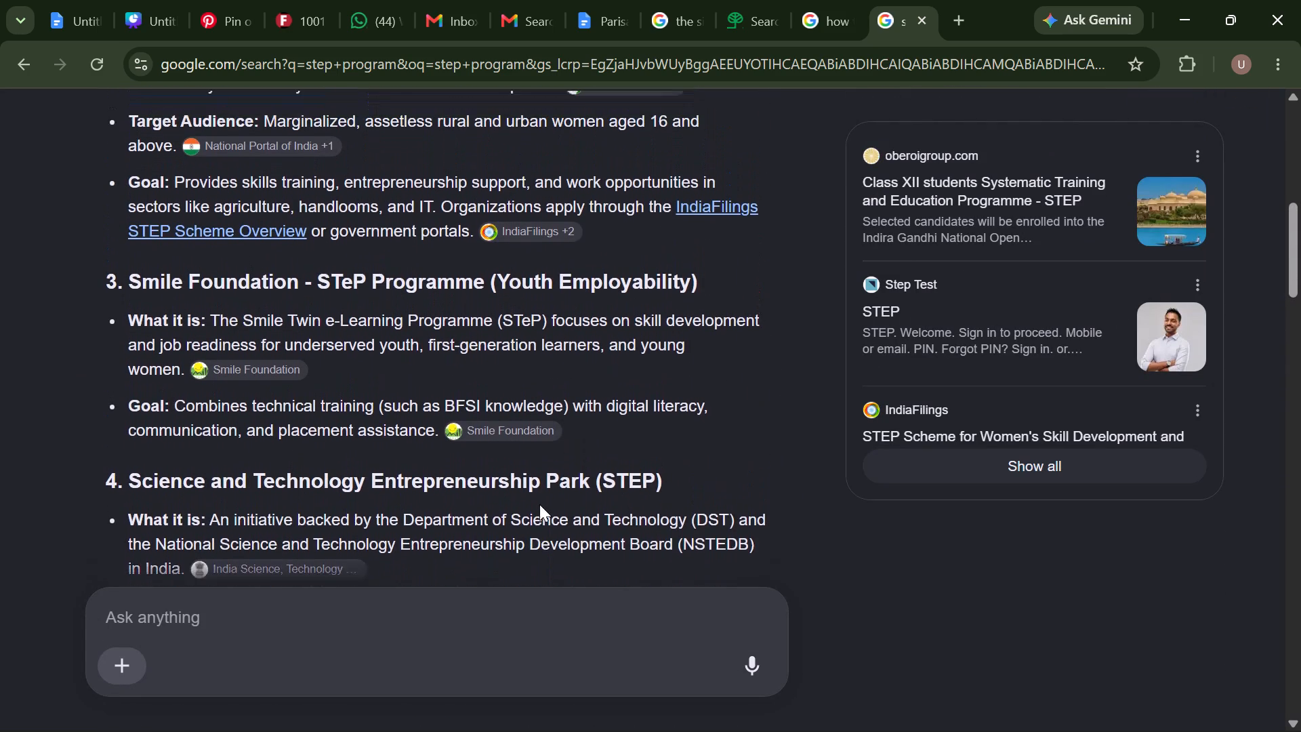
scroll(539, 504, "up", 4)
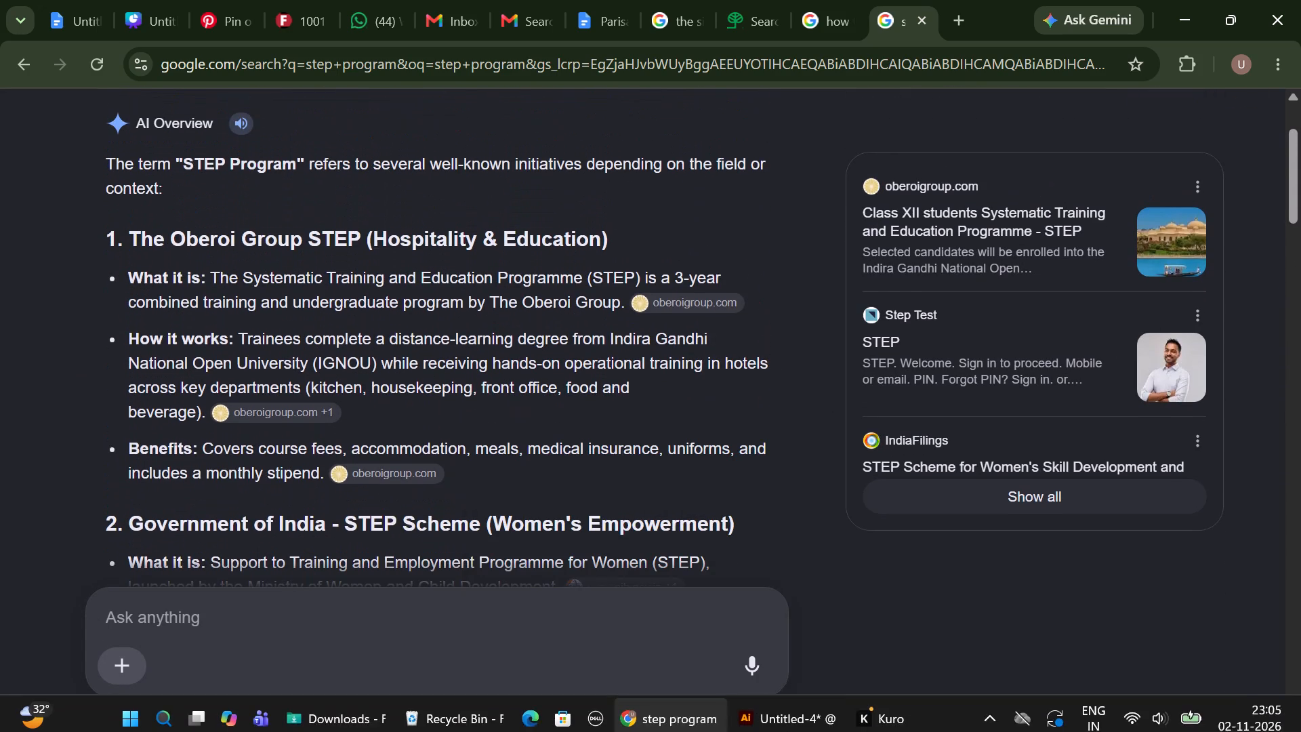
Switch to Illustrator and give the selected circle a 0.25 pt black stroke.
left_click(777, 609)
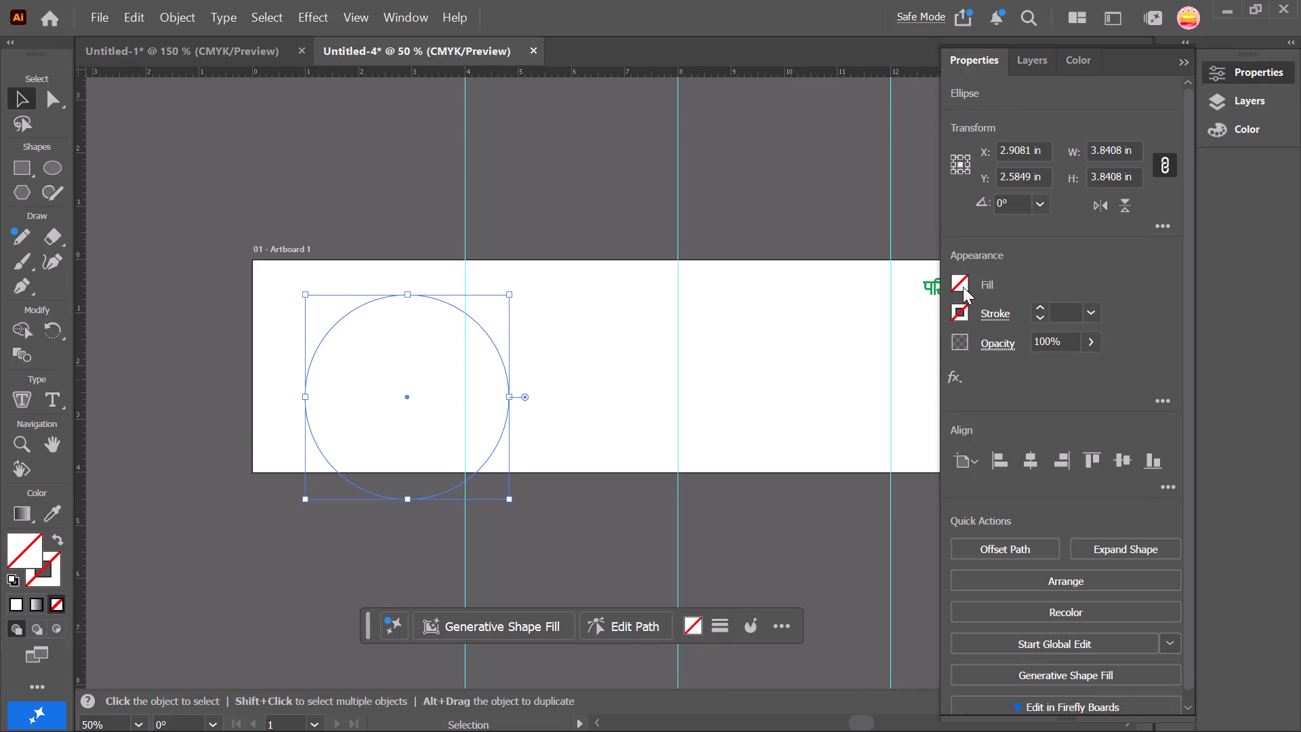
left_click(1039, 318)
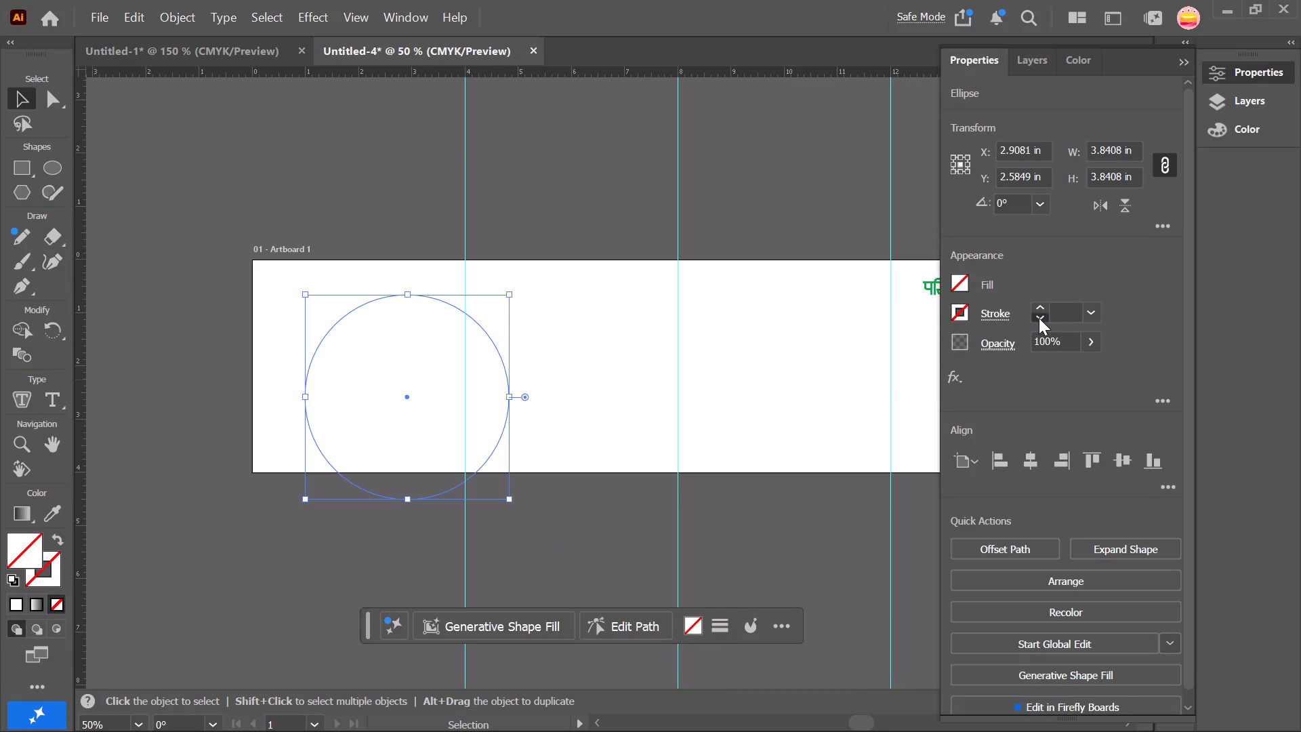
left_click(1039, 315)
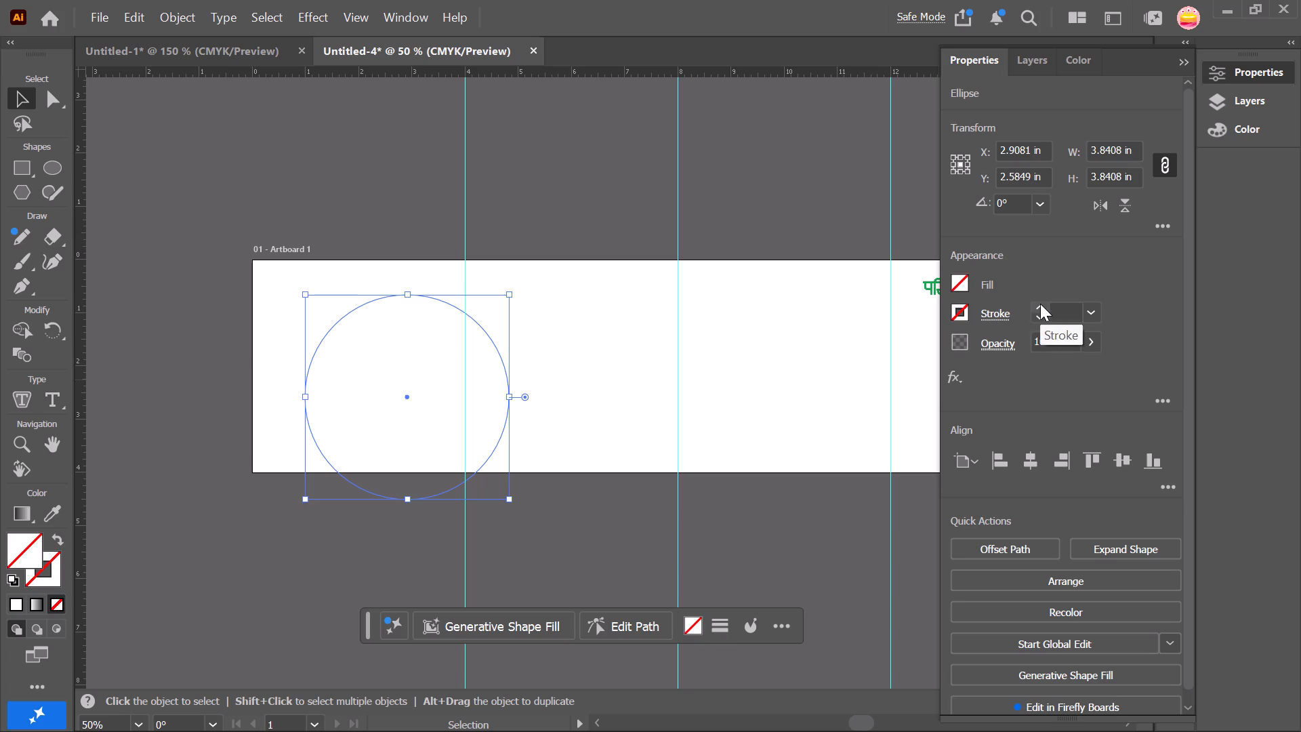
left_click(1040, 303)
left_click(344, 153)
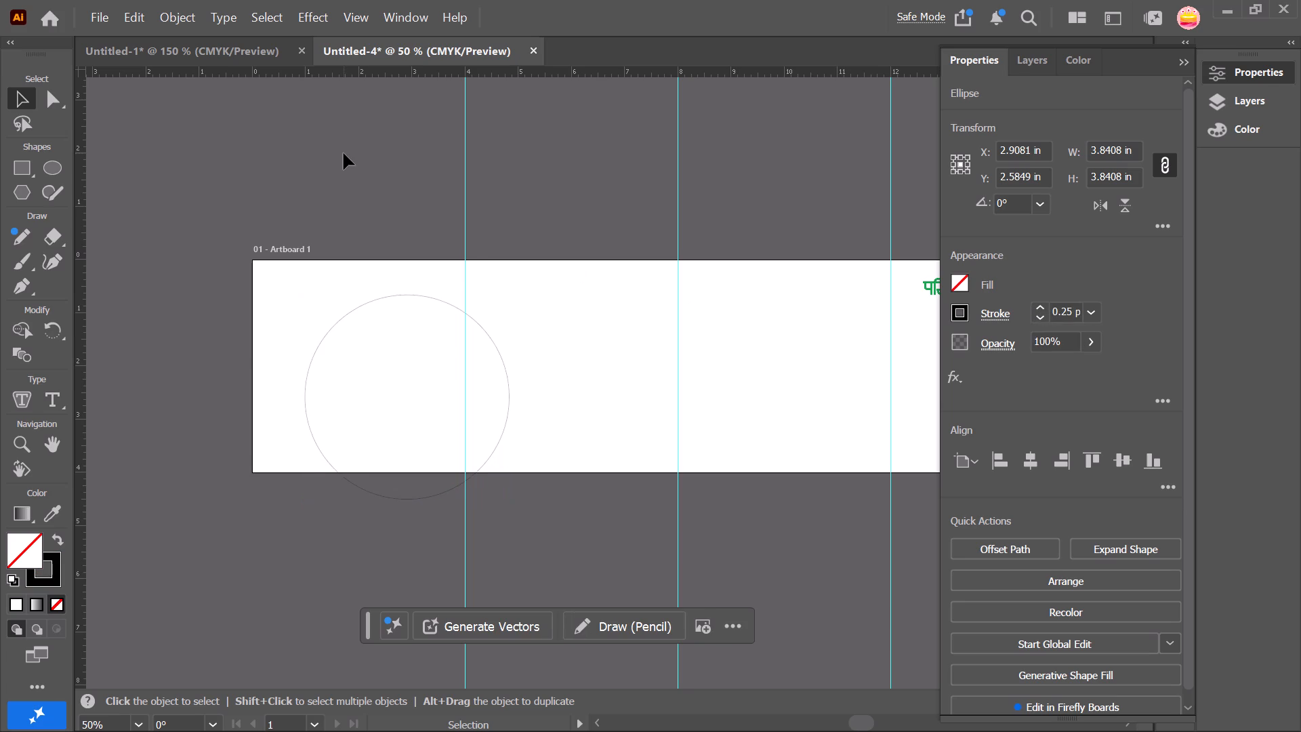
Draw a narrow upright rectangle about 0.17 by 1.02 in, overlapping the artboard's bottom edge near its lower-left corner.
left_click(23, 168)
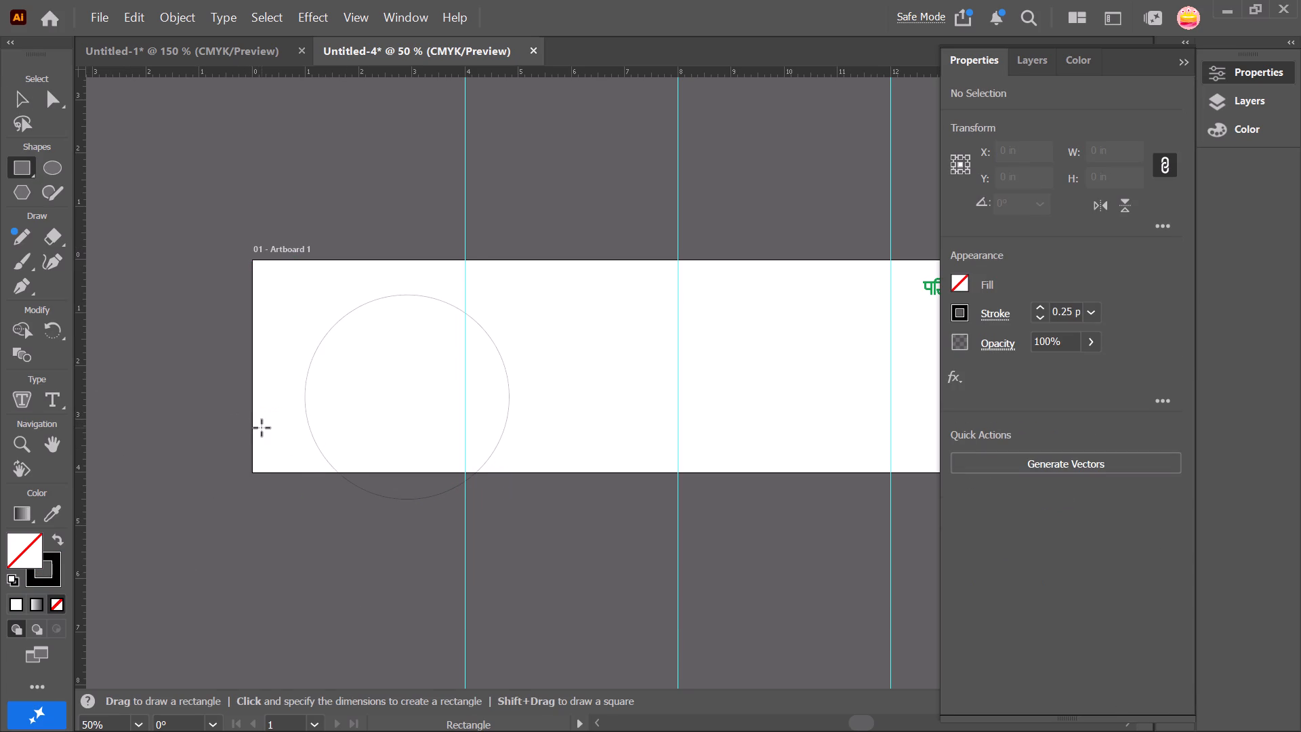
left_click_drag(262, 428, 271, 474)
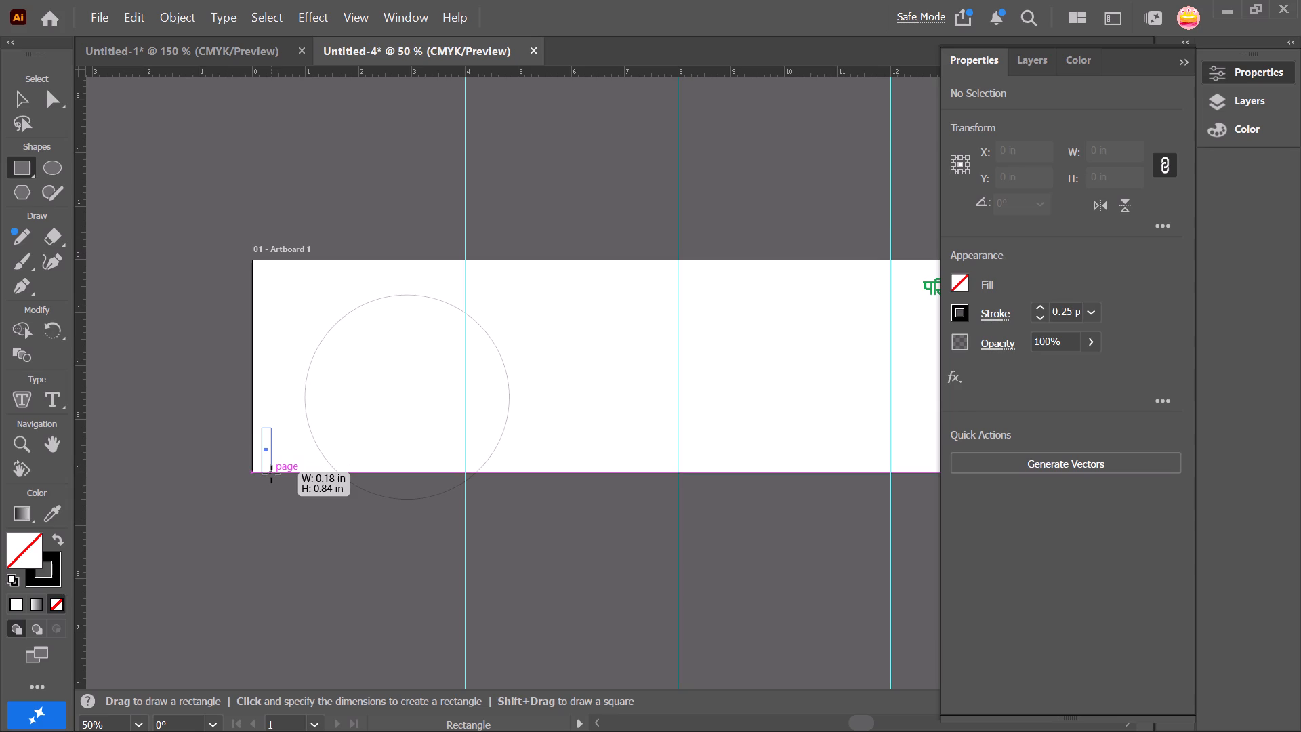
left_click_drag(271, 474, 270, 482)
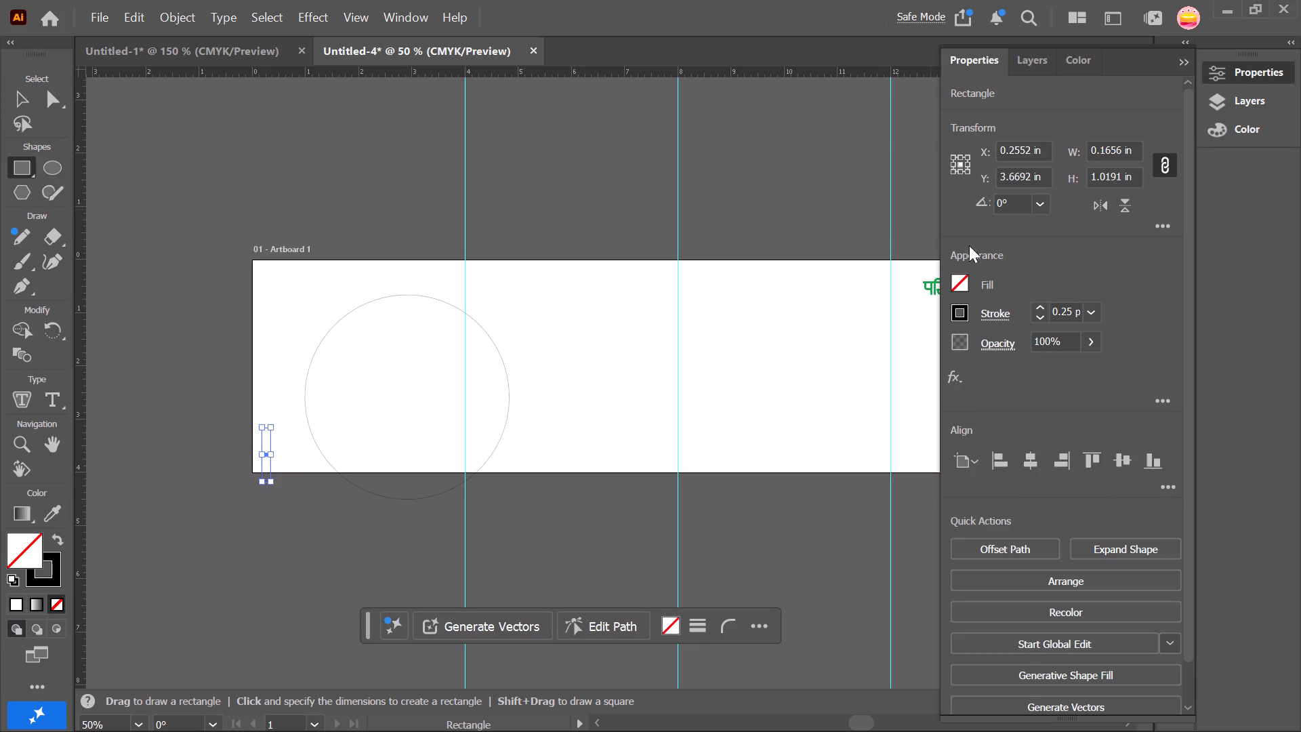
Fill the narrow rectangle with black and remove its stroke.
left_click(962, 281)
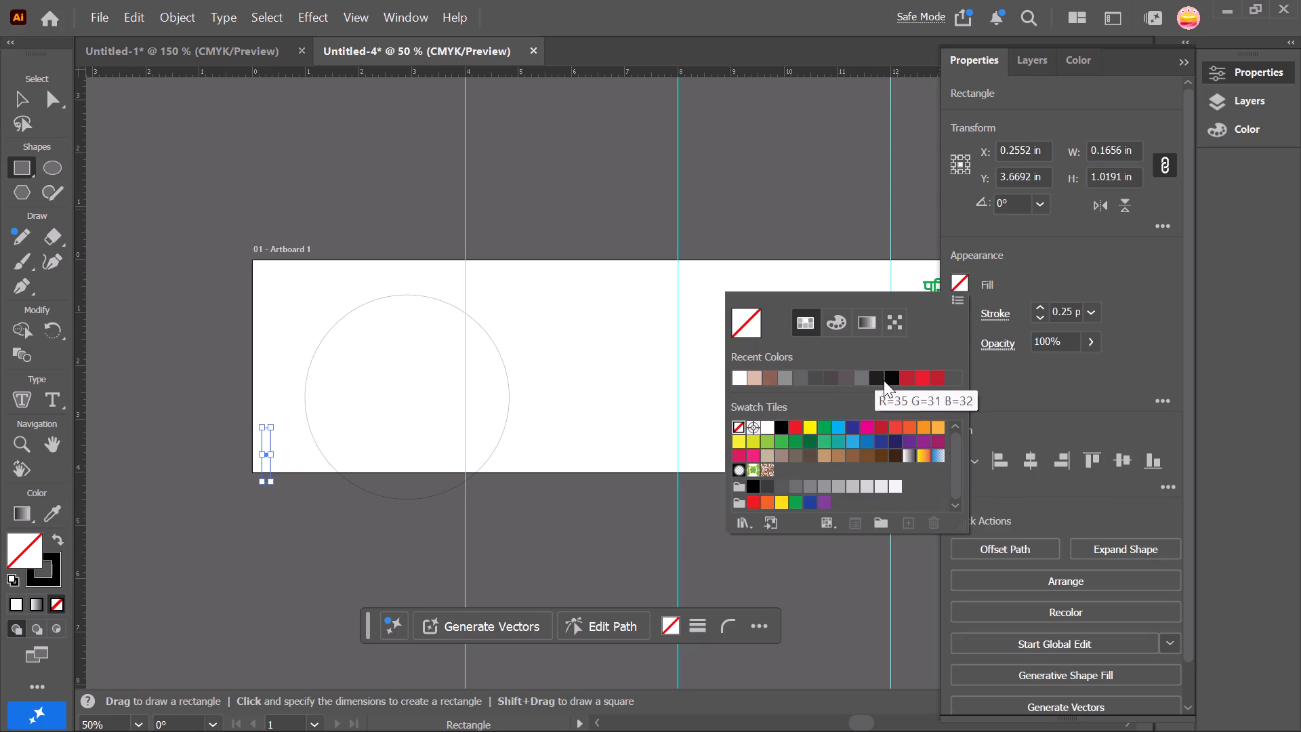
left_click(888, 380)
left_click(294, 545)
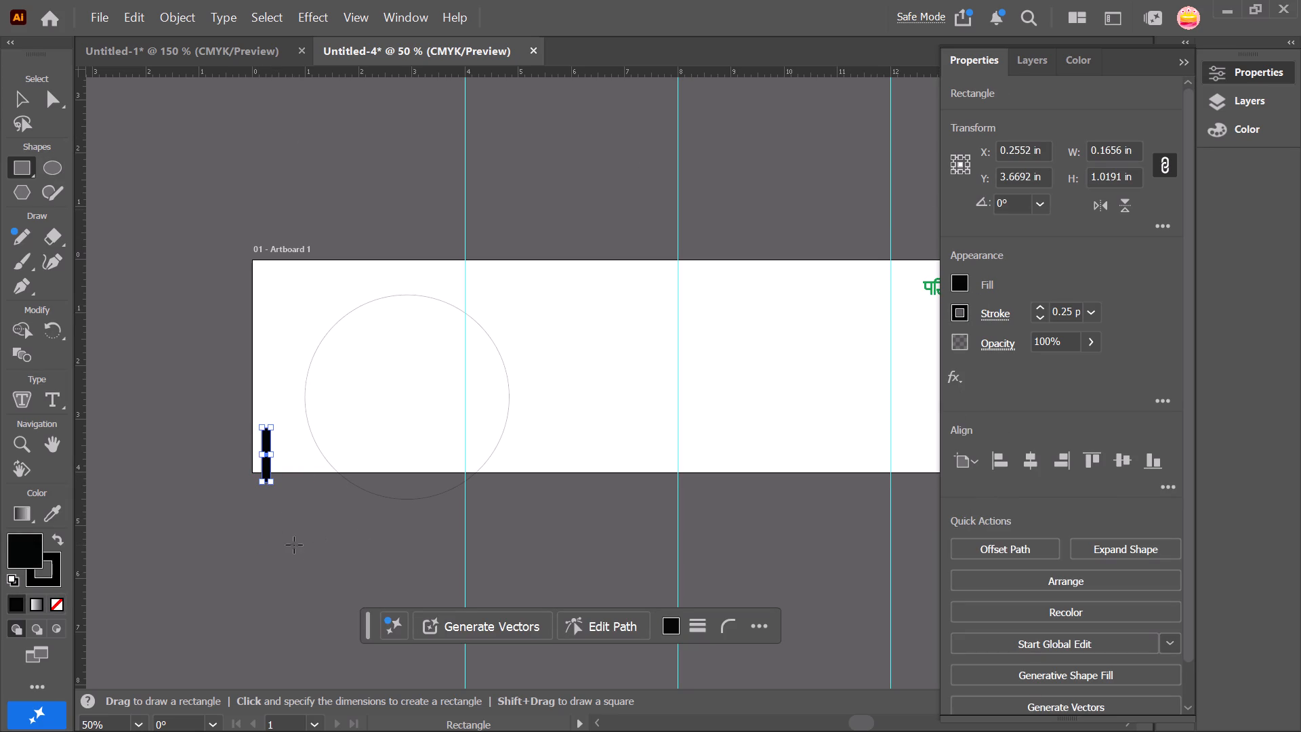
left_click(1041, 321)
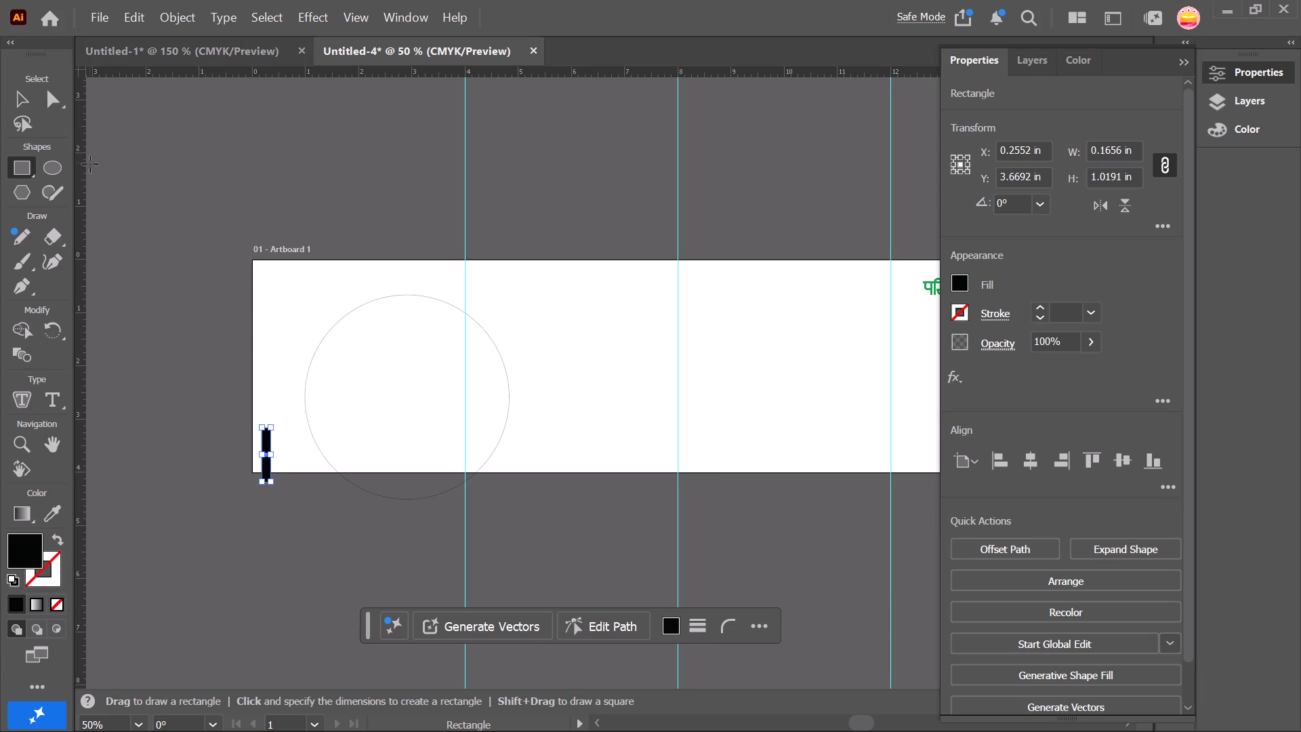
left_click(12, 88)
left_click(211, 180)
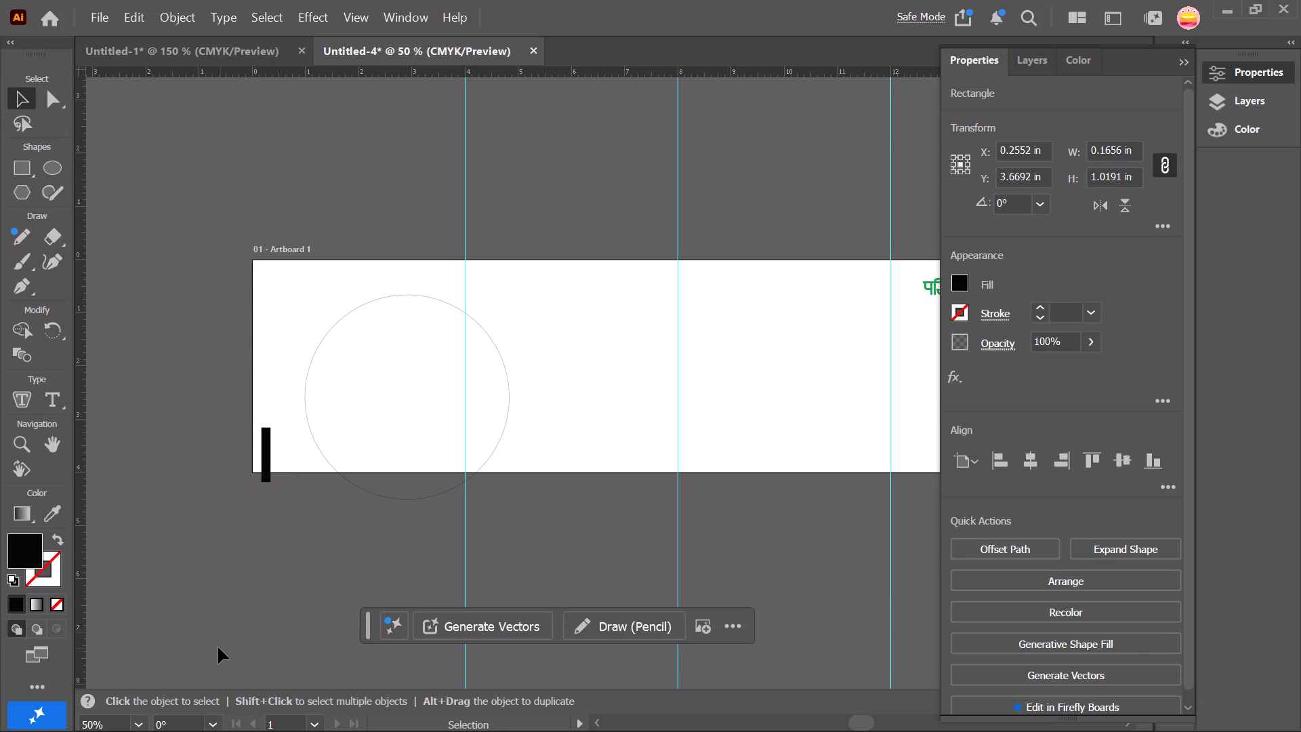
Duplicate the black bar and place the copy to its right and slightly lower, at about X 0.59 in, Y 3.76 in.
scroll(239, 552, "up", 2, "ctrl+alt")
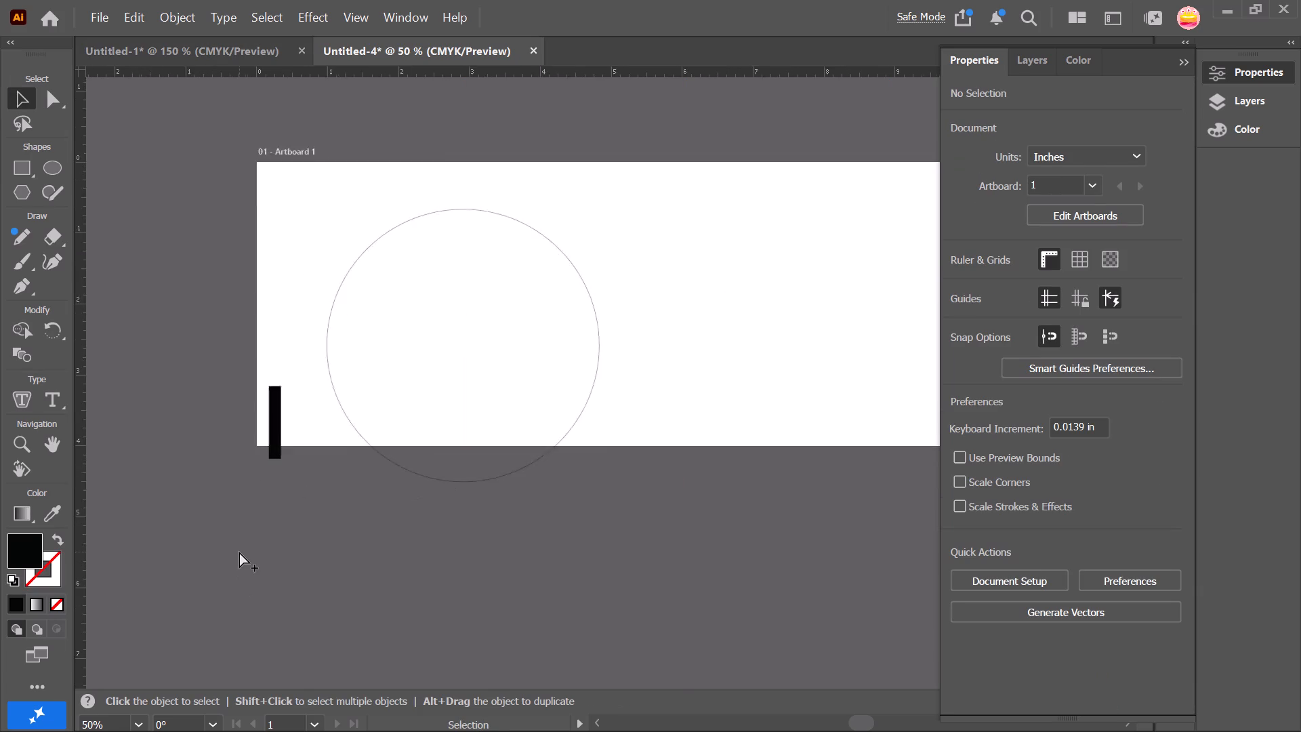
scroll(292, 483, "up", 2)
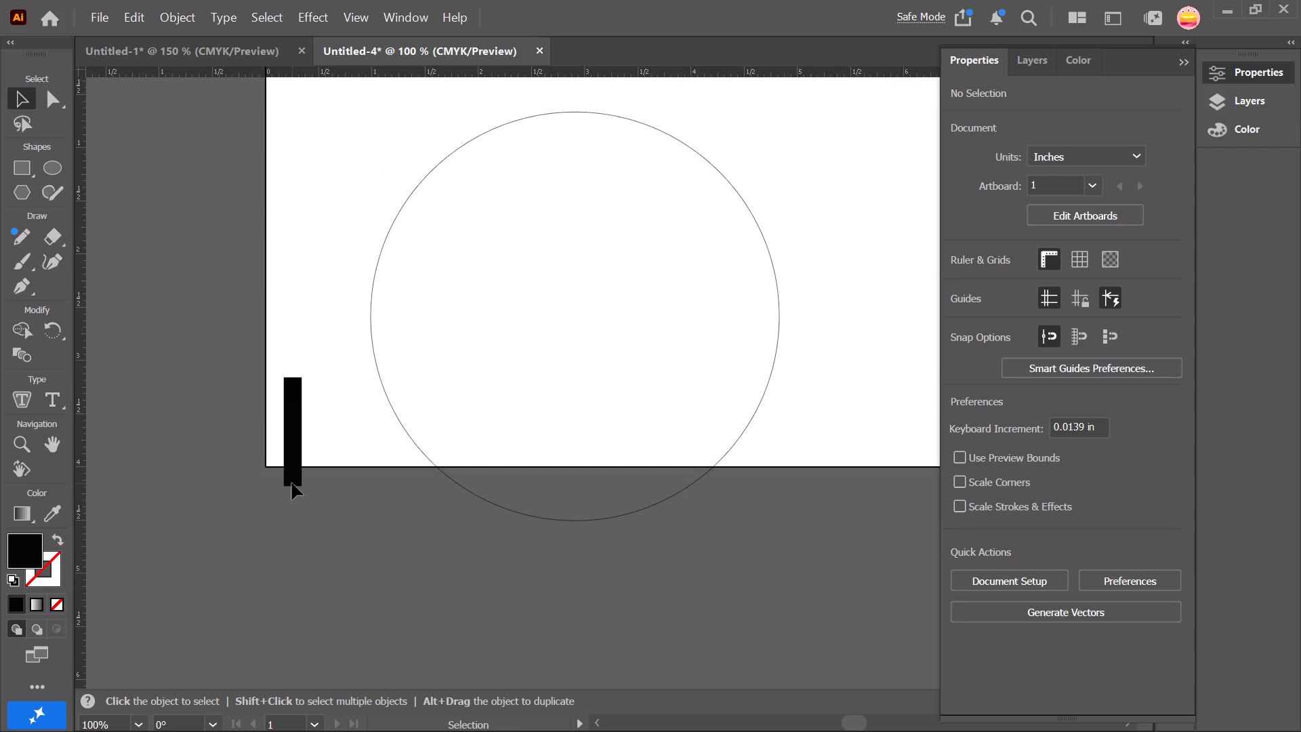
scroll(292, 483, "up", 2)
left_click(297, 484)
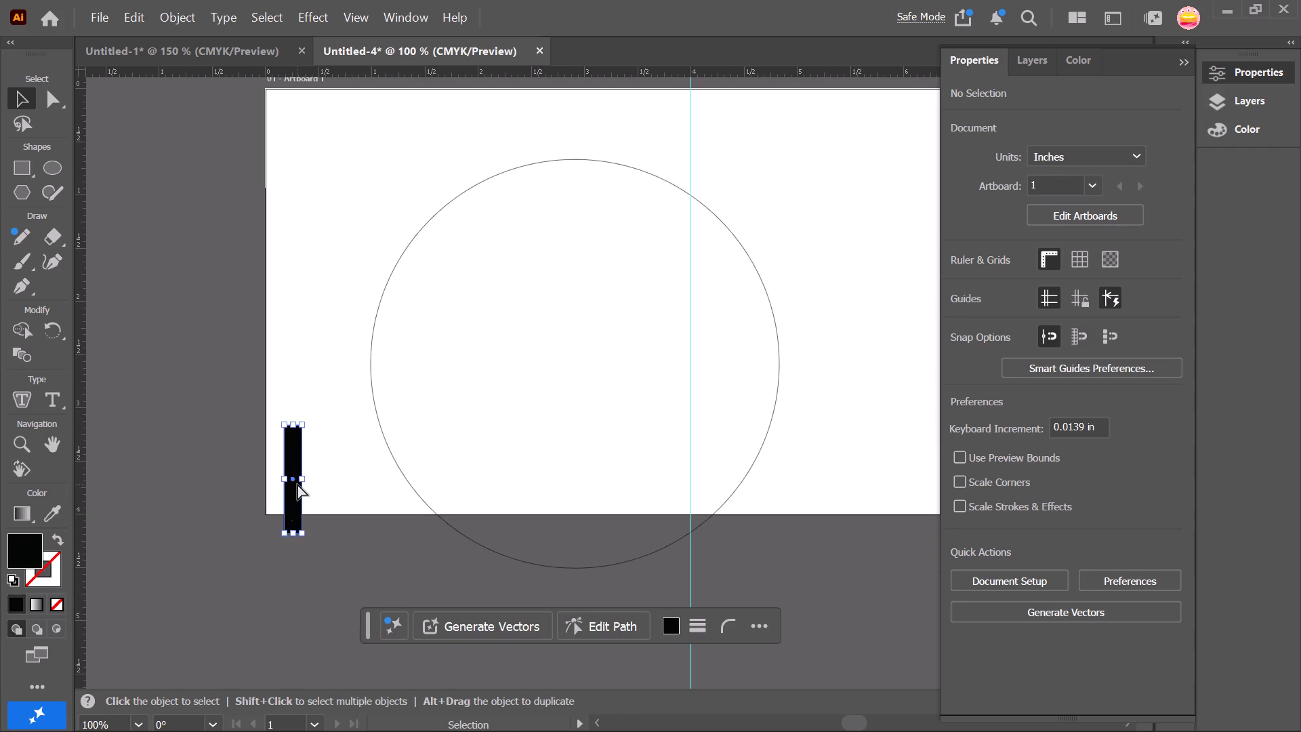
key("ctrl+c")
key("ctrl+v")
left_click_drag(611, 364, 331, 465)
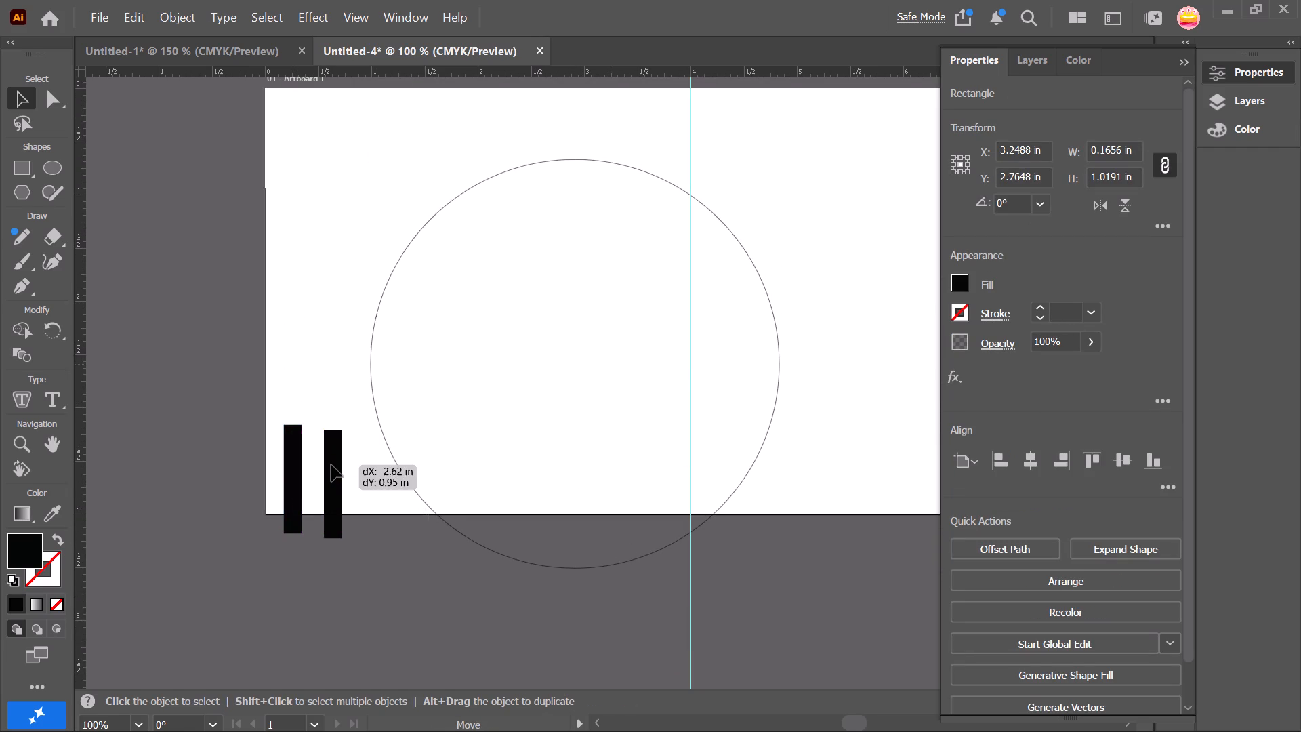
left_click_drag(331, 465, 331, 464)
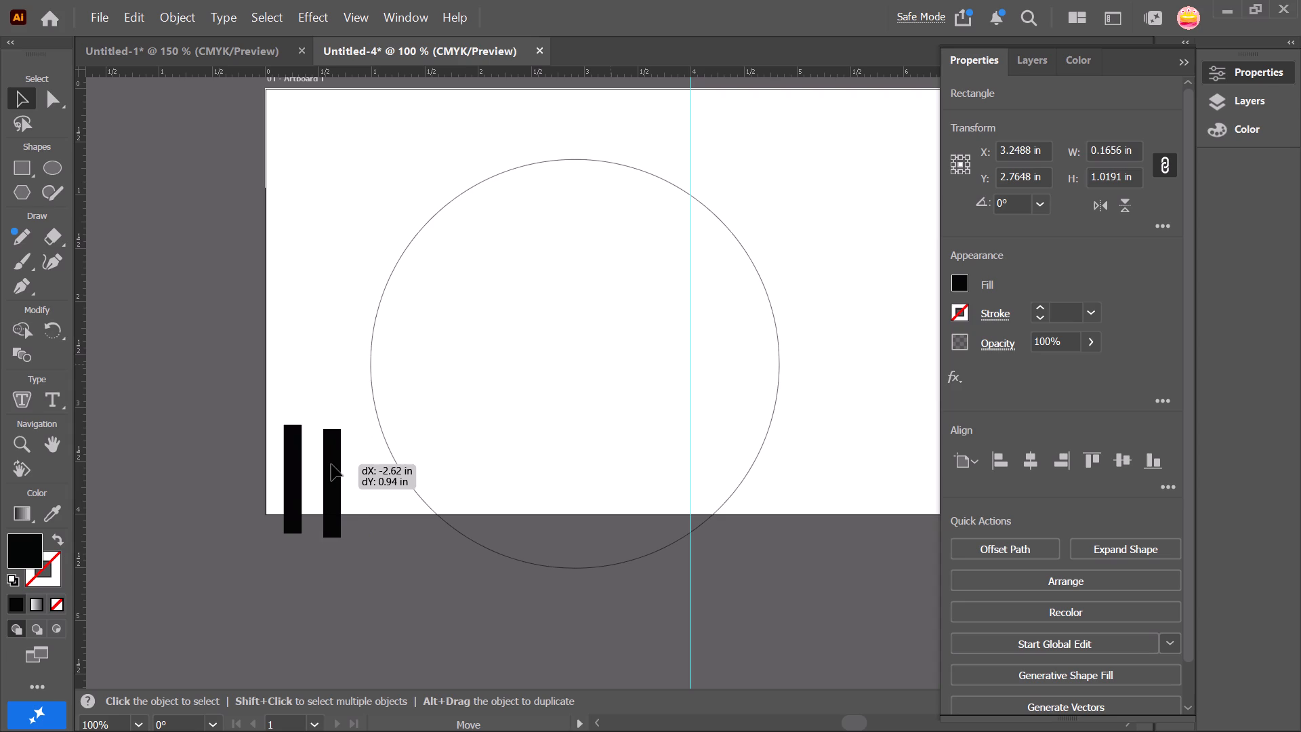
left_click_drag(331, 464, 332, 470)
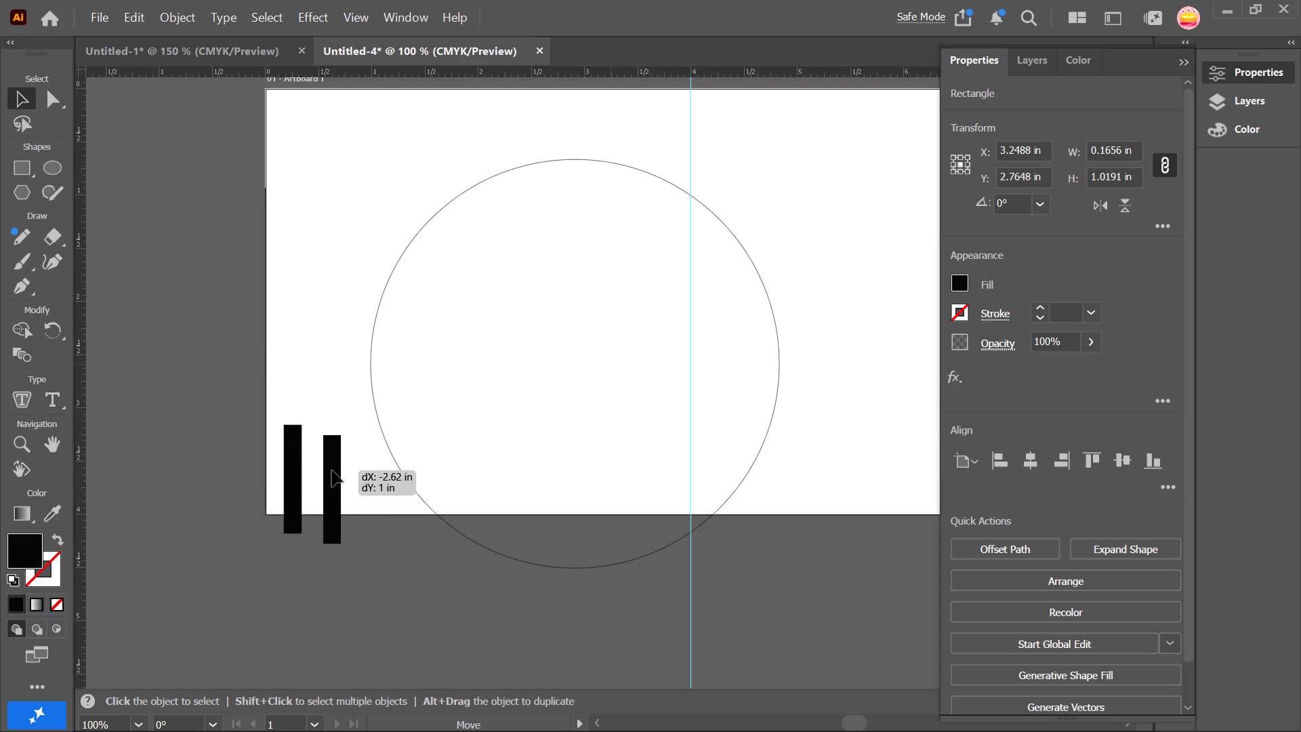
left_click_drag(332, 470, 328, 470)
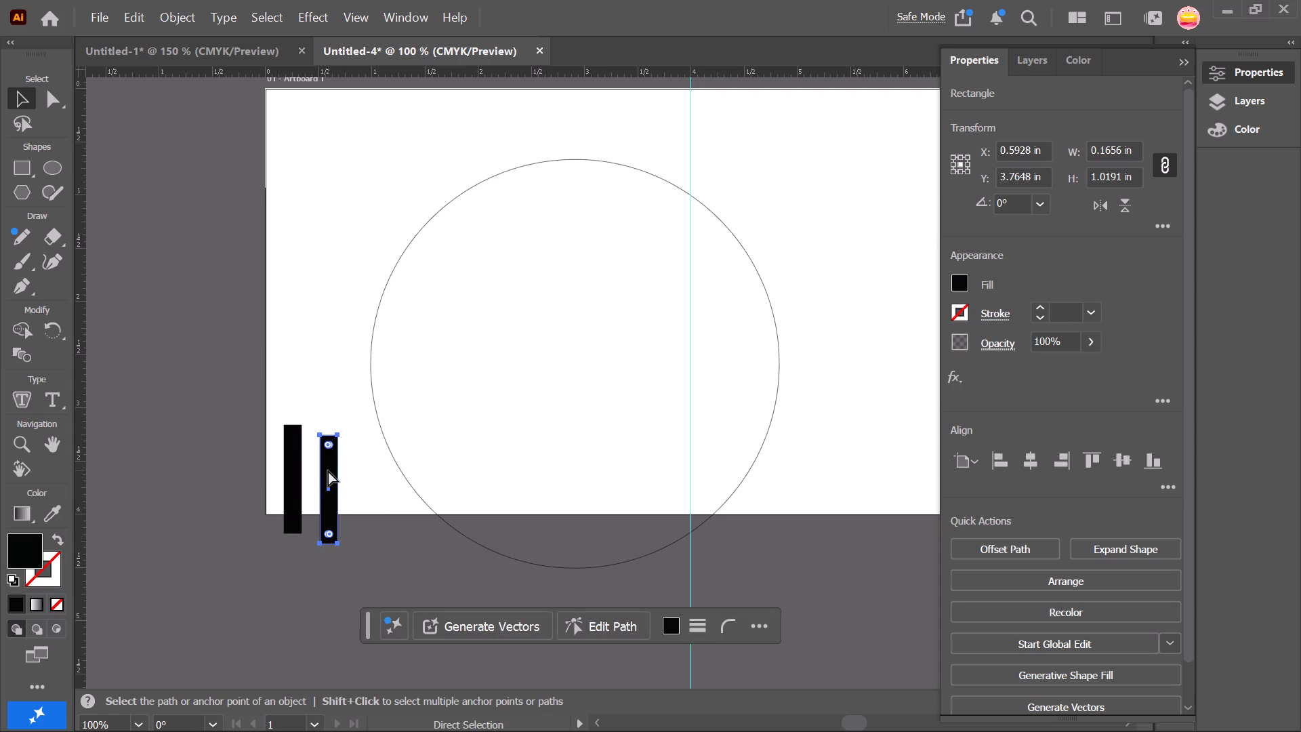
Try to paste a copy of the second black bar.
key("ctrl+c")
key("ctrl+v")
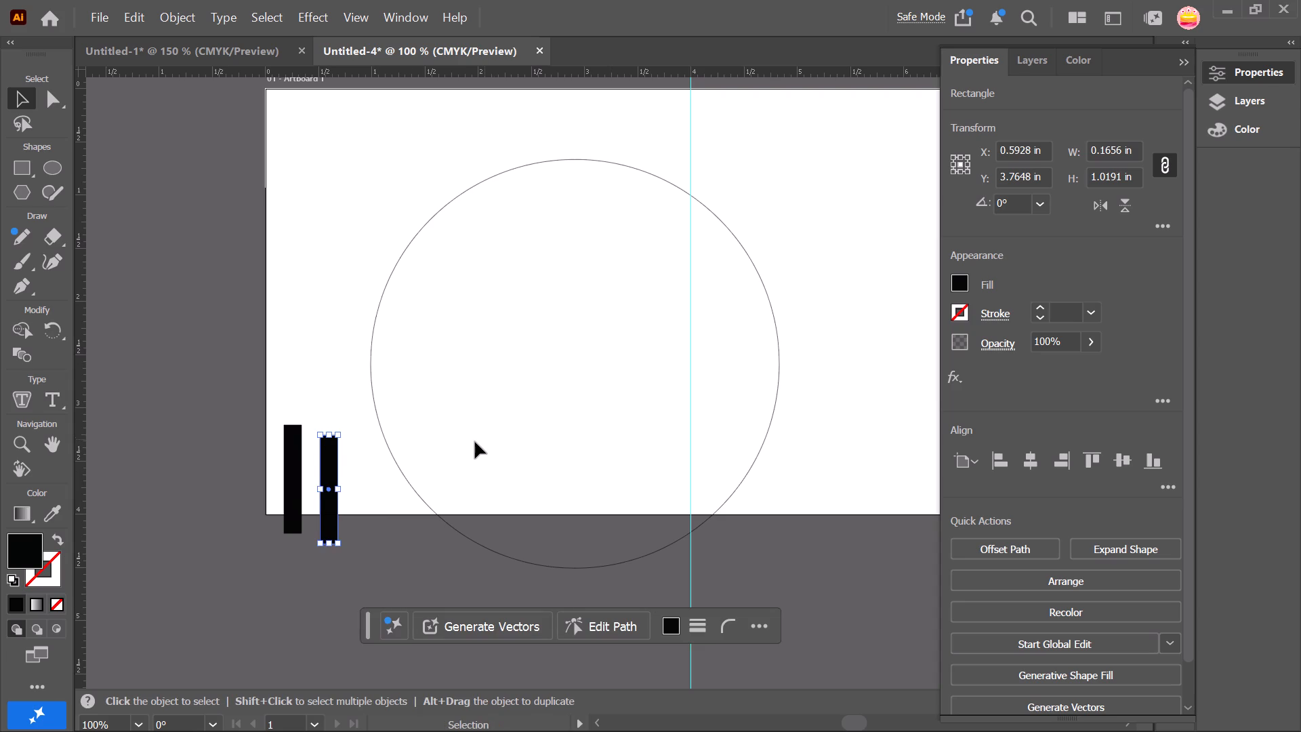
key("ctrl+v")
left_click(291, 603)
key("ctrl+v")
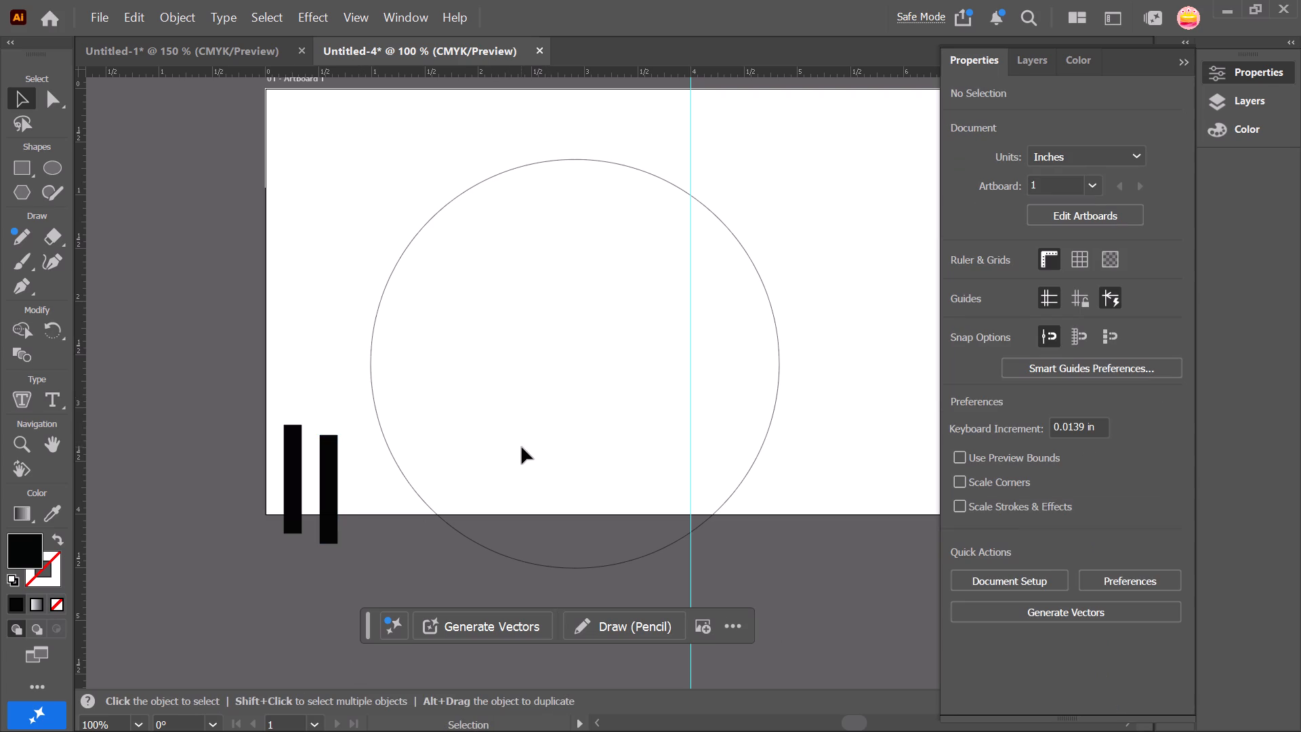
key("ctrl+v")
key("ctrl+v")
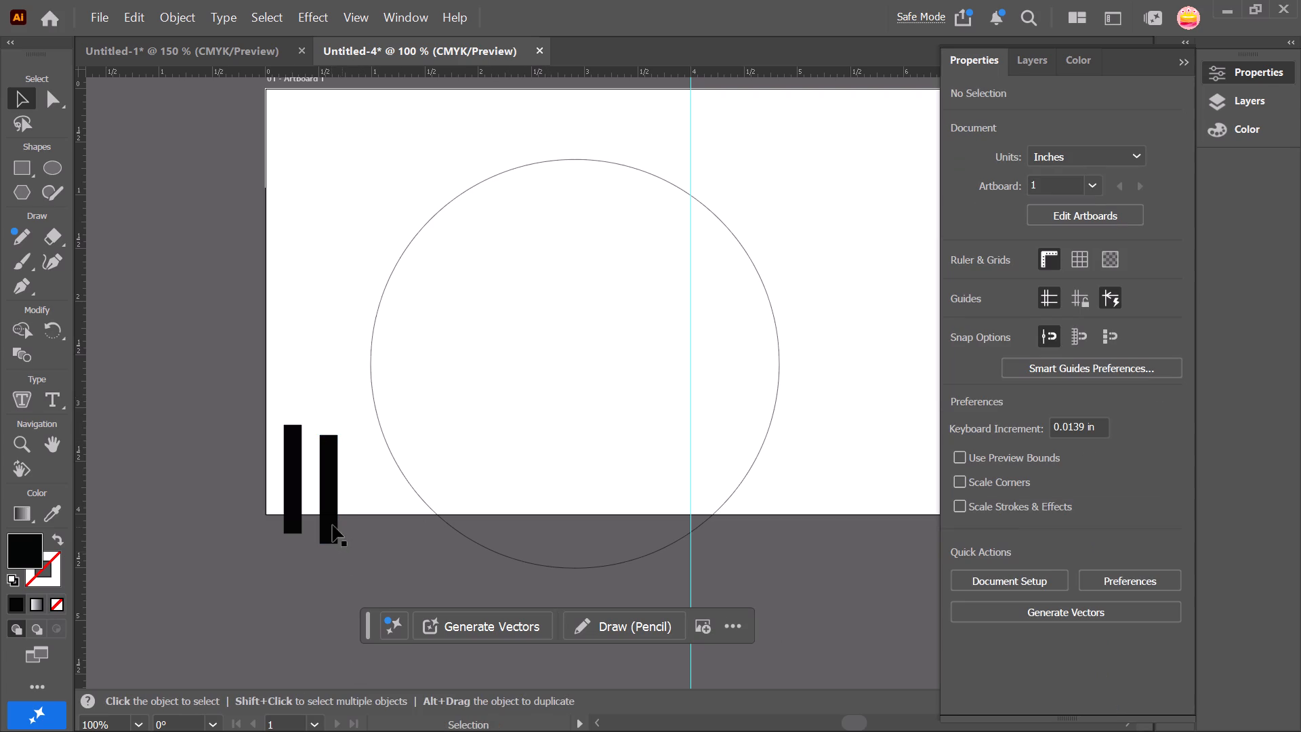
Duplicate the second black bar and place the copy to its right and slightly lower, at about X 0.90 in, Y 3.80 in.
left_click(329, 525)
key("ctrl+c")
left_click(369, 579)
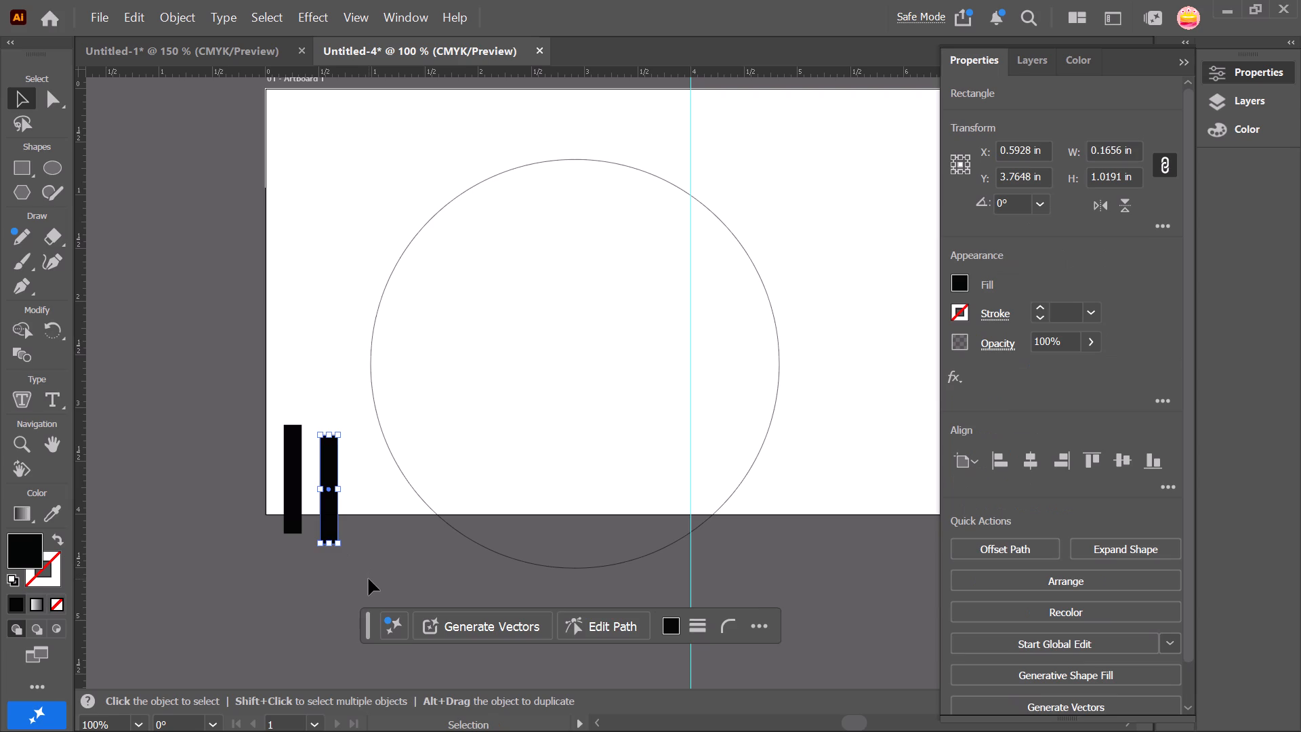
key("ctrl+v")
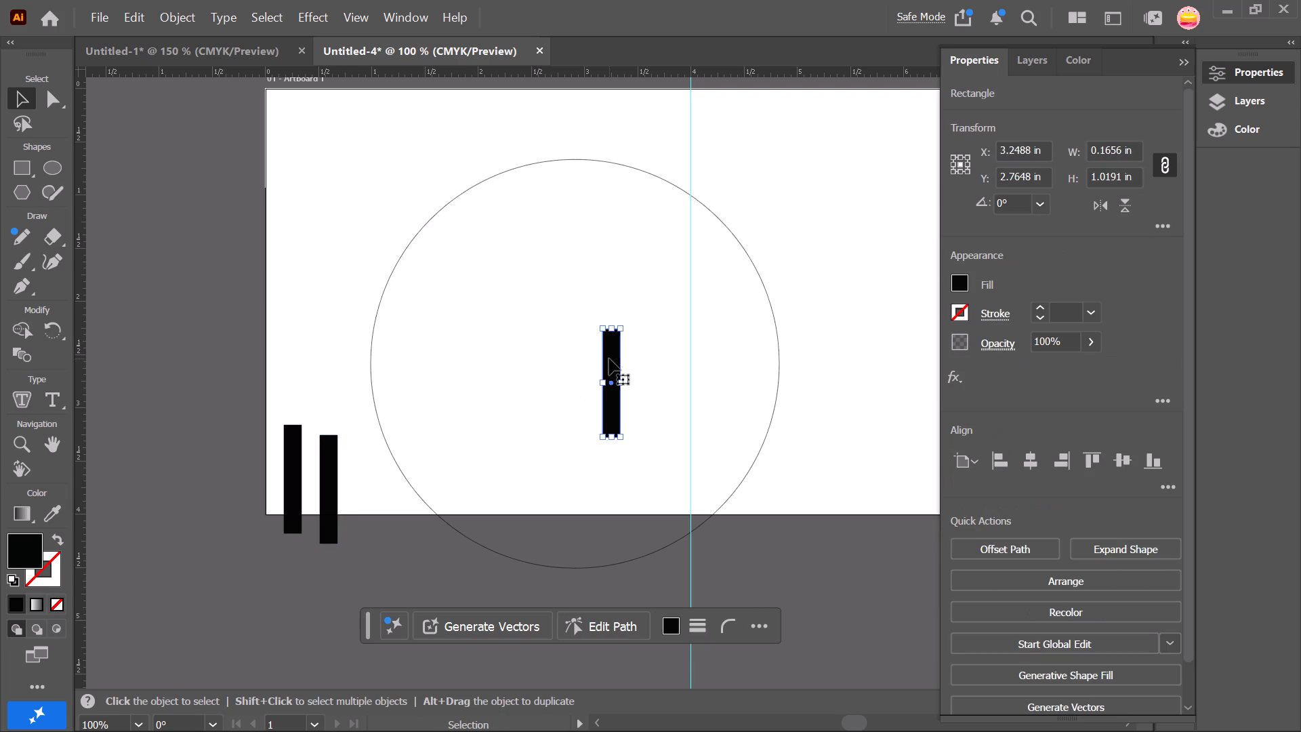
left_click_drag(609, 359, 360, 459)
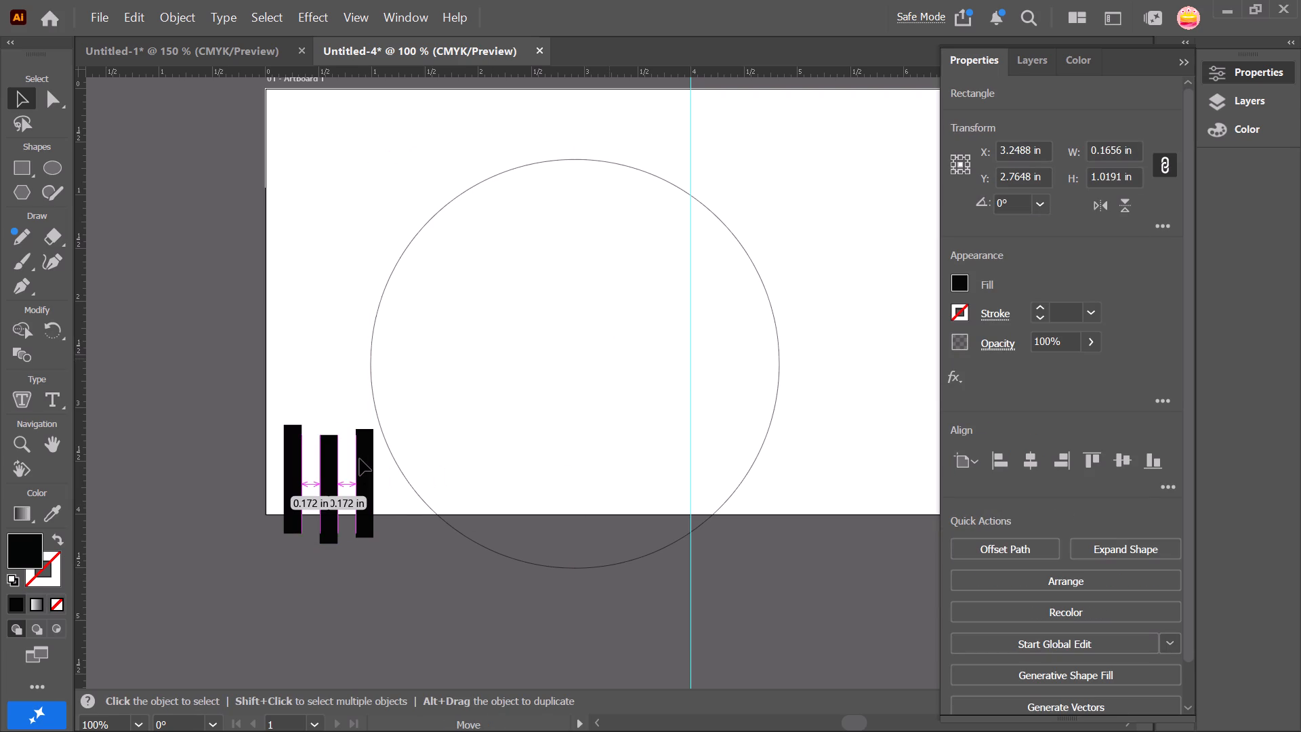
left_click_drag(360, 459, 357, 466)
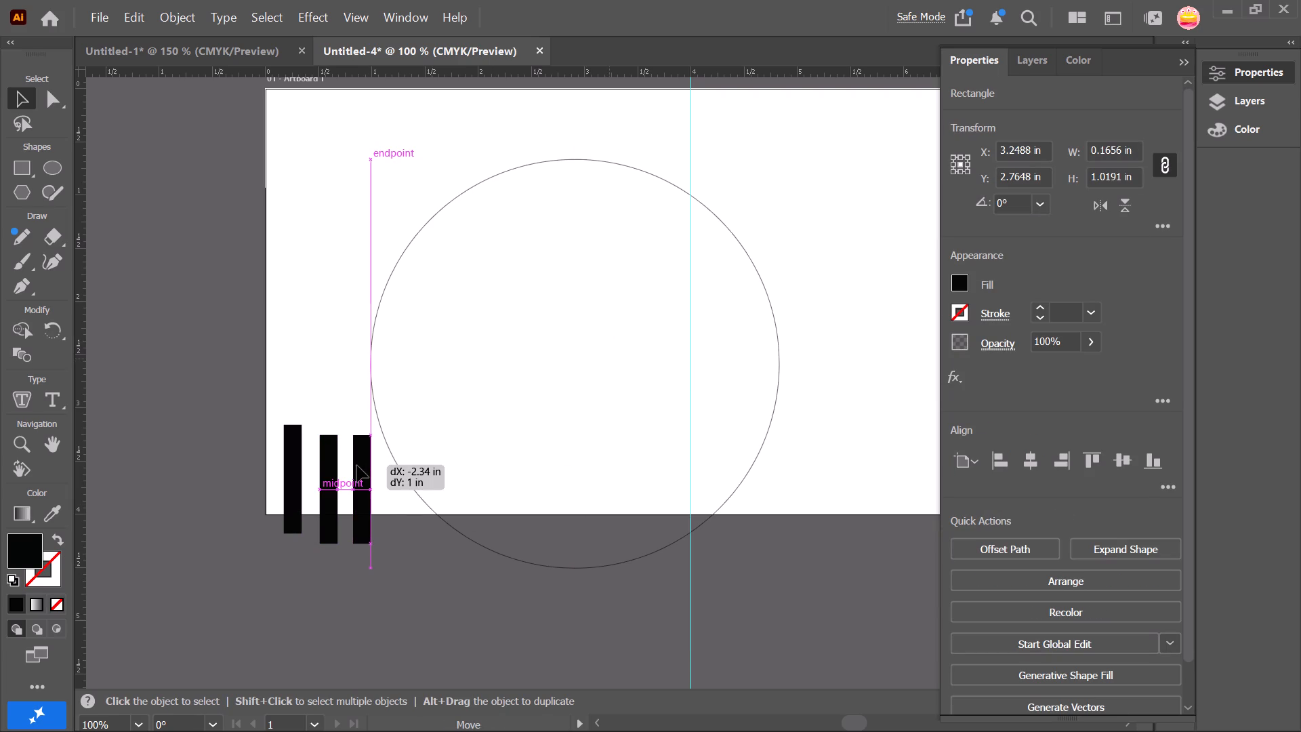
left_click_drag(357, 466, 358, 469)
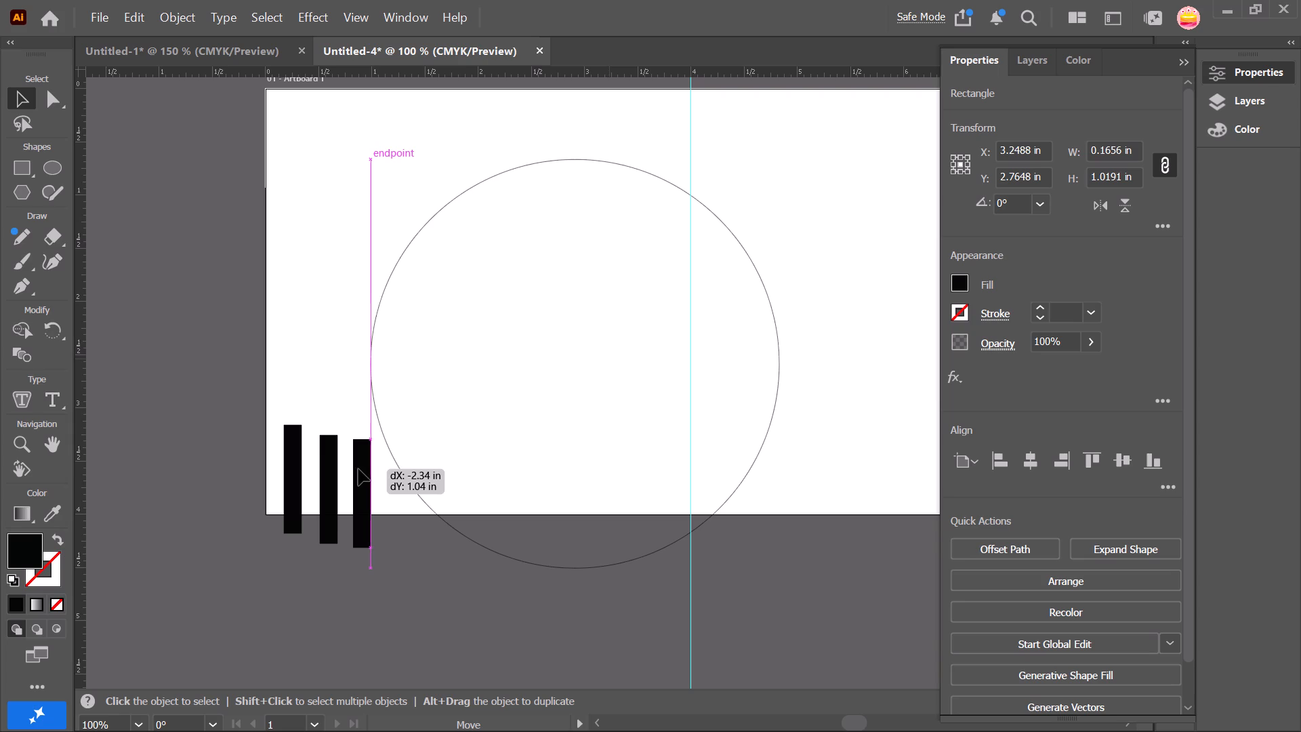
left_click_drag(358, 469, 359, 469)
Nudge the second black bar up three increments to about Y 3.72 in.
scroll(305, 483, "up", 1, "ctrl+alt")
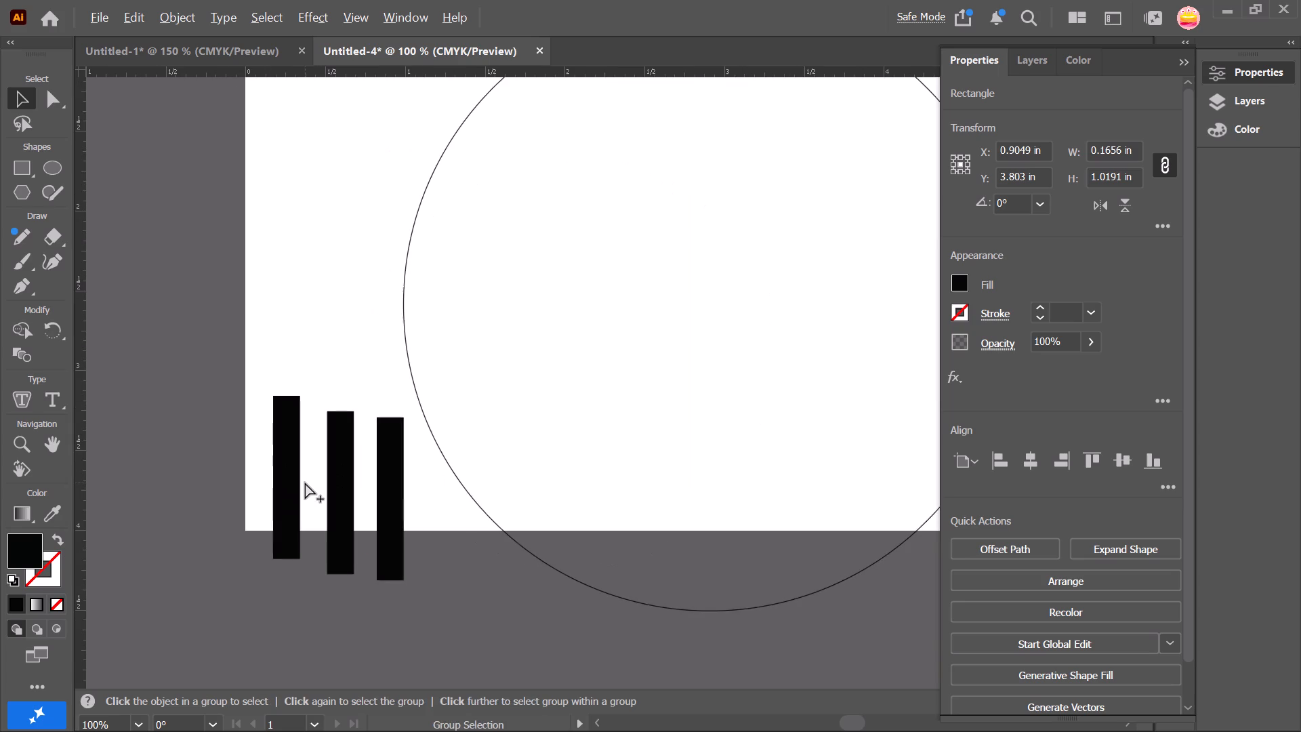
scroll(305, 483, "up", 1)
left_click(339, 521)
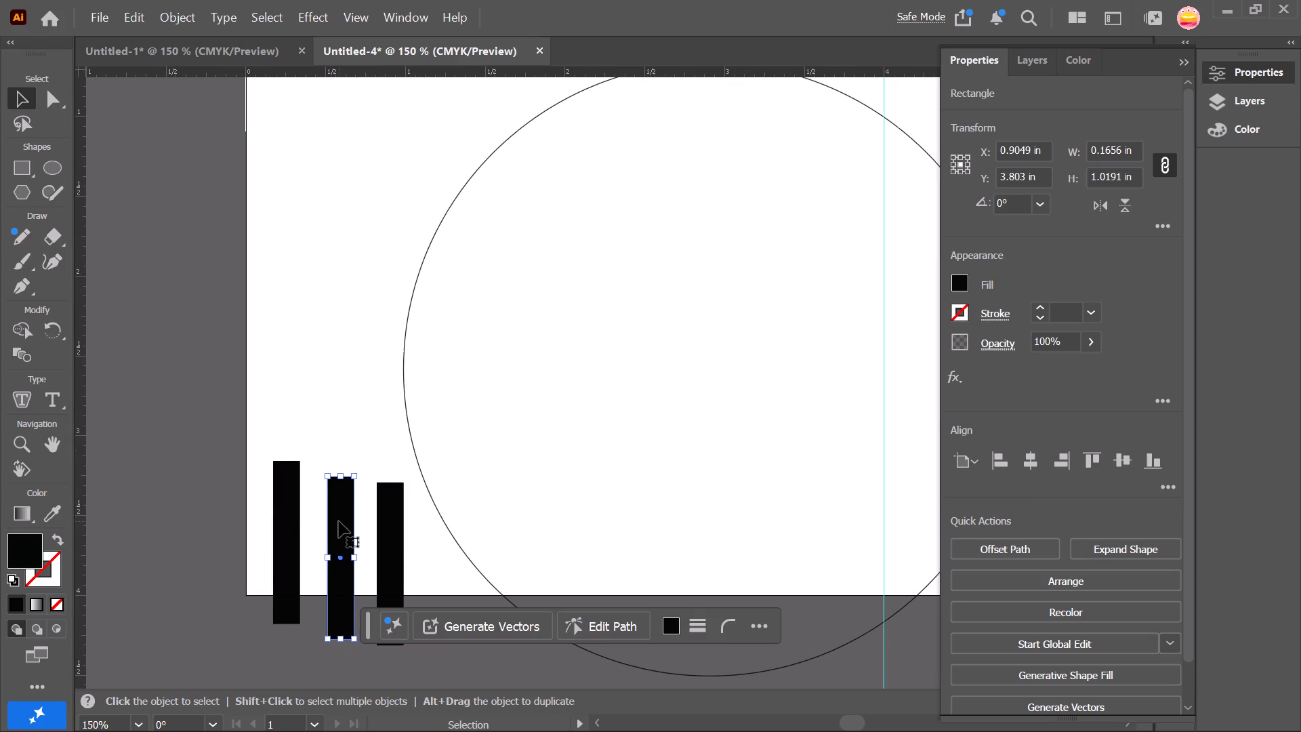
key("Up")
key("Up")
key("Up")
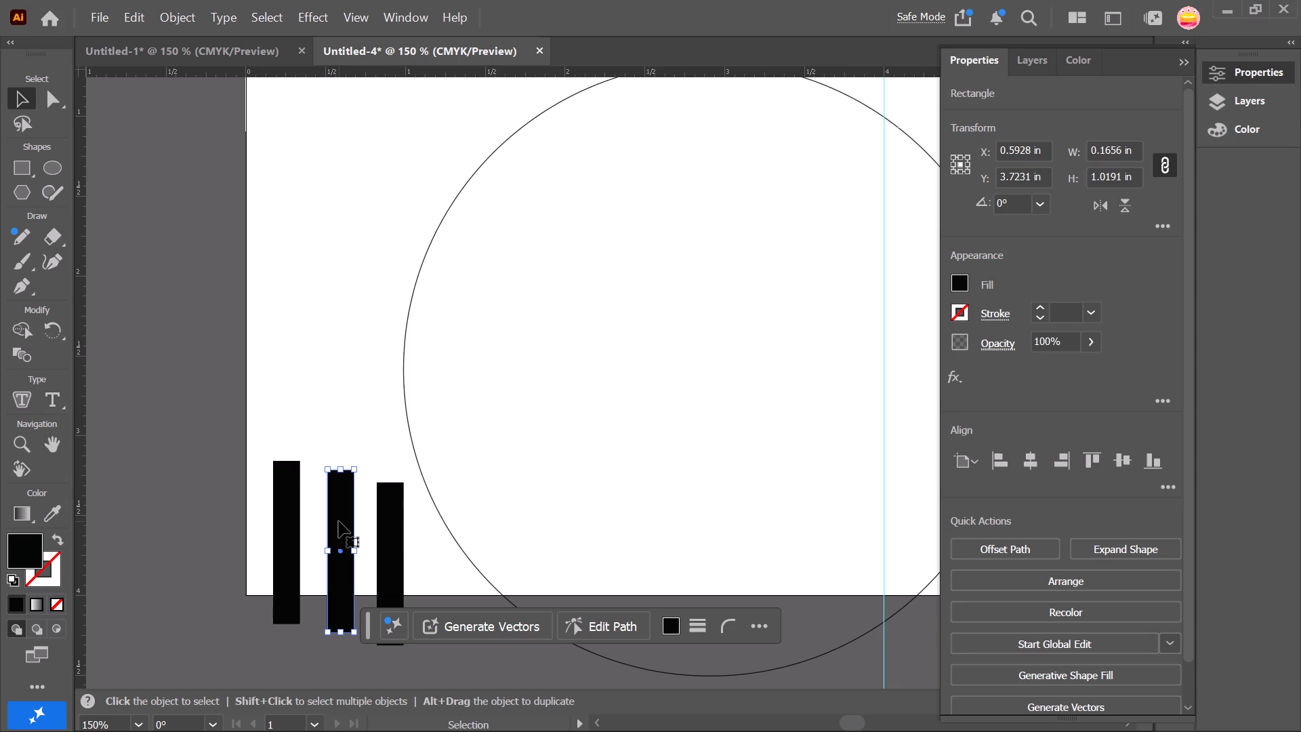
Nudge the third black bar up two increments to about Y 3.78 in, and leave everything deselected.
left_click(282, 540)
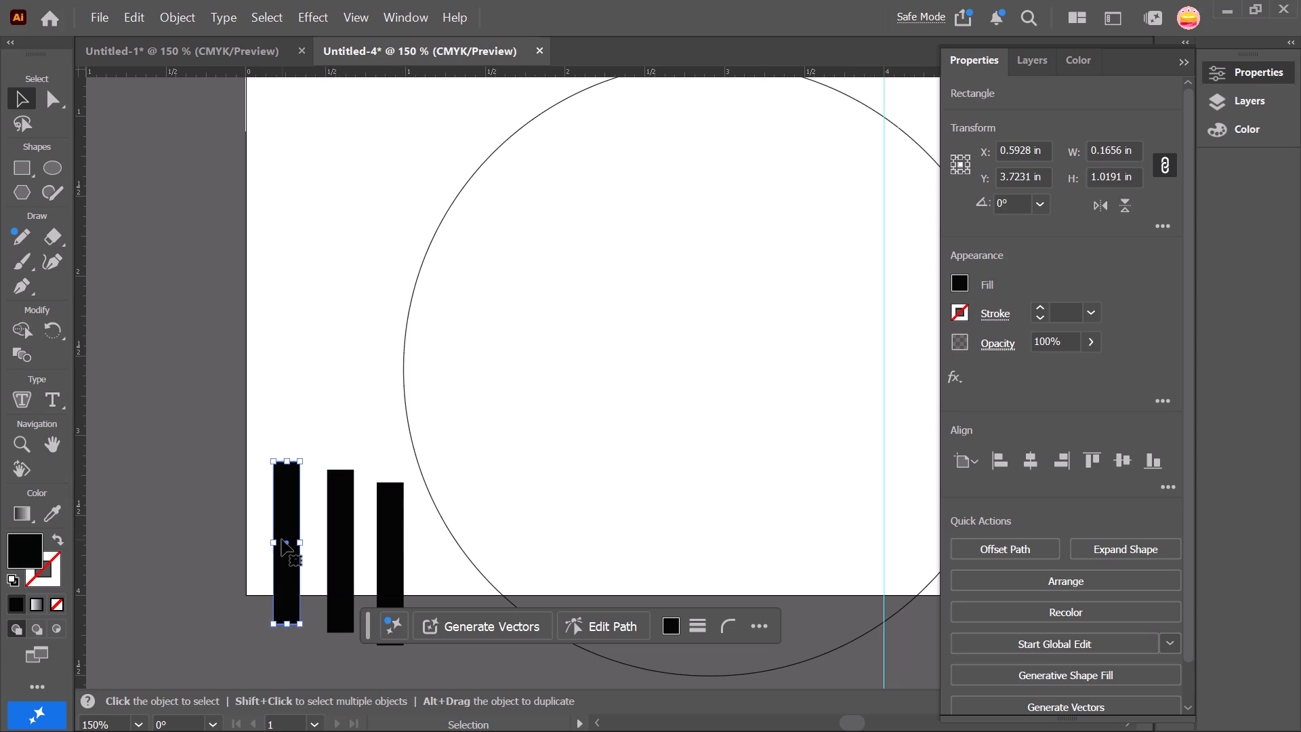
left_click(390, 530)
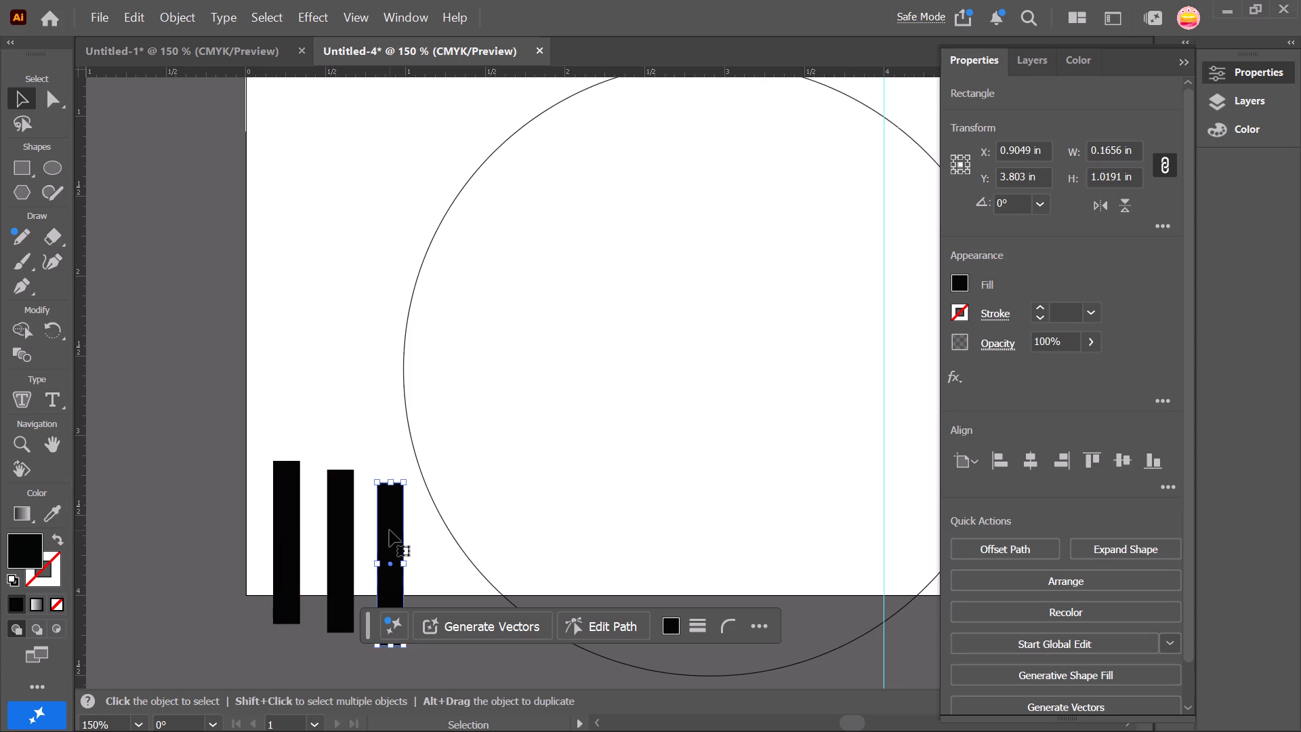
key("Up")
key("Up")
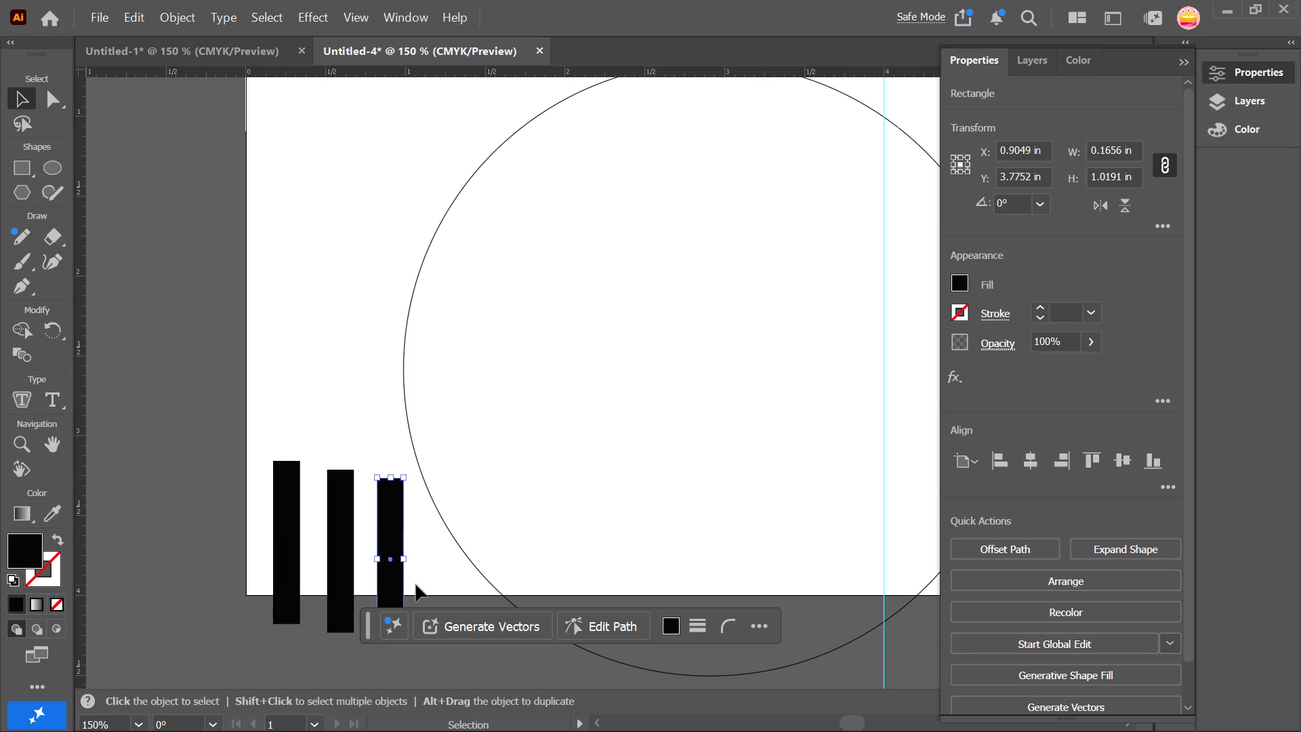
scroll(417, 579, "down", 1)
left_click(424, 596)
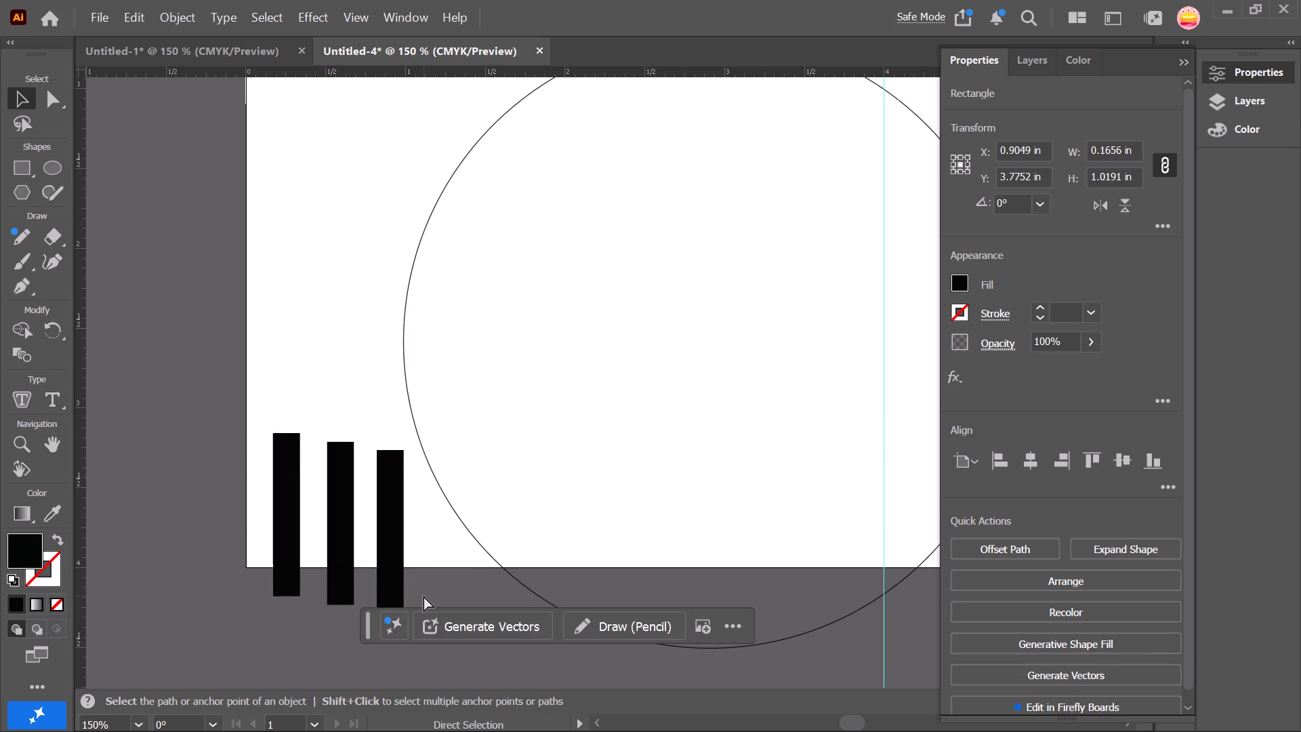
Paste a fourth black bar and place it beside the third at about X 1.22 in, Y 3.68 in, leaving it deselected.
key("ctrl+v")
left_click_drag(609, 363, 441, 510)
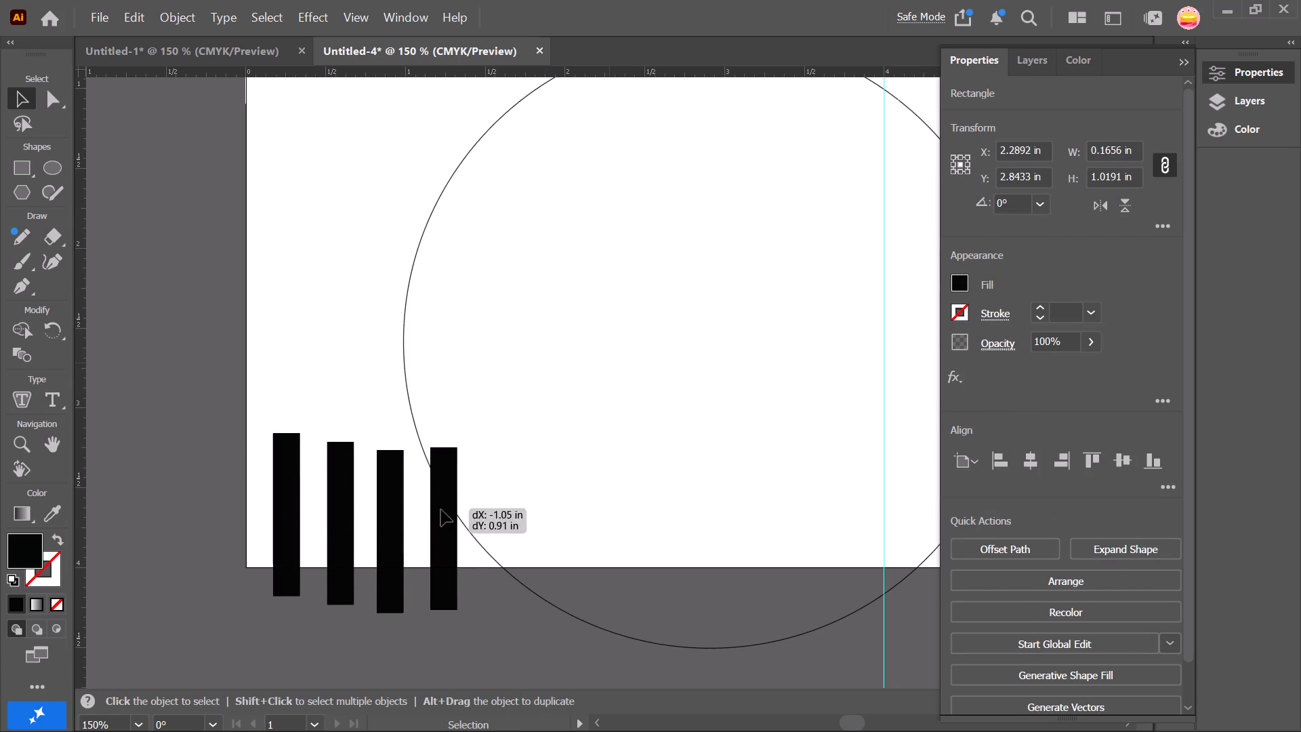
left_click_drag(441, 510, 440, 497)
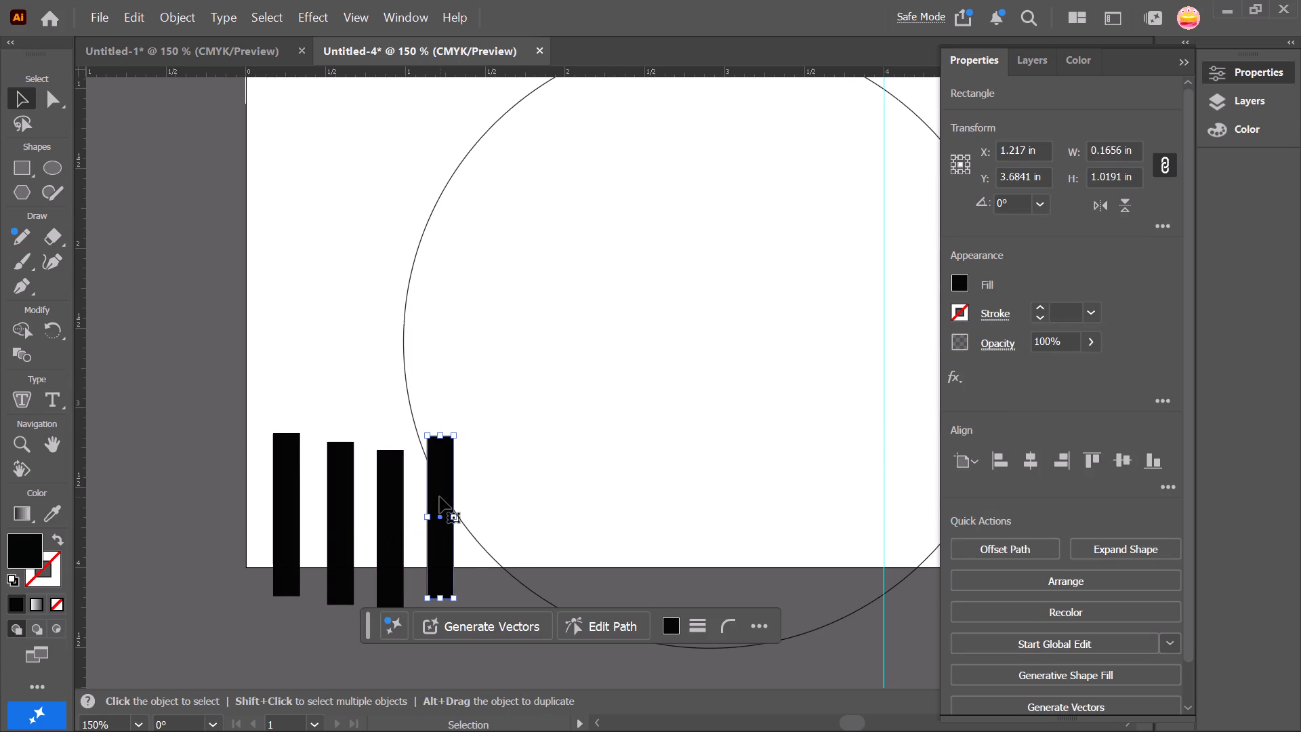
scroll(478, 590, "down", 4, "ctrl")
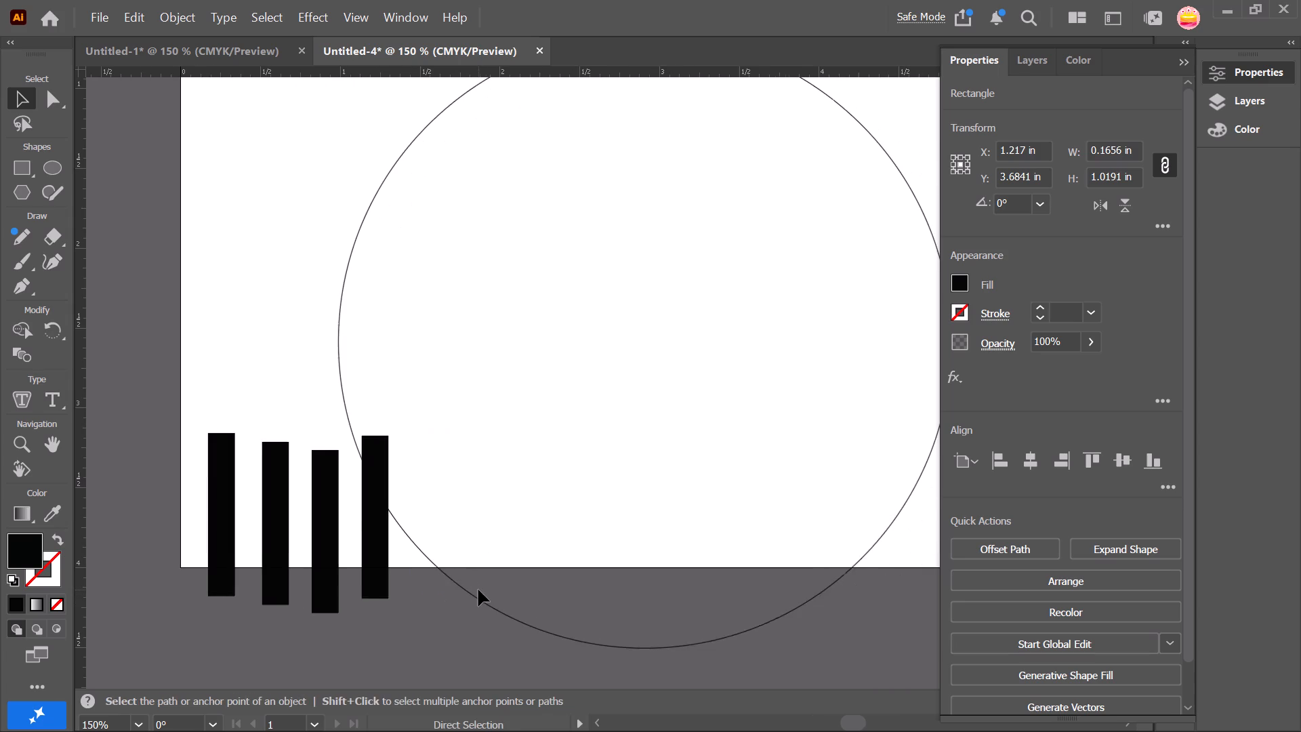
left_click(232, 672)
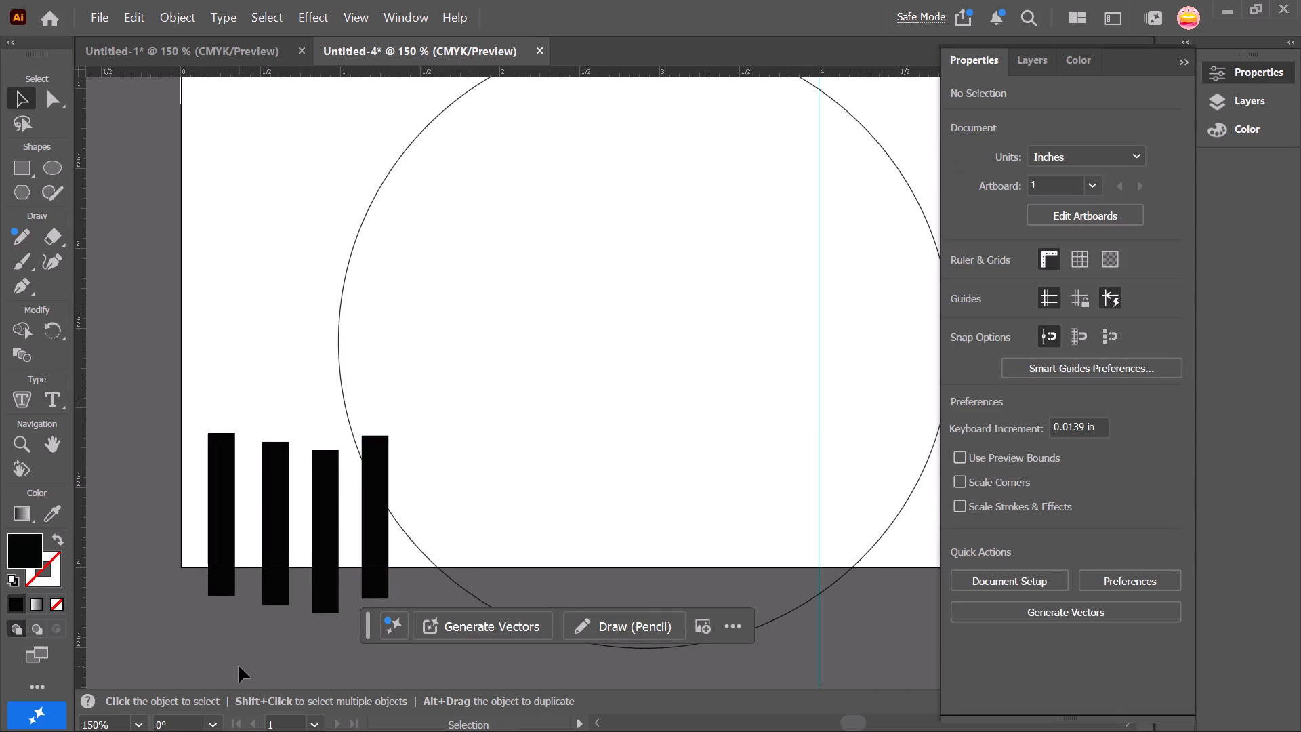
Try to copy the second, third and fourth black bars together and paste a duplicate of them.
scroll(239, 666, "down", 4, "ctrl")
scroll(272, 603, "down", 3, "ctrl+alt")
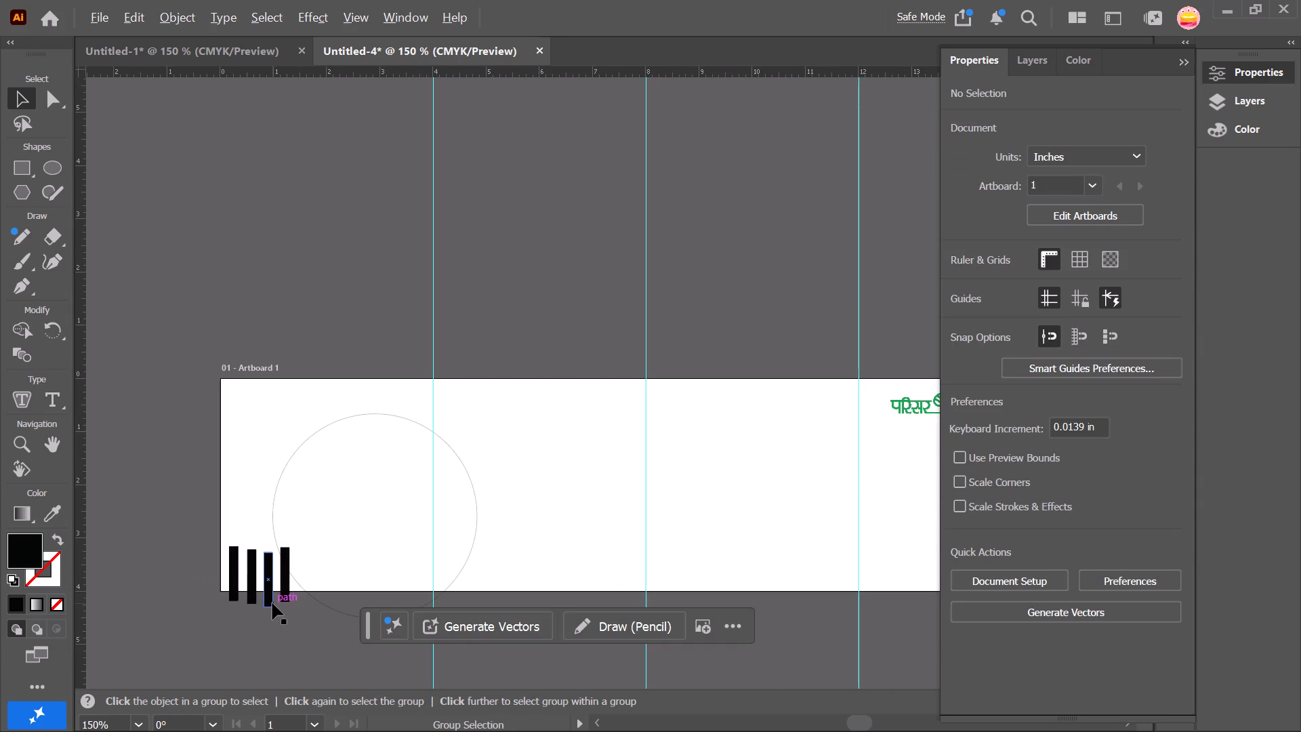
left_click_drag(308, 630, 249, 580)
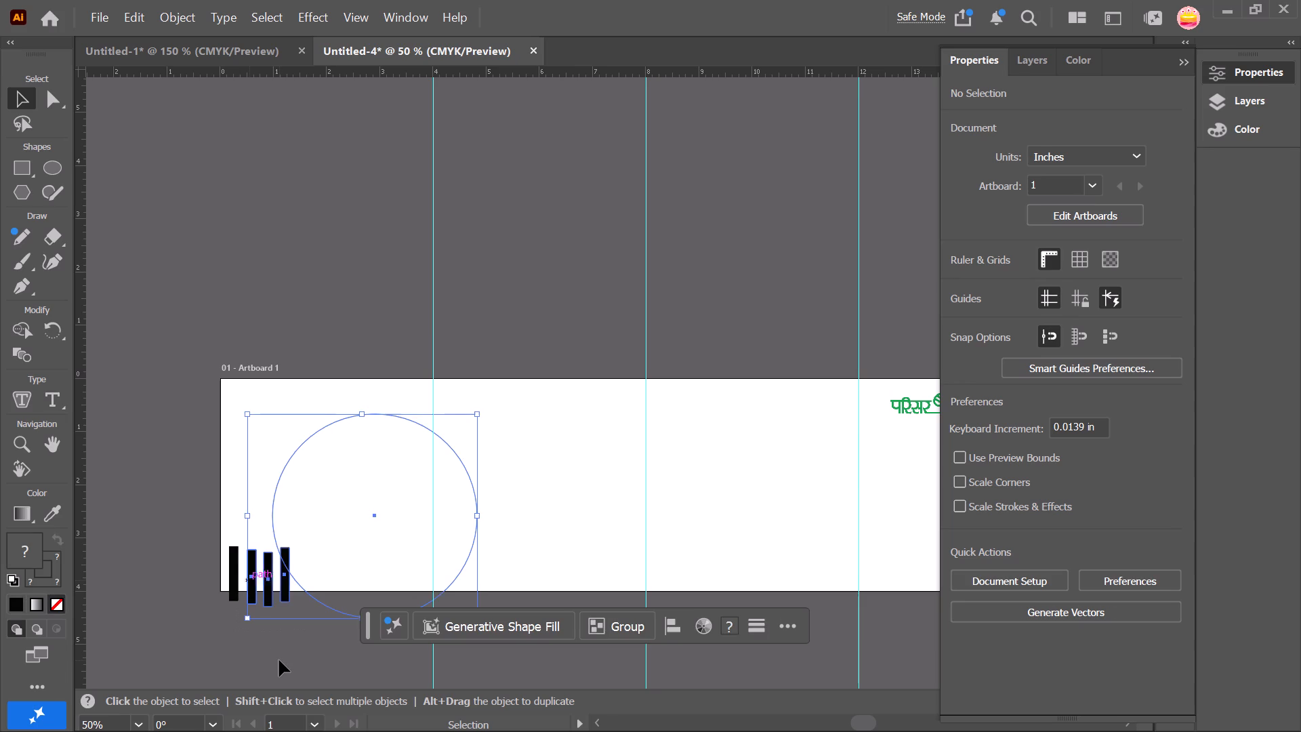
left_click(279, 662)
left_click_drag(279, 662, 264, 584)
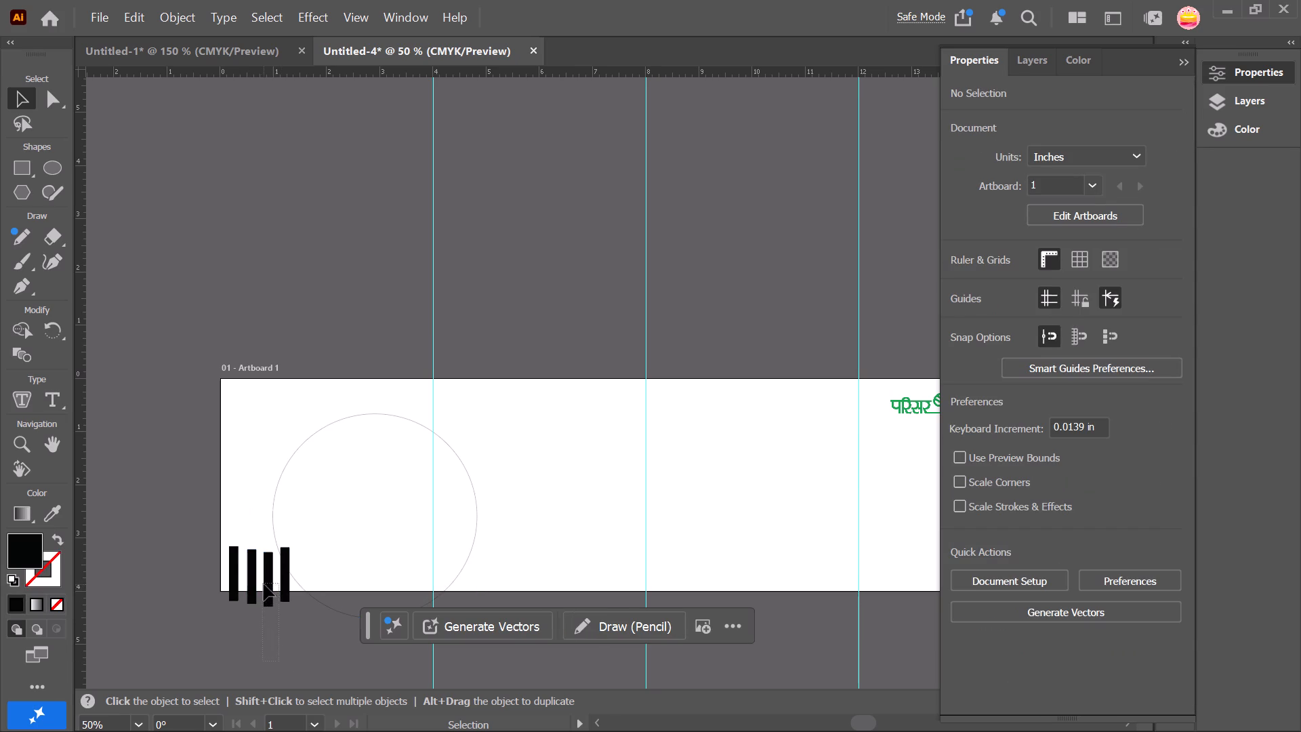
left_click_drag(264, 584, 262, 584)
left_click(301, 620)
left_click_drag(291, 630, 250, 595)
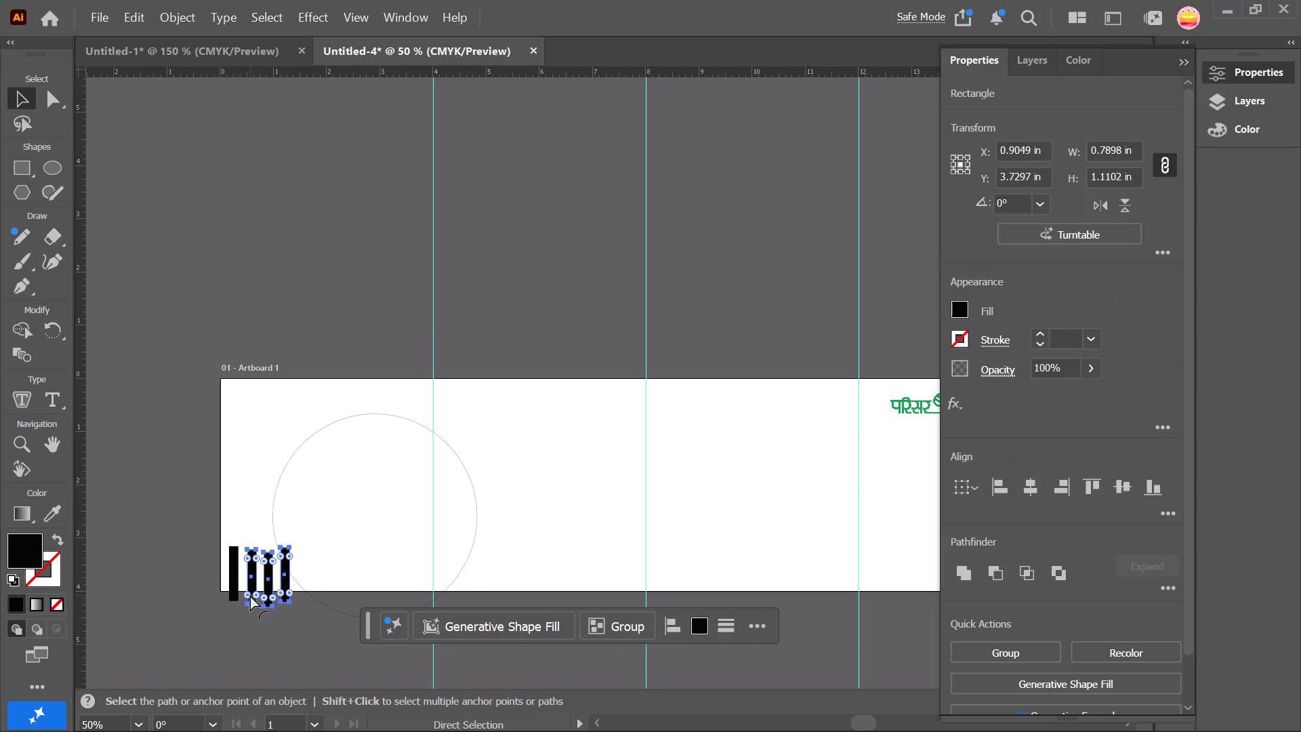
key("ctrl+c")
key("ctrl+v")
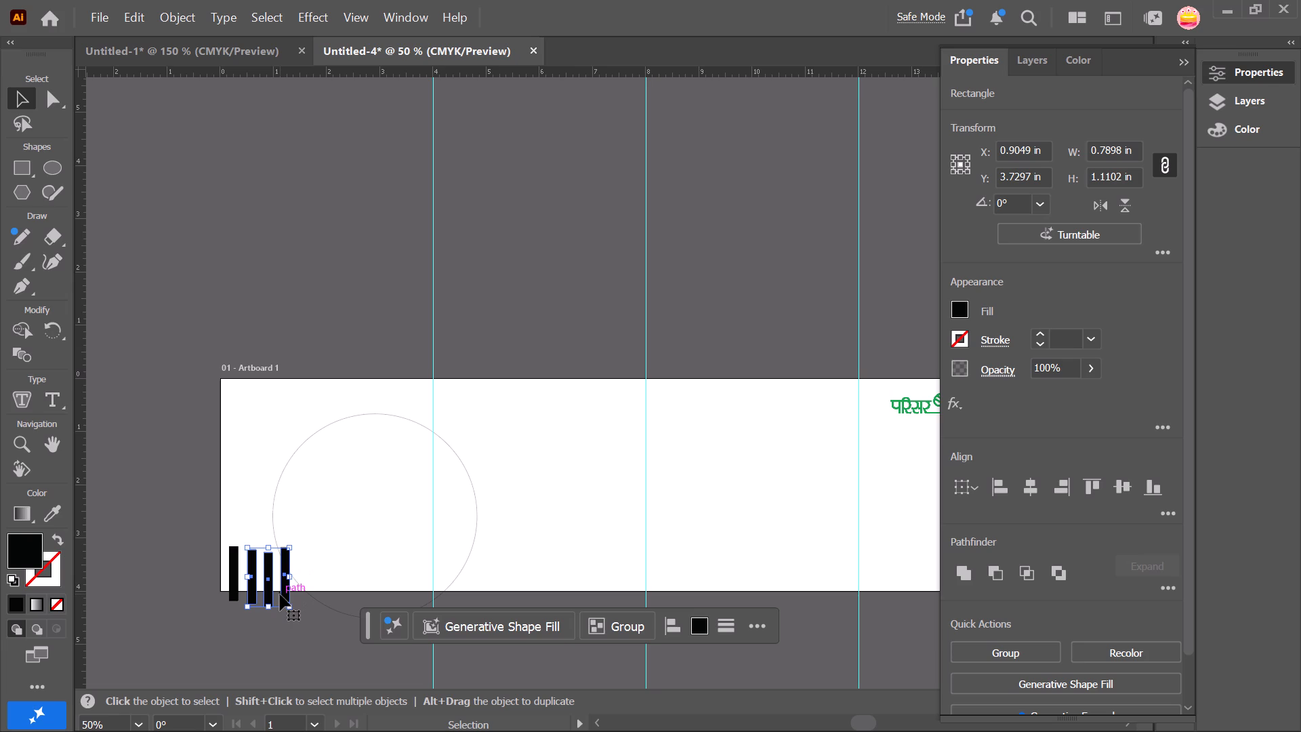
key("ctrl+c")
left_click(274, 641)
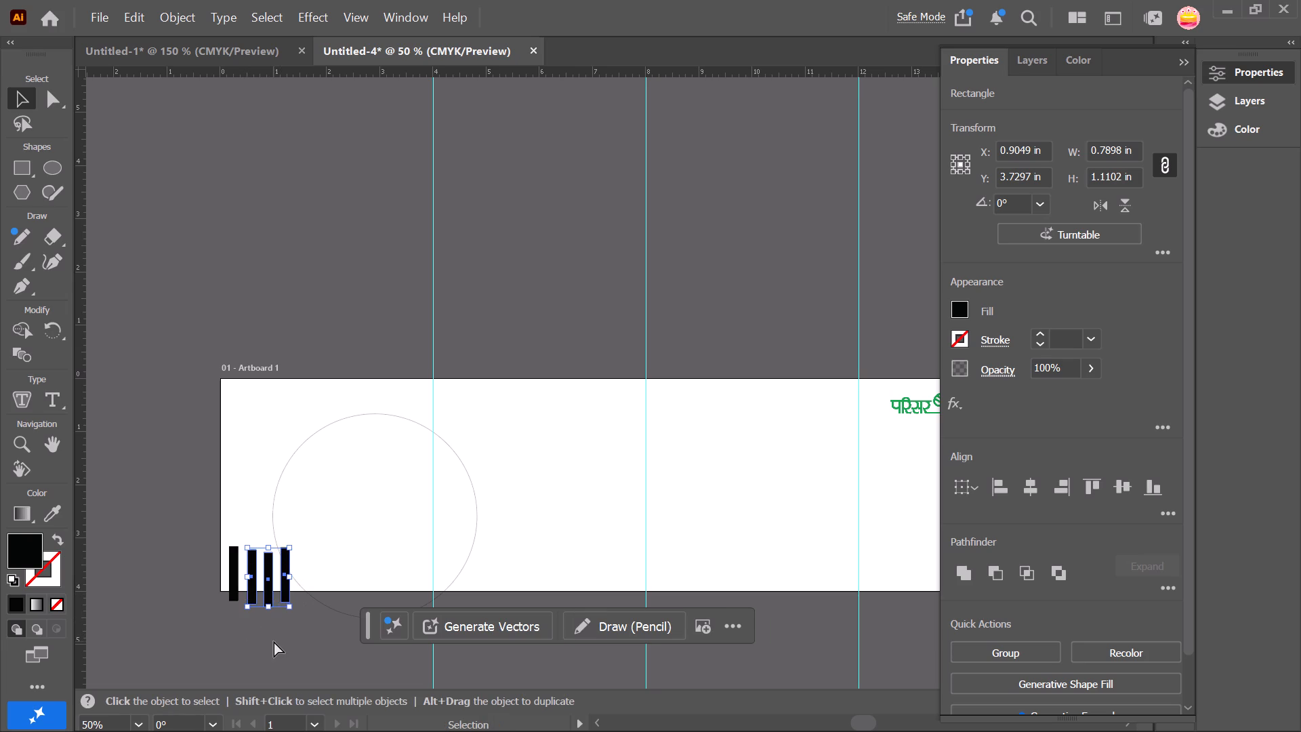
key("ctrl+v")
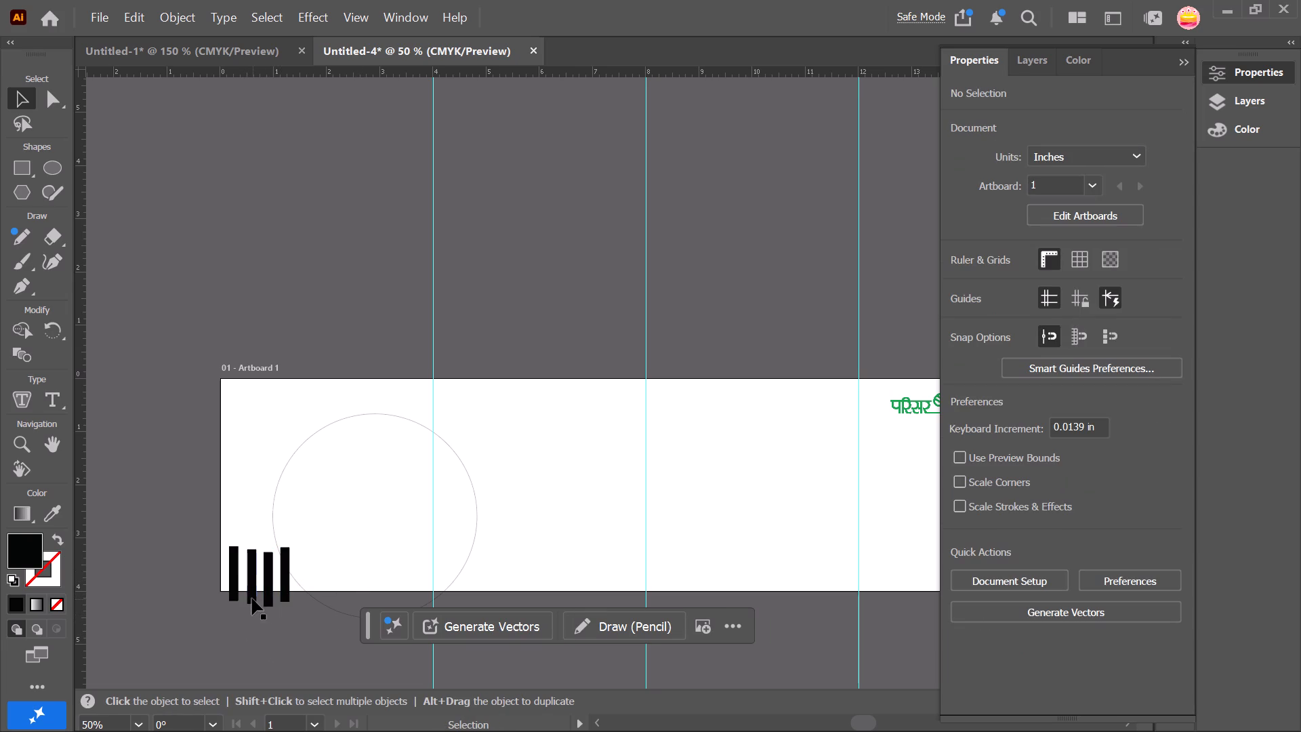
Duplicate all four black bars and place the copies directly to their right, centred at about X 2.01 in, Y 3.89 in.
left_click_drag(211, 591, 282, 613)
left_click_drag(282, 613, 289, 614)
key("ctrl+c")
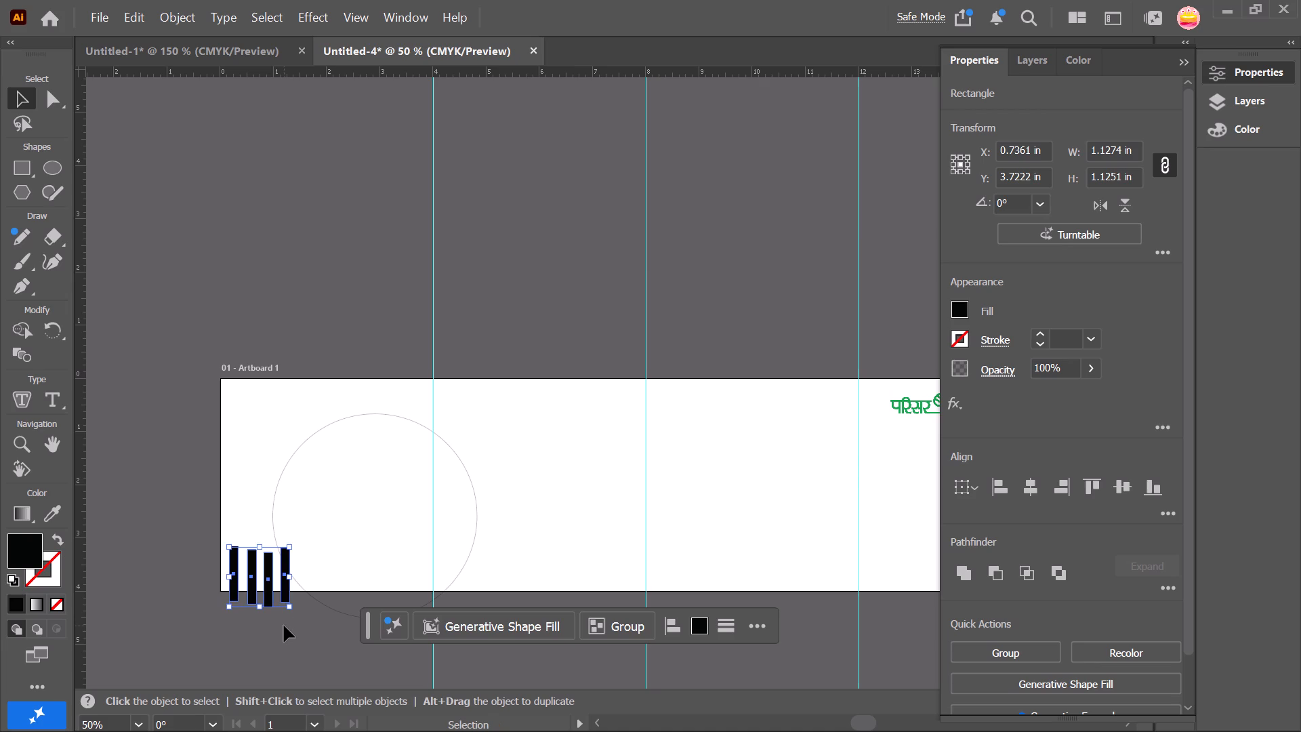
left_click(284, 626)
key("ctrl+v")
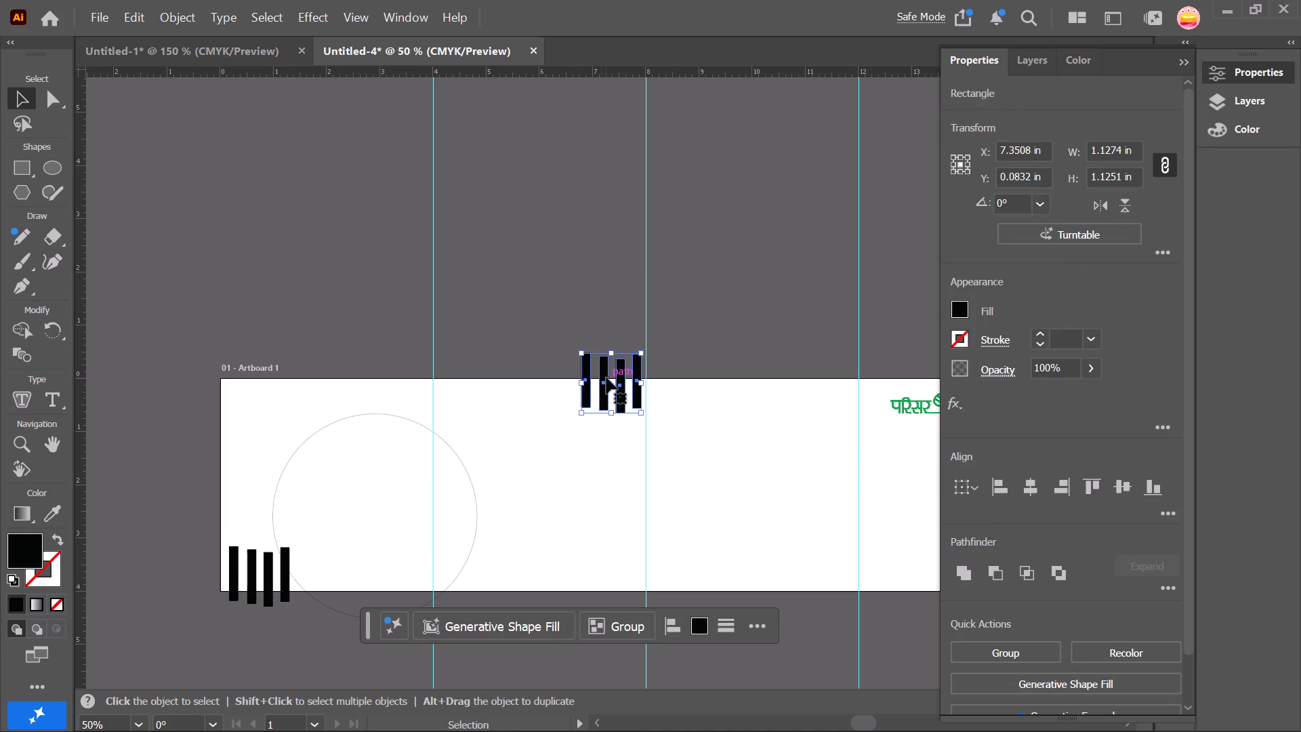
left_click_drag(602, 373, 321, 575)
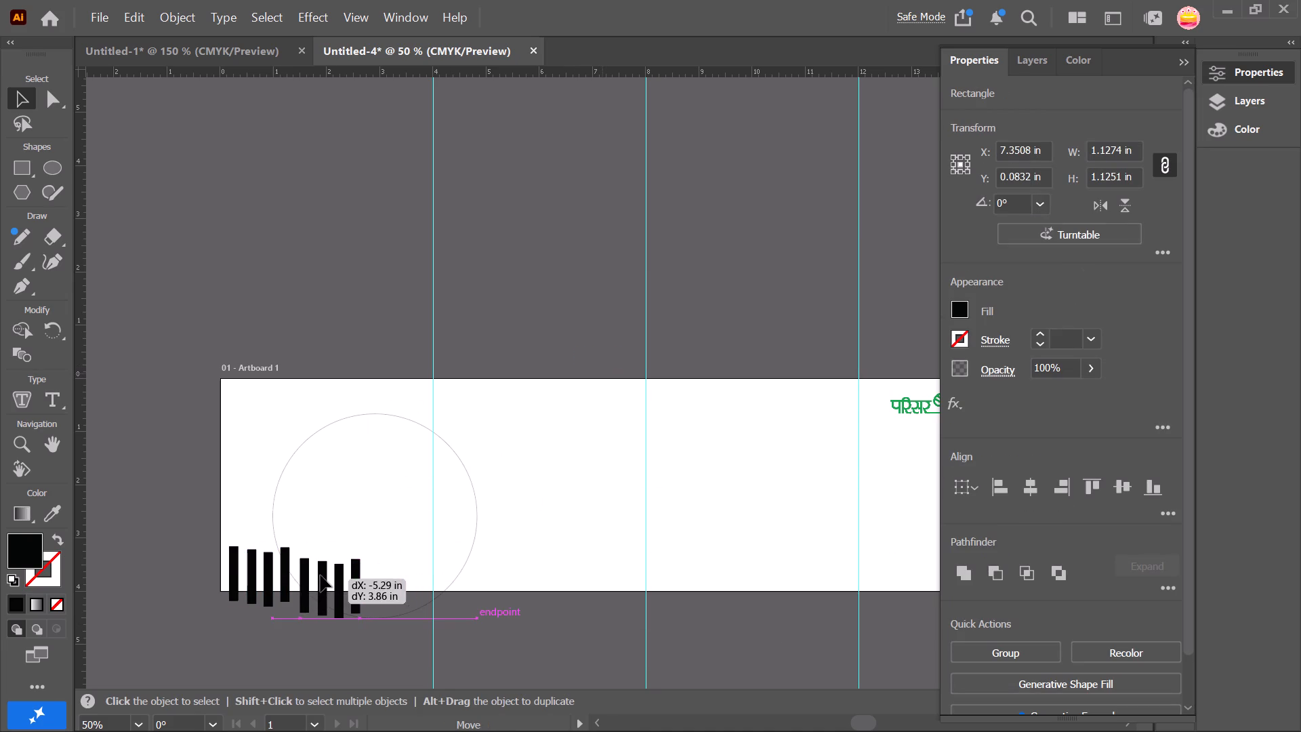
left_click_drag(321, 575, 320, 577)
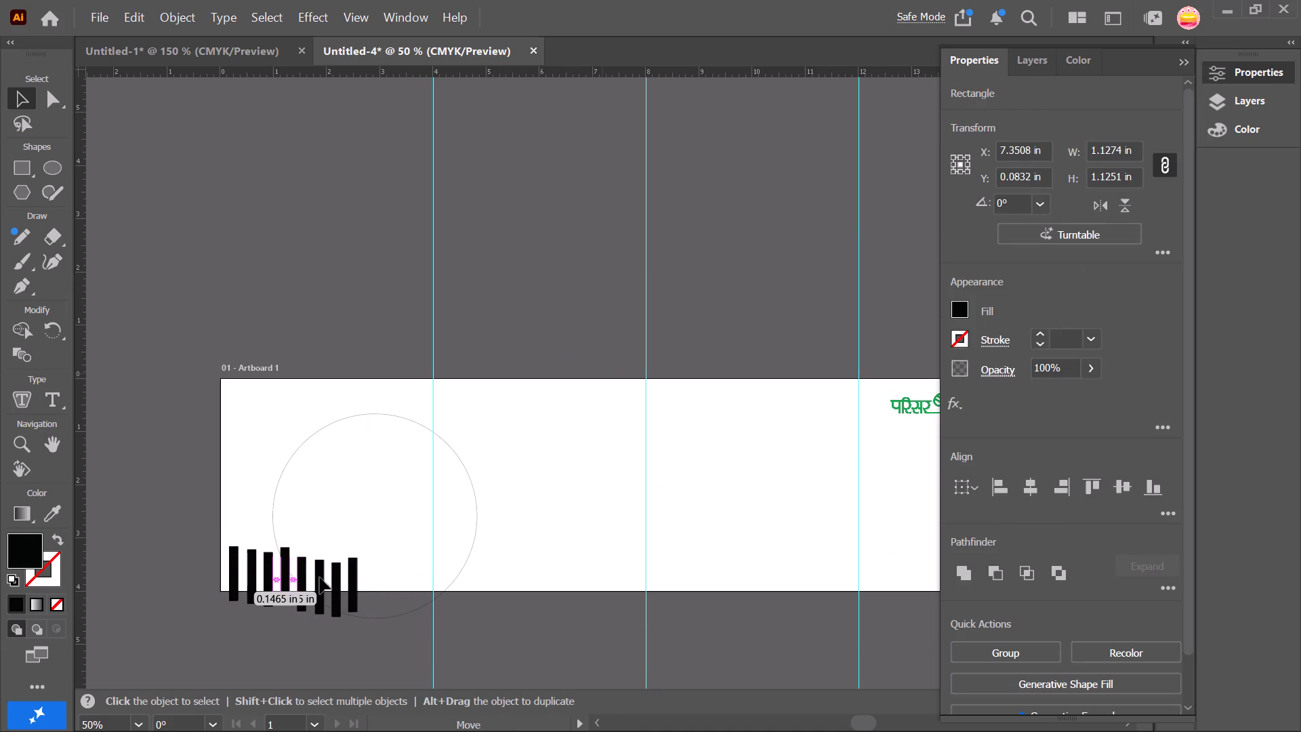
left_click_drag(320, 577, 318, 576)
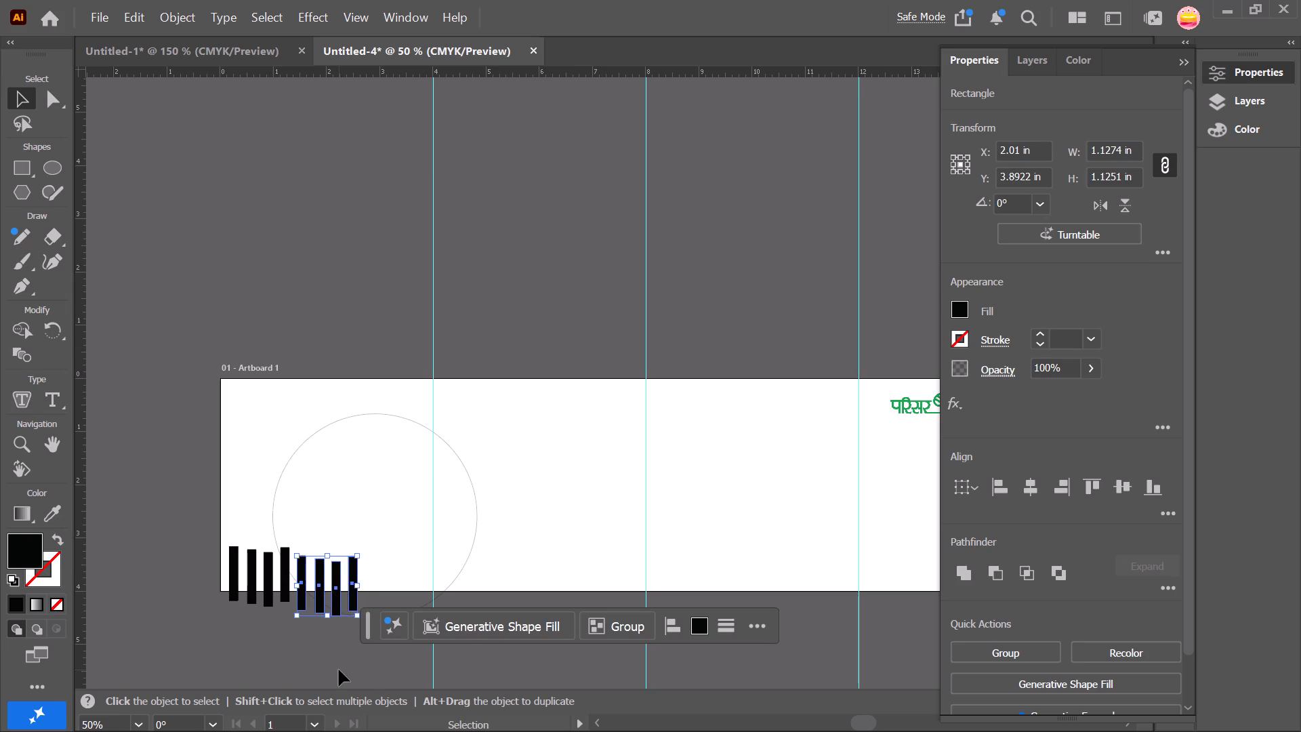
Paste another set of four bars to continue the row, centred at about X 3.35 in, Y 3.78 in, and deselect it.
key("ctrl+v")
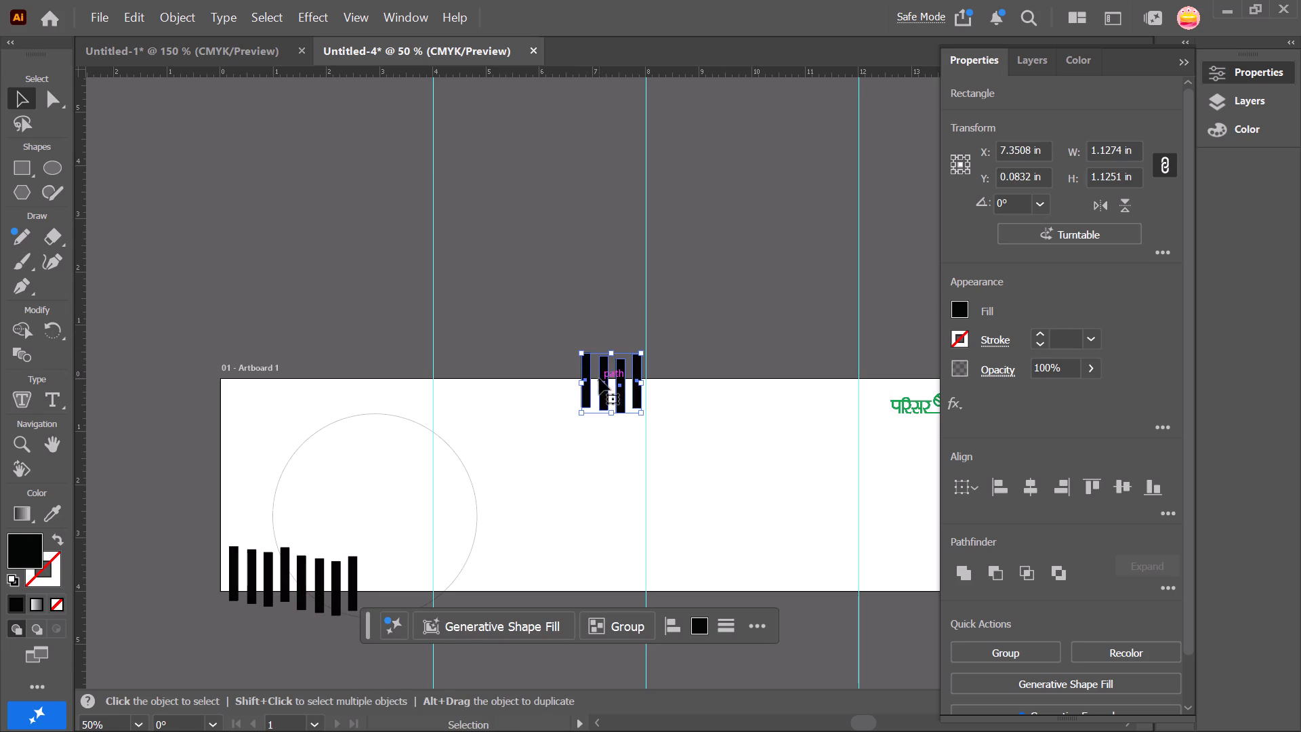
left_click_drag(603, 376, 389, 582)
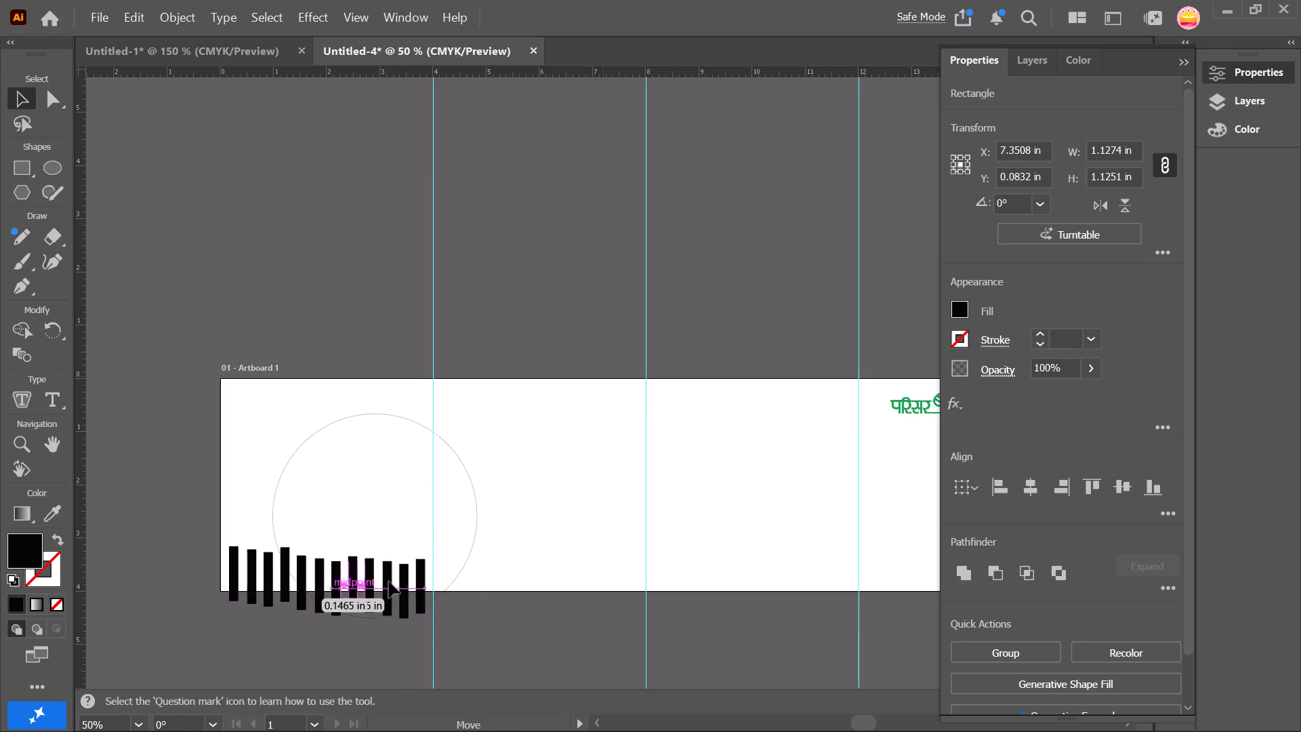
left_click_drag(389, 582, 390, 576)
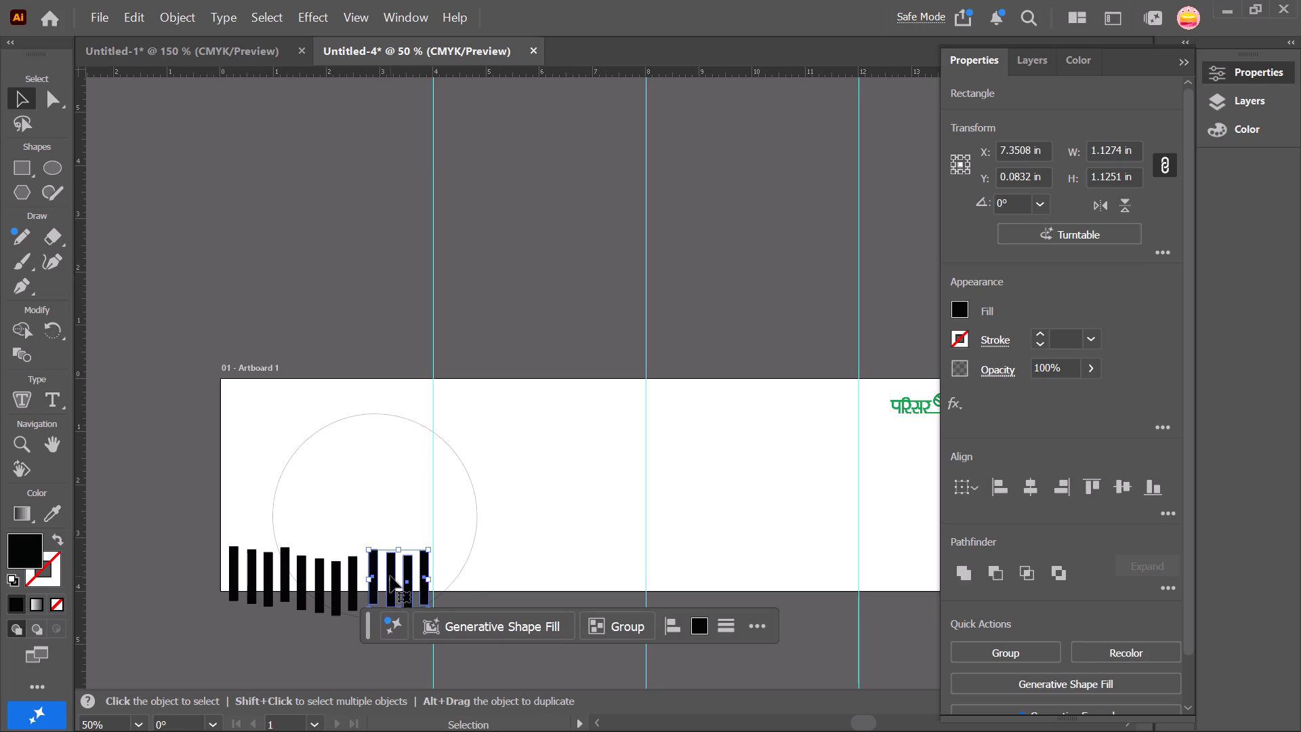
left_click(281, 664)
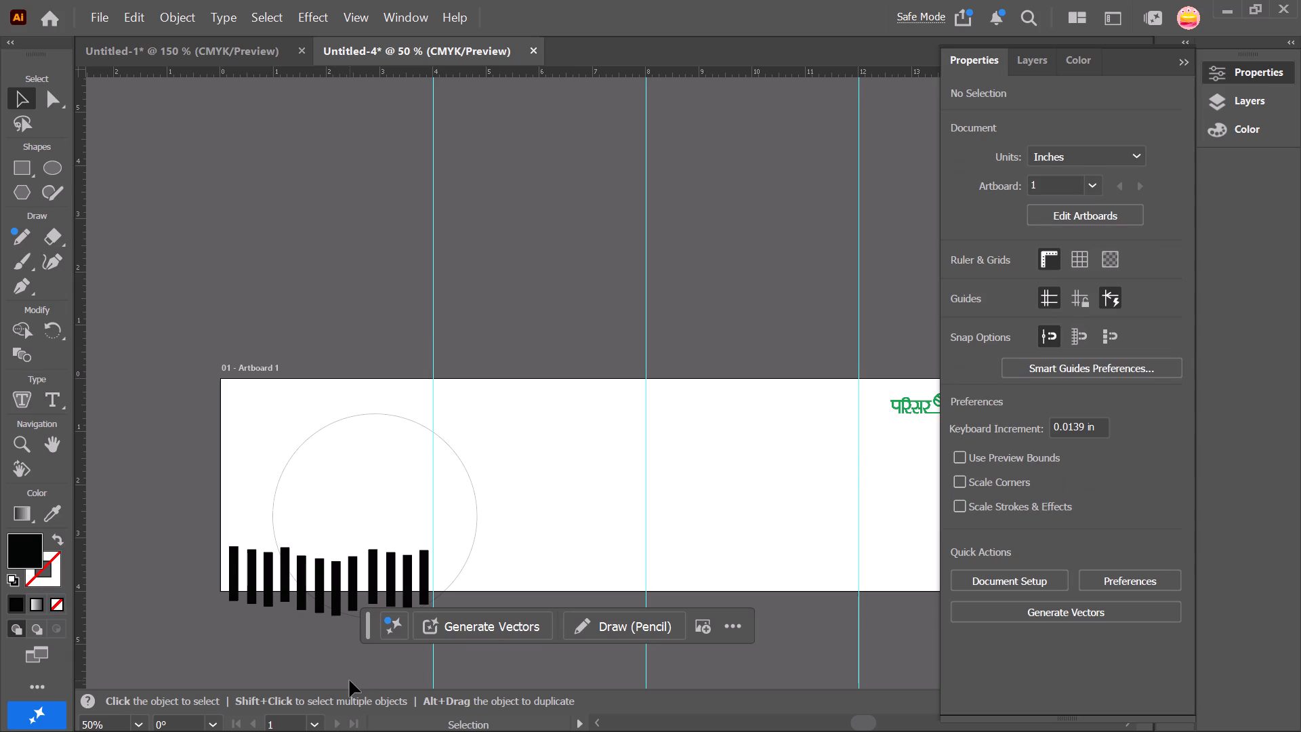
Move the floating contextual task bar away from the bars to the empty canvas above the artboard.
left_click(350, 680)
left_click_drag(368, 629, 367, 604)
left_click_drag(367, 604, 429, 209)
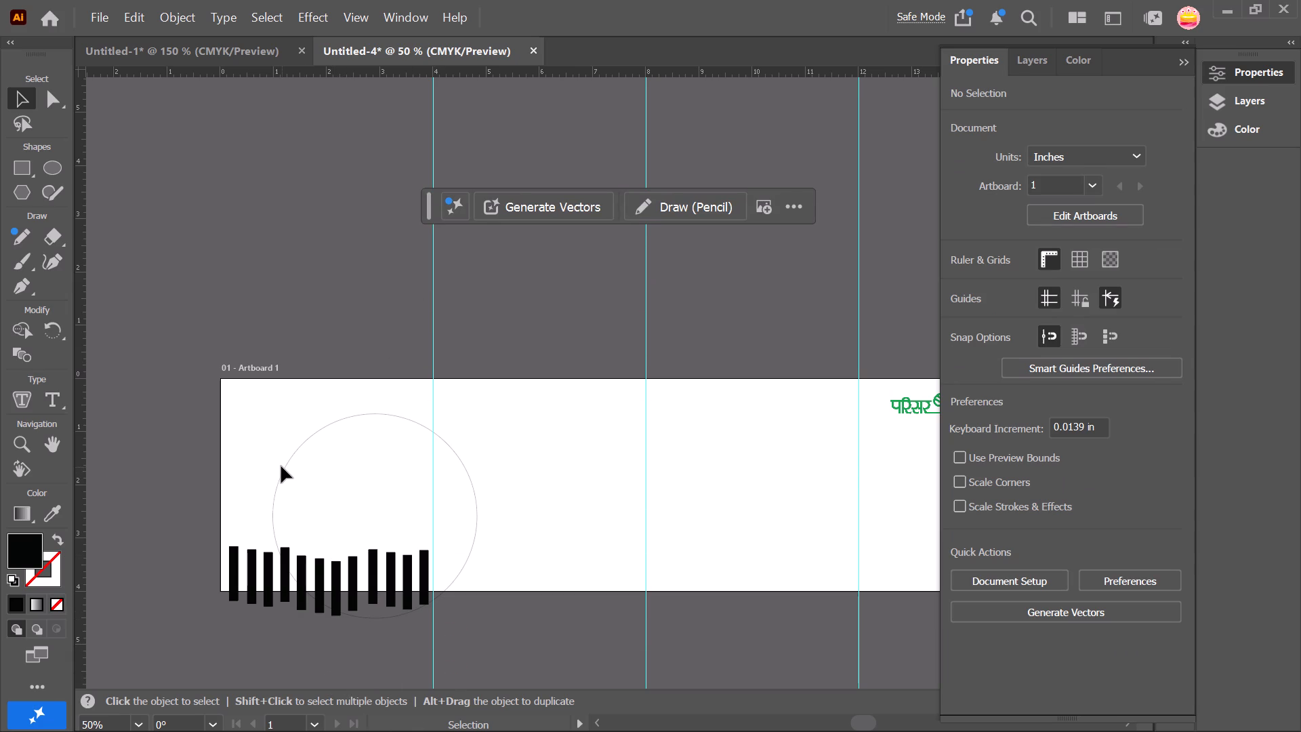
Move the large circle off the bars to above the artboard, centred at about X 2.95 in, Y -2.19 in.
left_click(167, 592)
left_click_drag(167, 592, 421, 571)
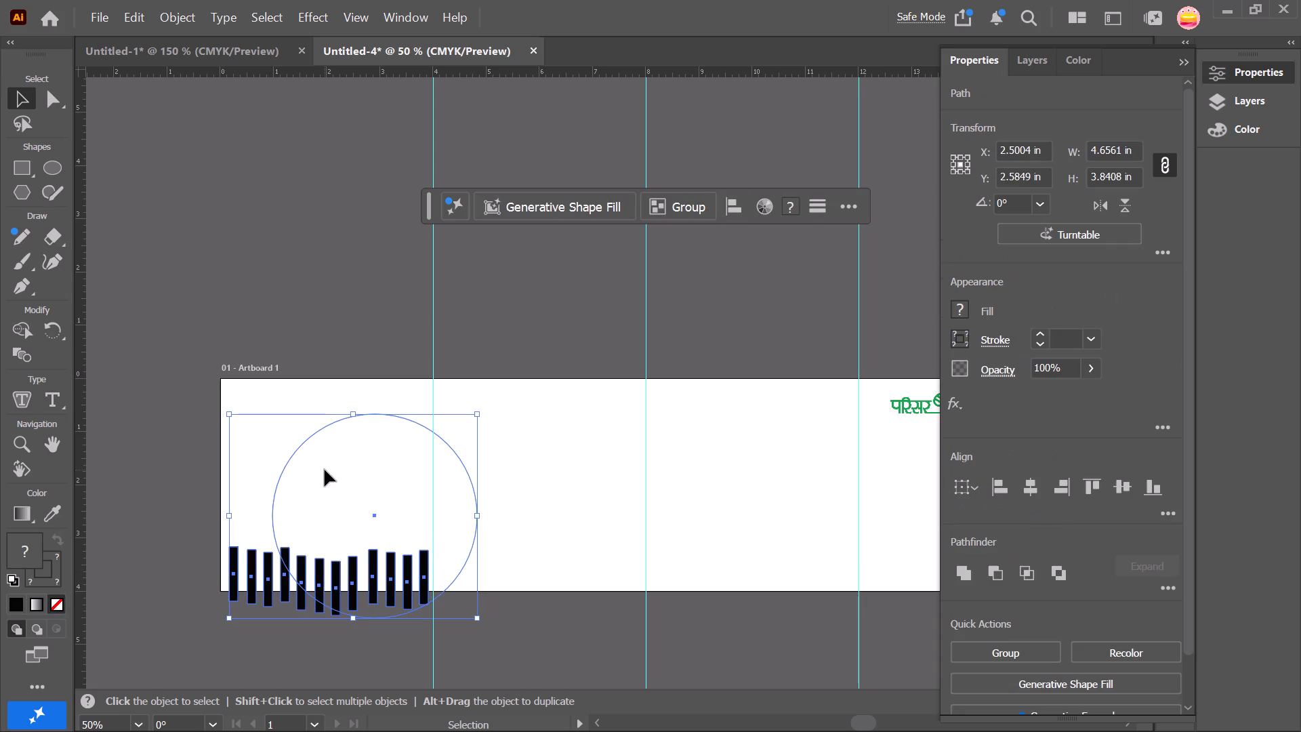
left_click(292, 338)
left_click_drag(299, 449, 298, 195)
left_click(158, 603)
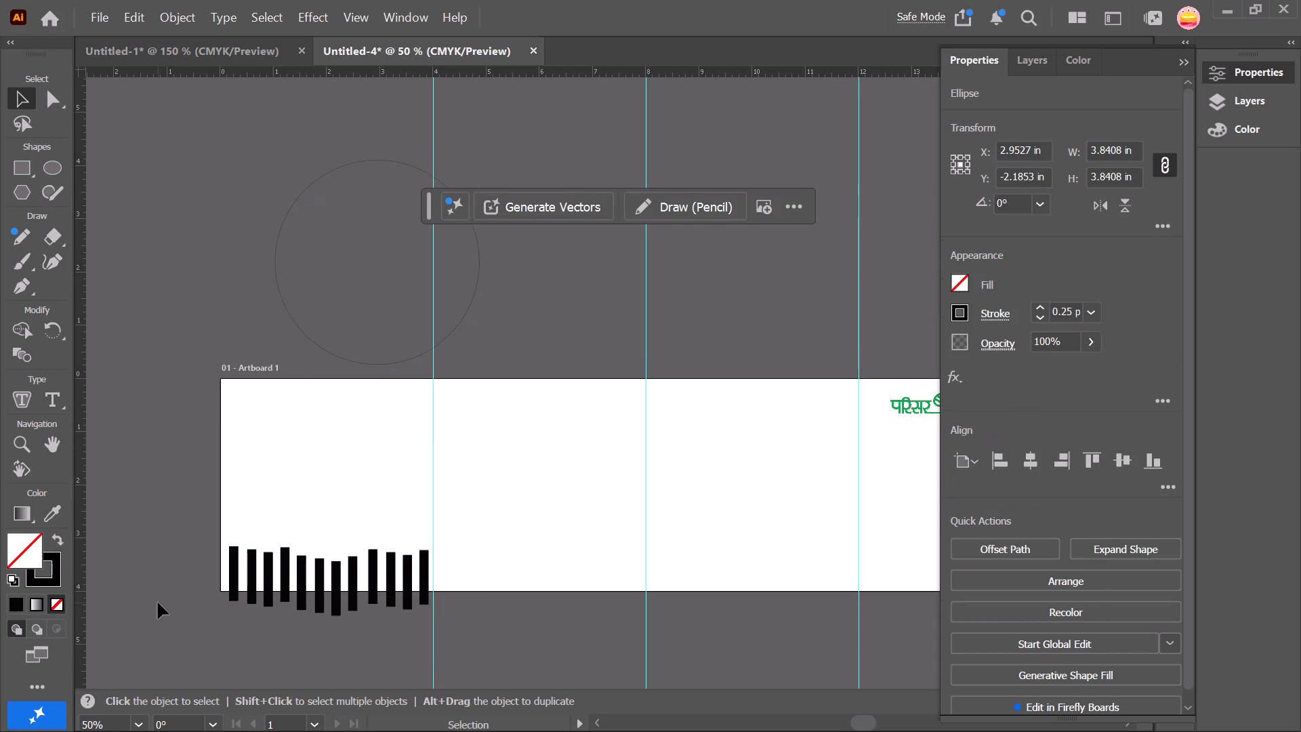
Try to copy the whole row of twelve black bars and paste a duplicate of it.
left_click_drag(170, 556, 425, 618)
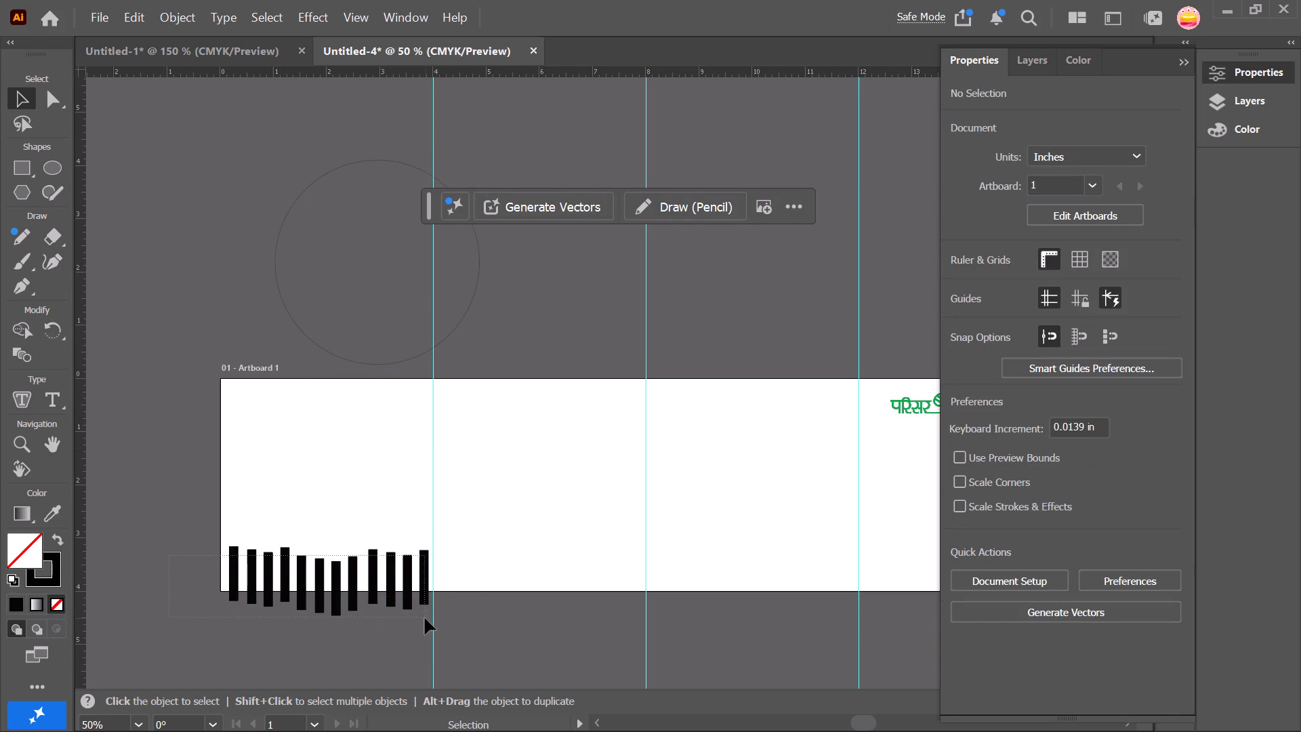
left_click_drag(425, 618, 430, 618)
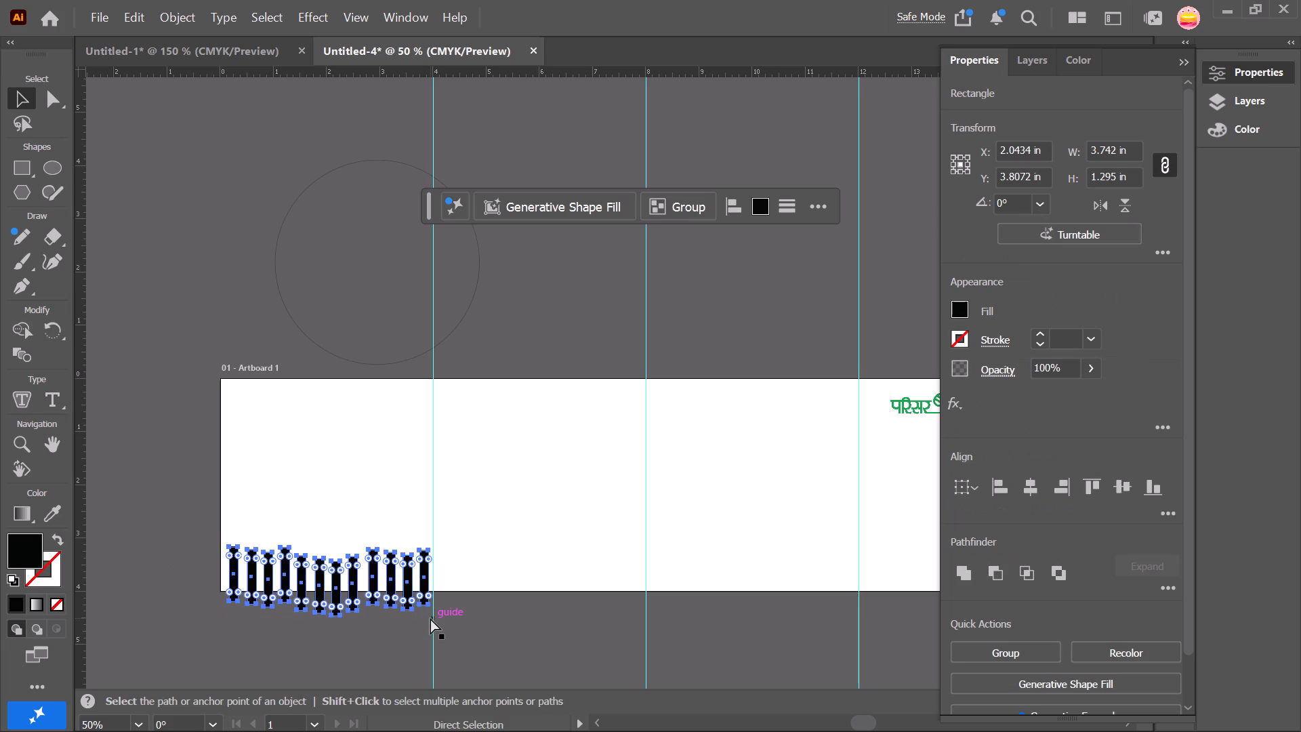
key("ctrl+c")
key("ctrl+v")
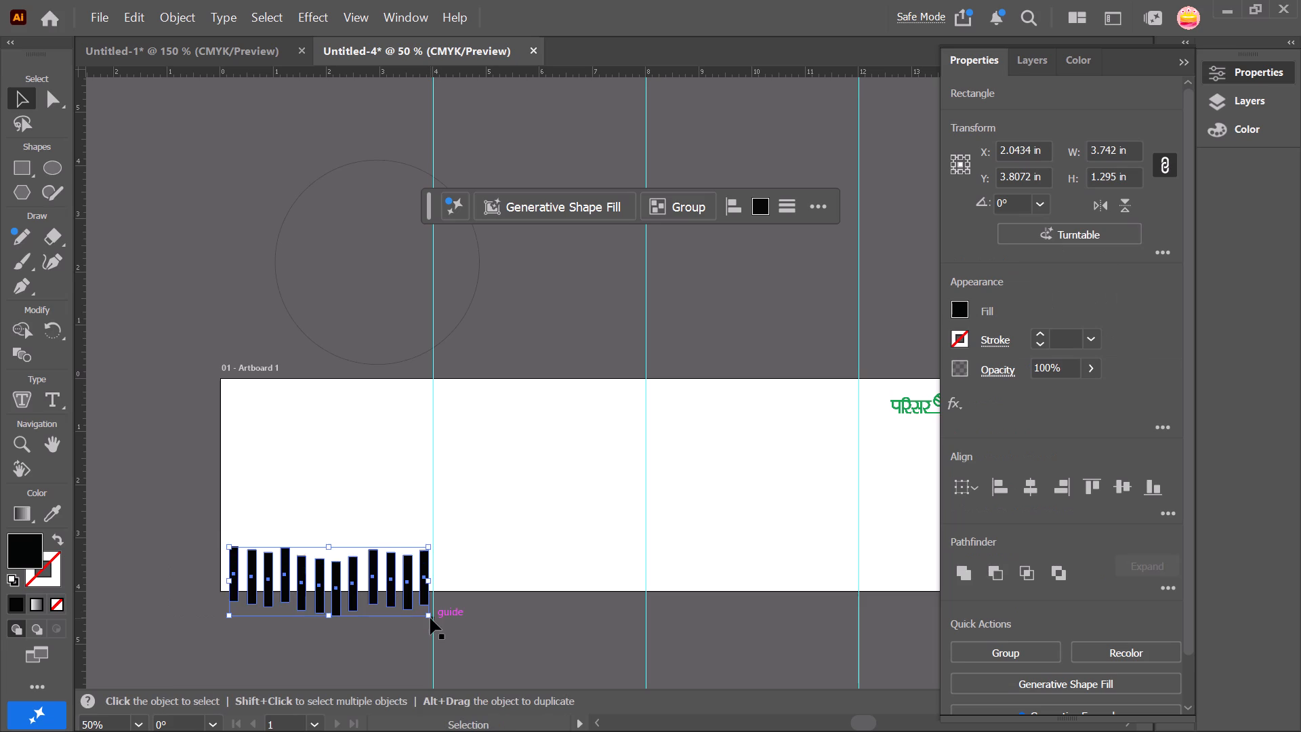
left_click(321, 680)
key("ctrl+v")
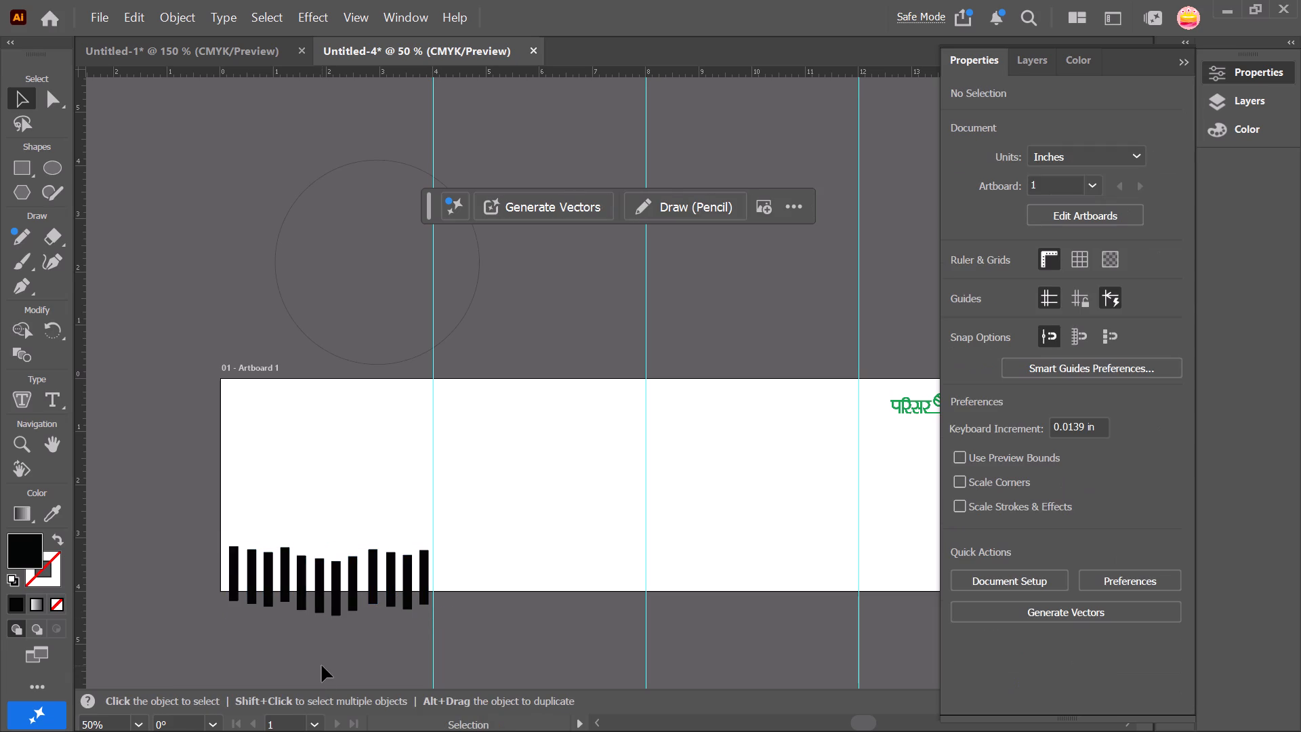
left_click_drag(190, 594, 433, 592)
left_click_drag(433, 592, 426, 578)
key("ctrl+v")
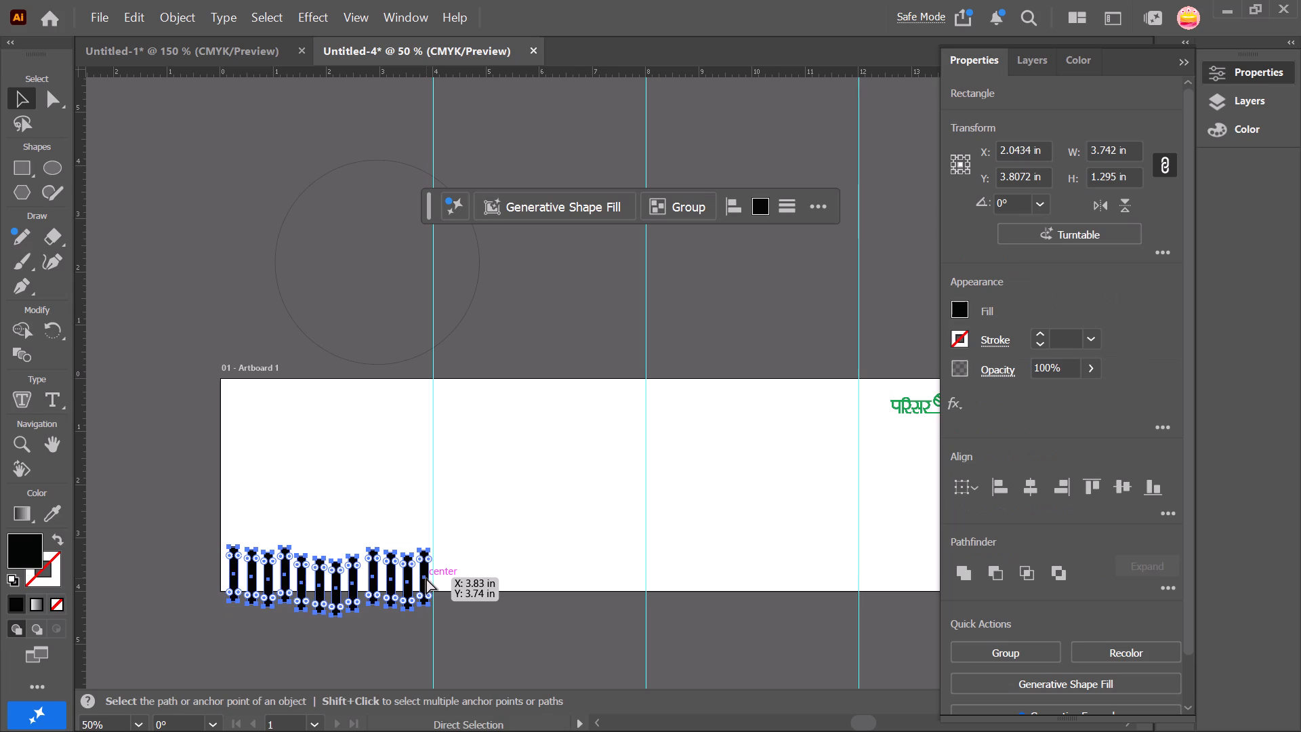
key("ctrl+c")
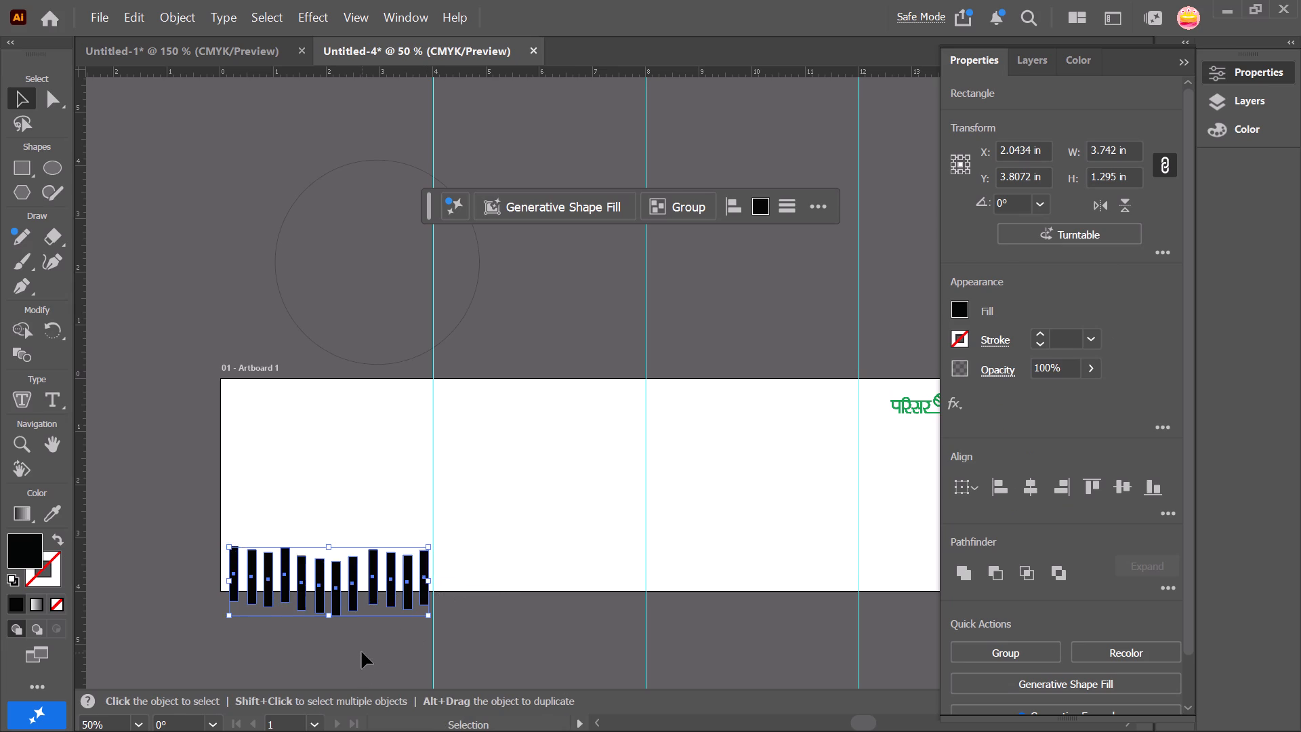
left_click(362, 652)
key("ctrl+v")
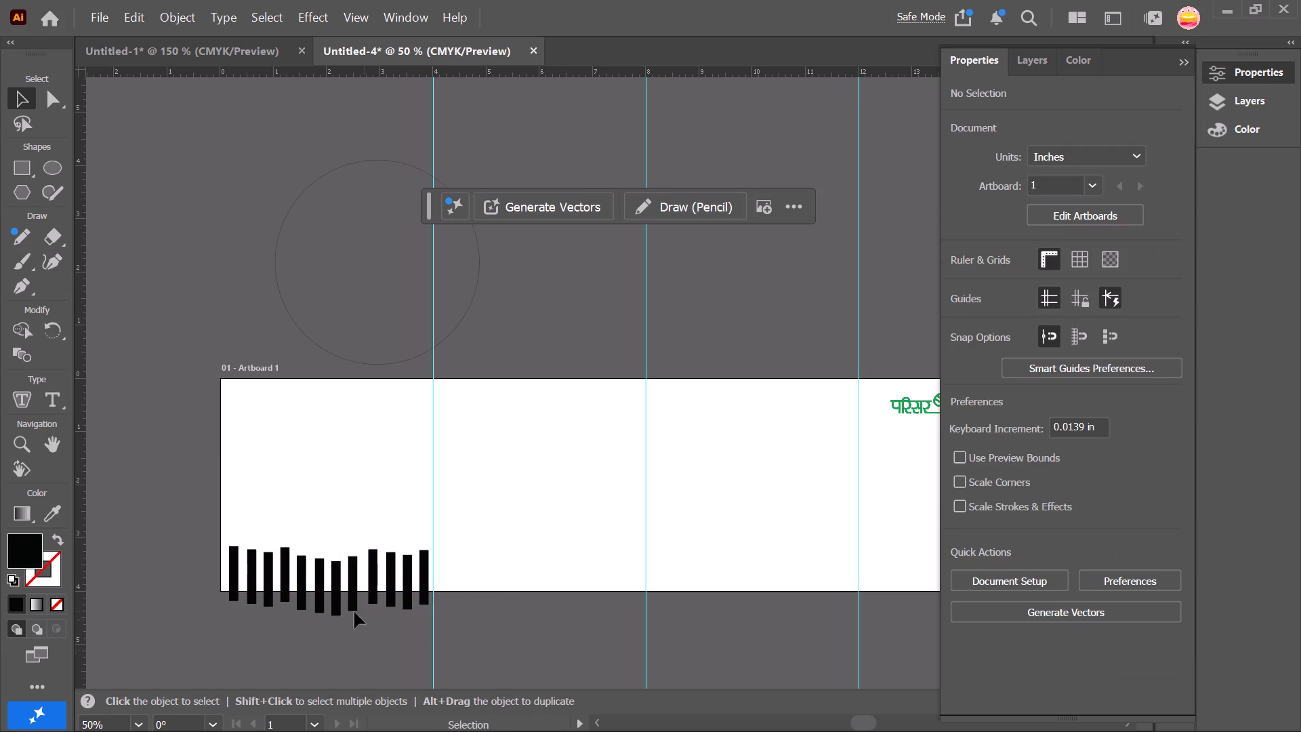
Duplicate the row of twelve black bars into the second section, centred at about X 5.95 in, Y 3.78 in, and deselect it.
left_click_drag(204, 565, 428, 603)
key("ctrl+c")
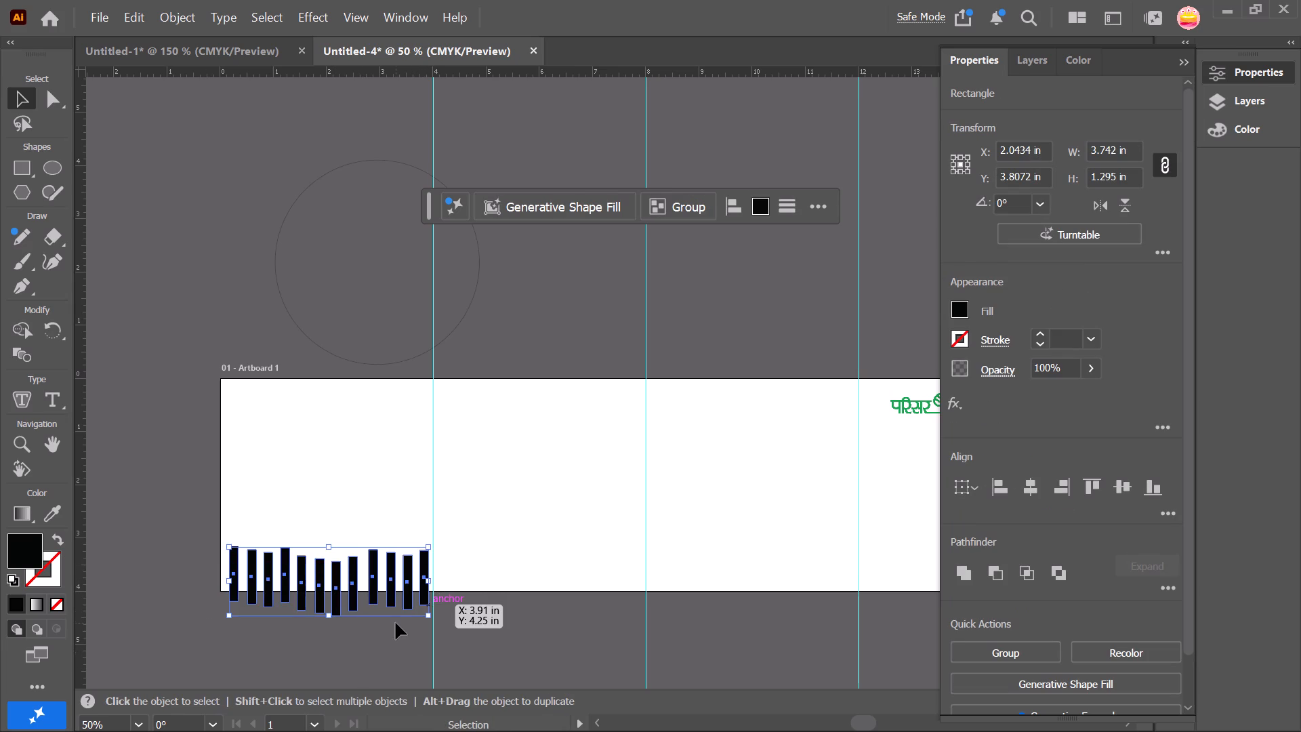
left_click(396, 623)
key("ctrl+v")
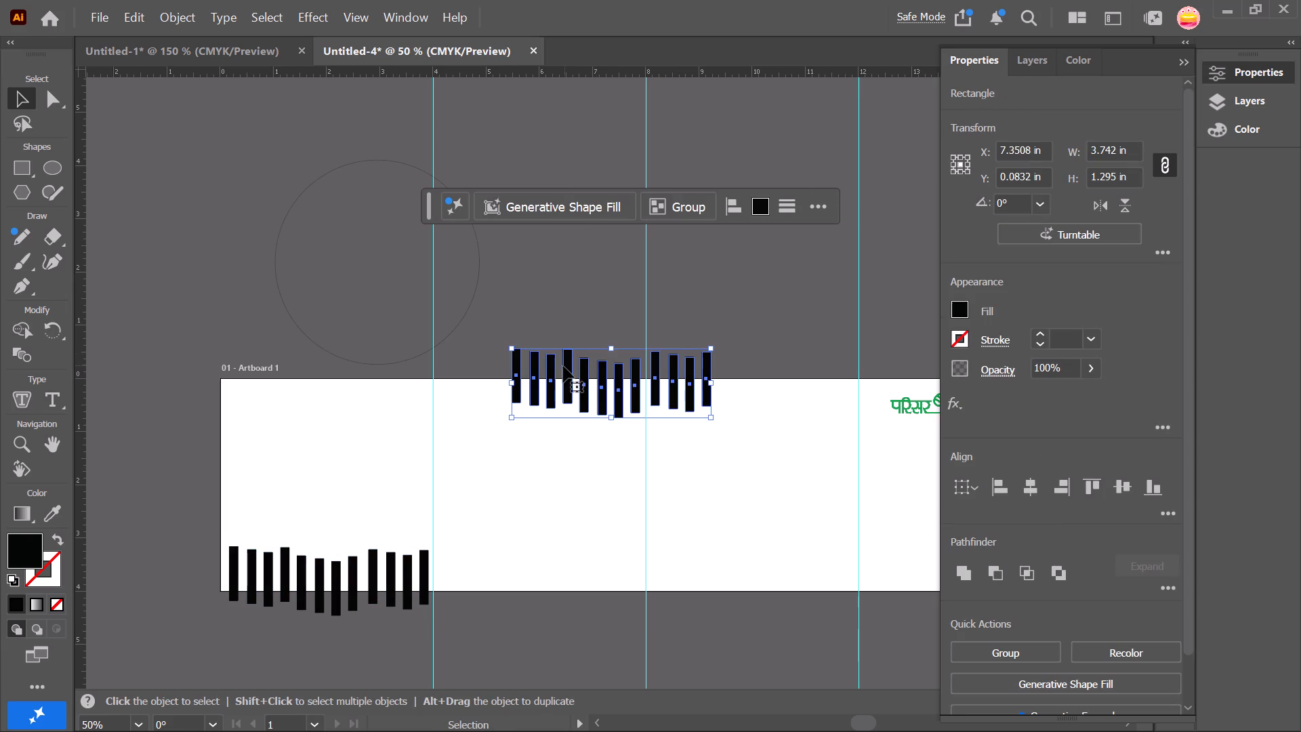
left_click_drag(569, 363, 494, 573)
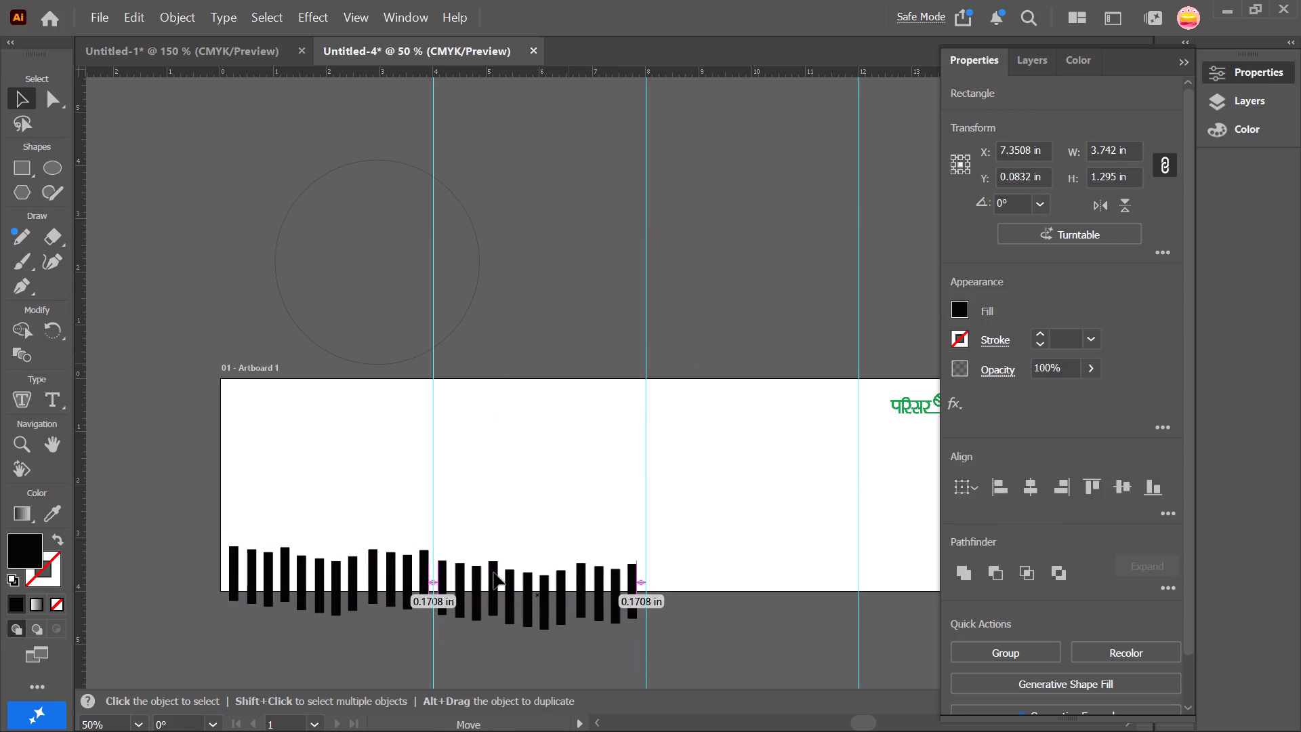
left_click_drag(494, 573, 494, 571)
left_click_drag(494, 571, 493, 570)
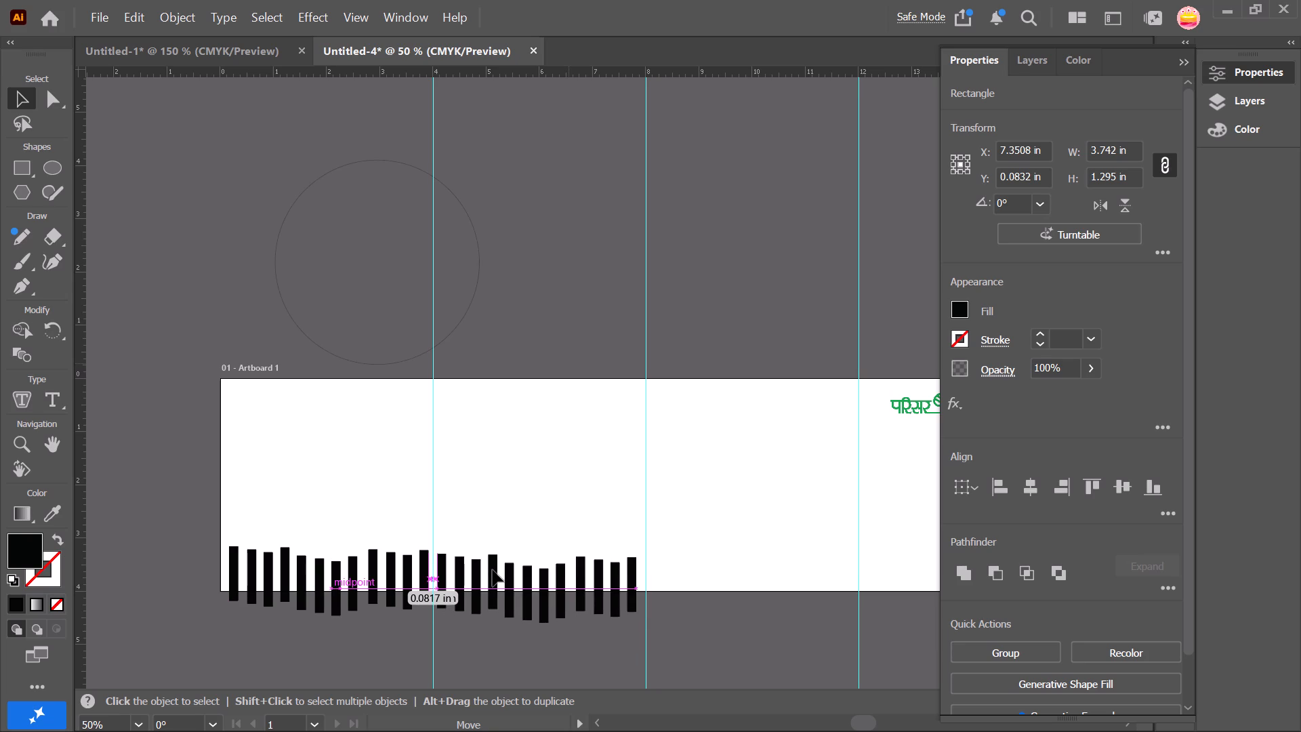
left_click_drag(493, 570, 493, 567)
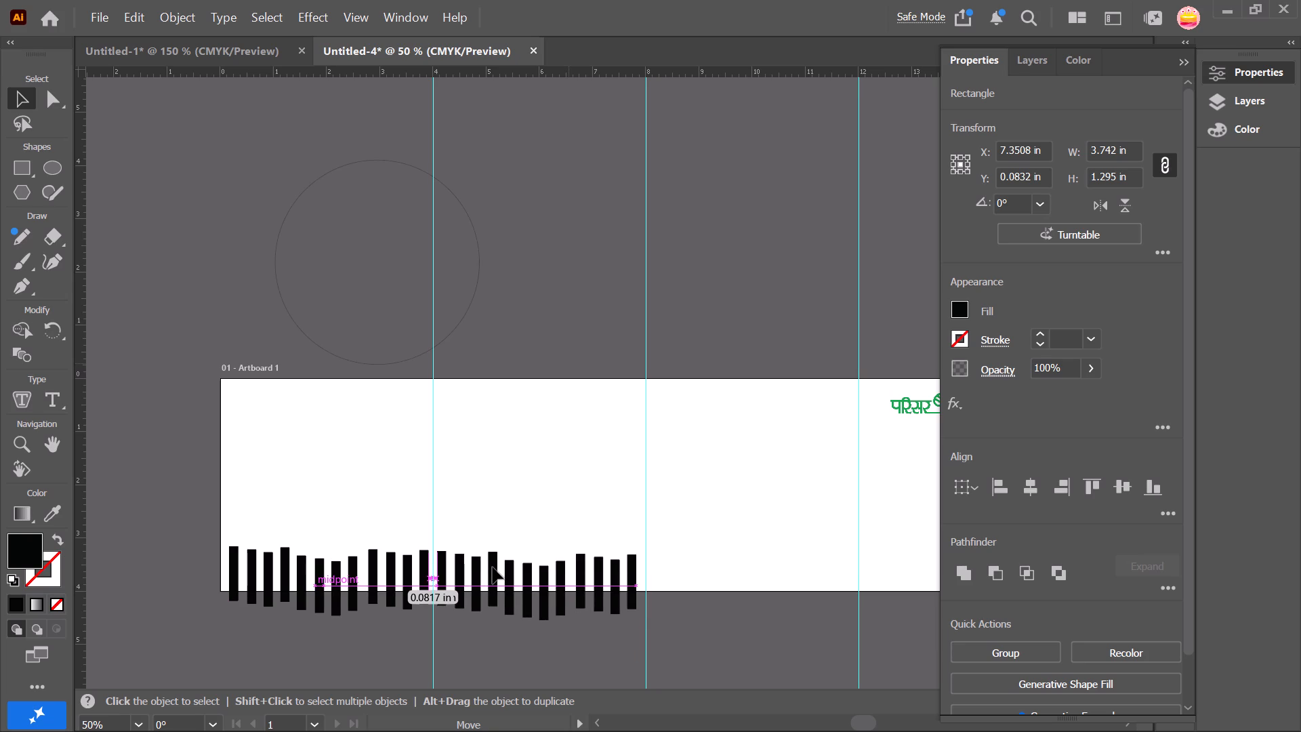
left_click_drag(493, 567, 493, 560)
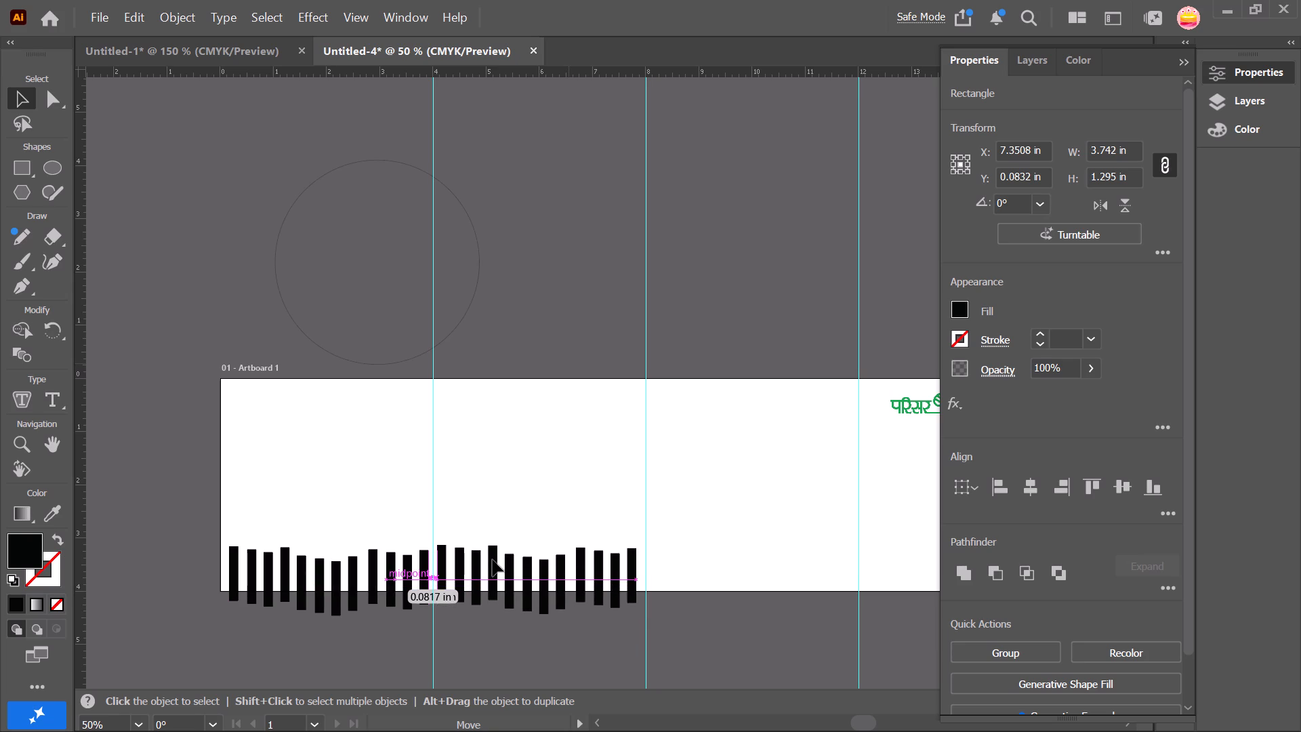
left_click_drag(493, 560, 493, 561)
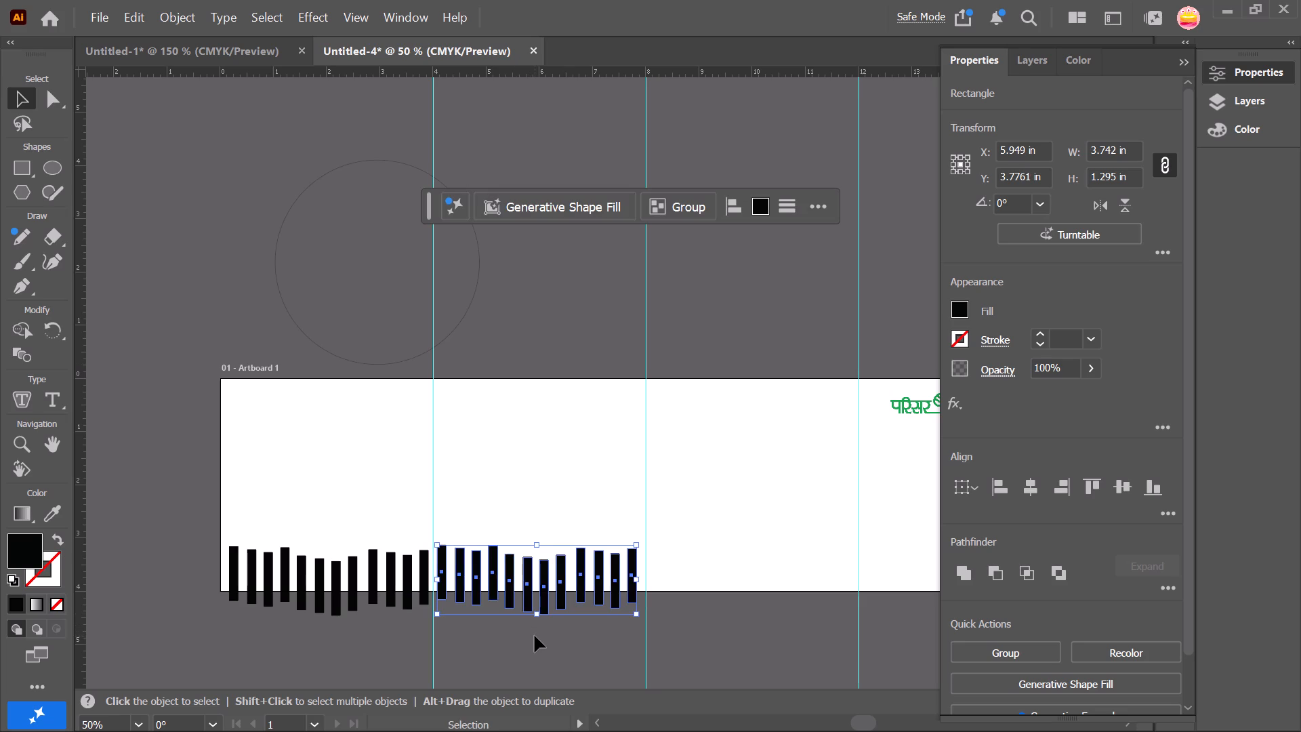
left_click(535, 636)
Duplicate all twenty-four bars, without the guide, across the third and fourth sections, centred at about X 11.79 in, Y 3.85 in, and deselect them.
left_click_drag(636, 635, 388, 572)
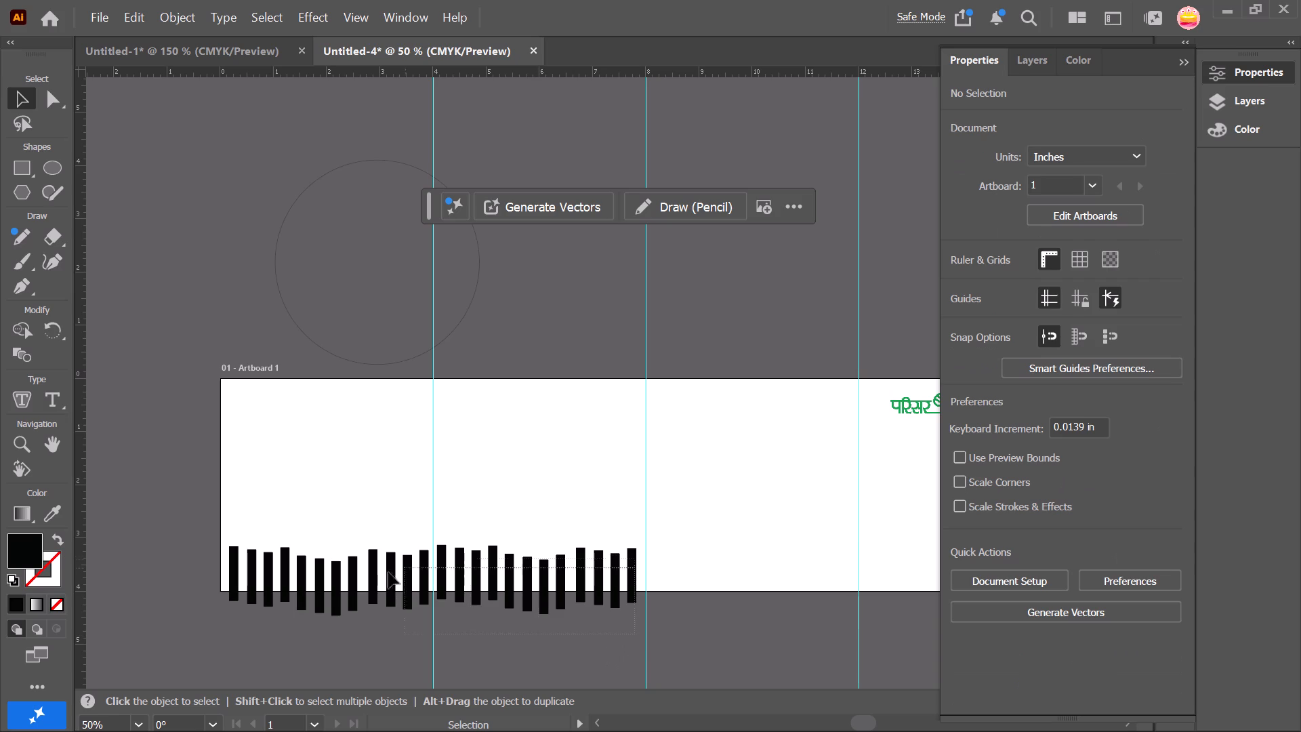
left_click_drag(388, 572, 231, 578)
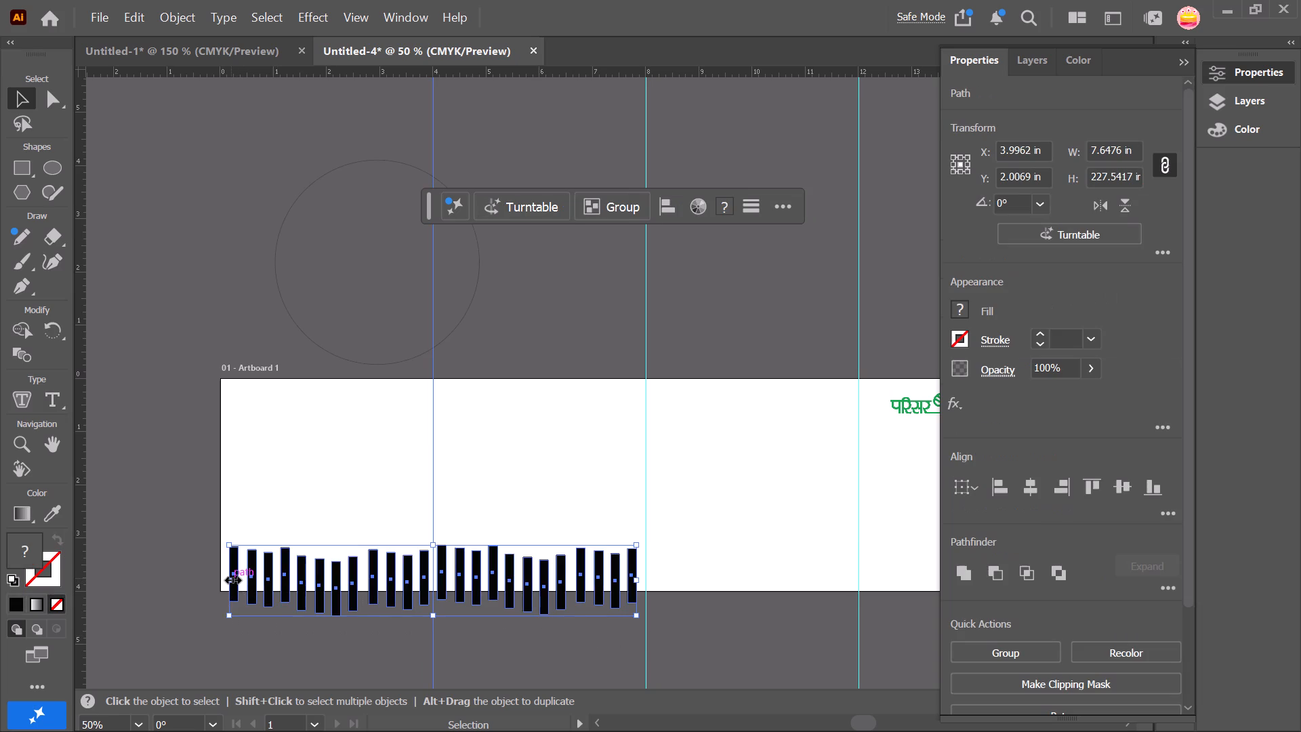
left_click(435, 463, "shift")
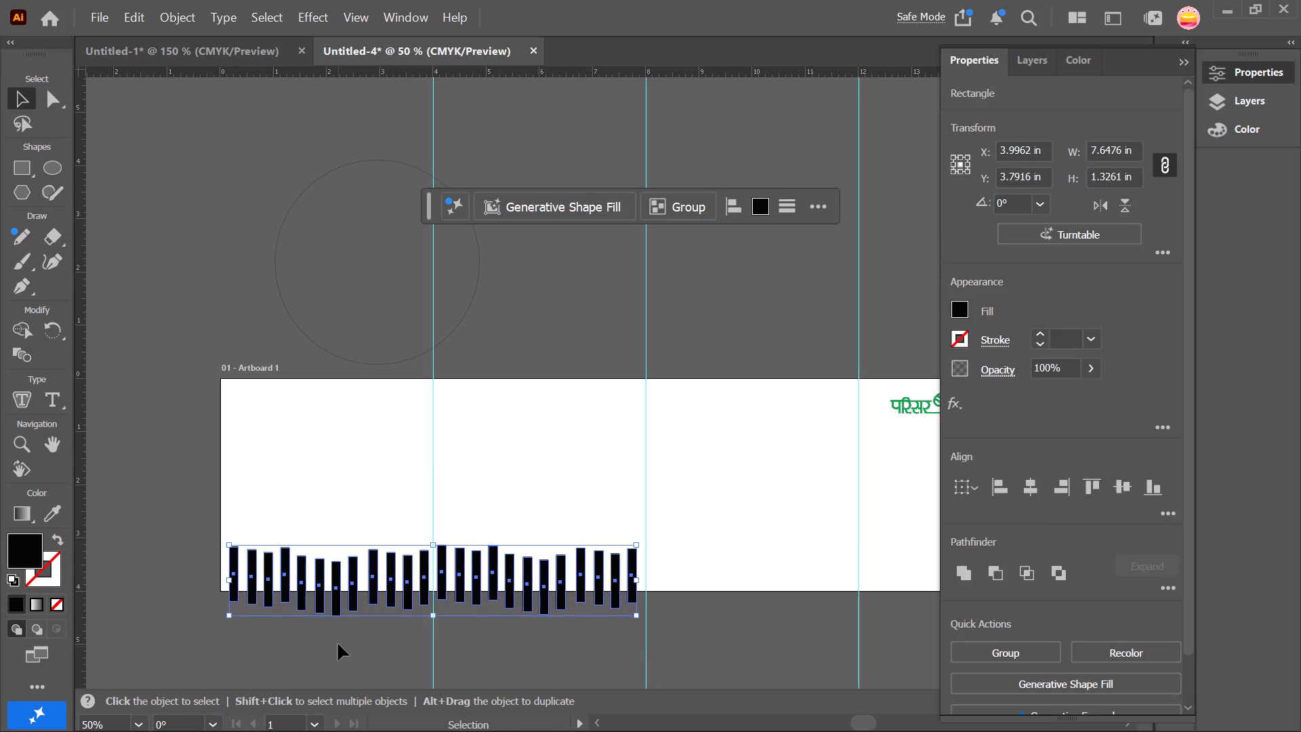
key("ctrl+c")
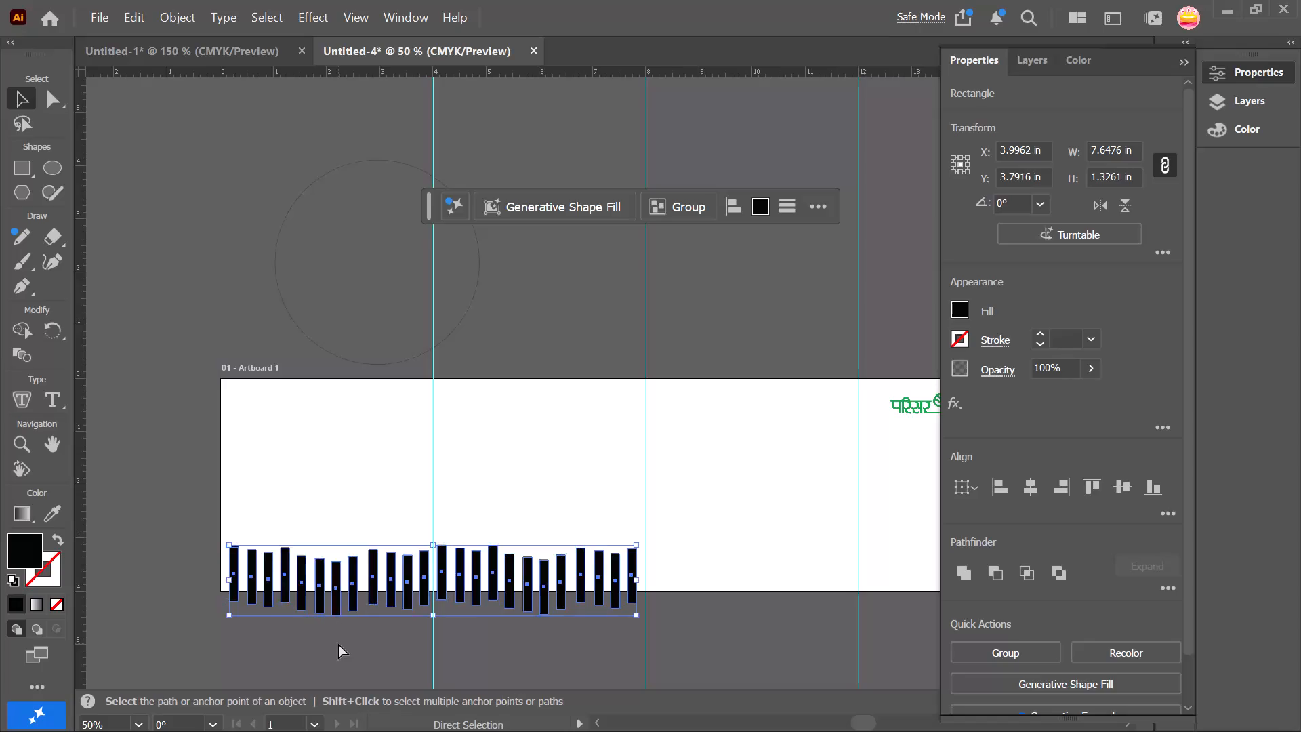
key("ctrl+v")
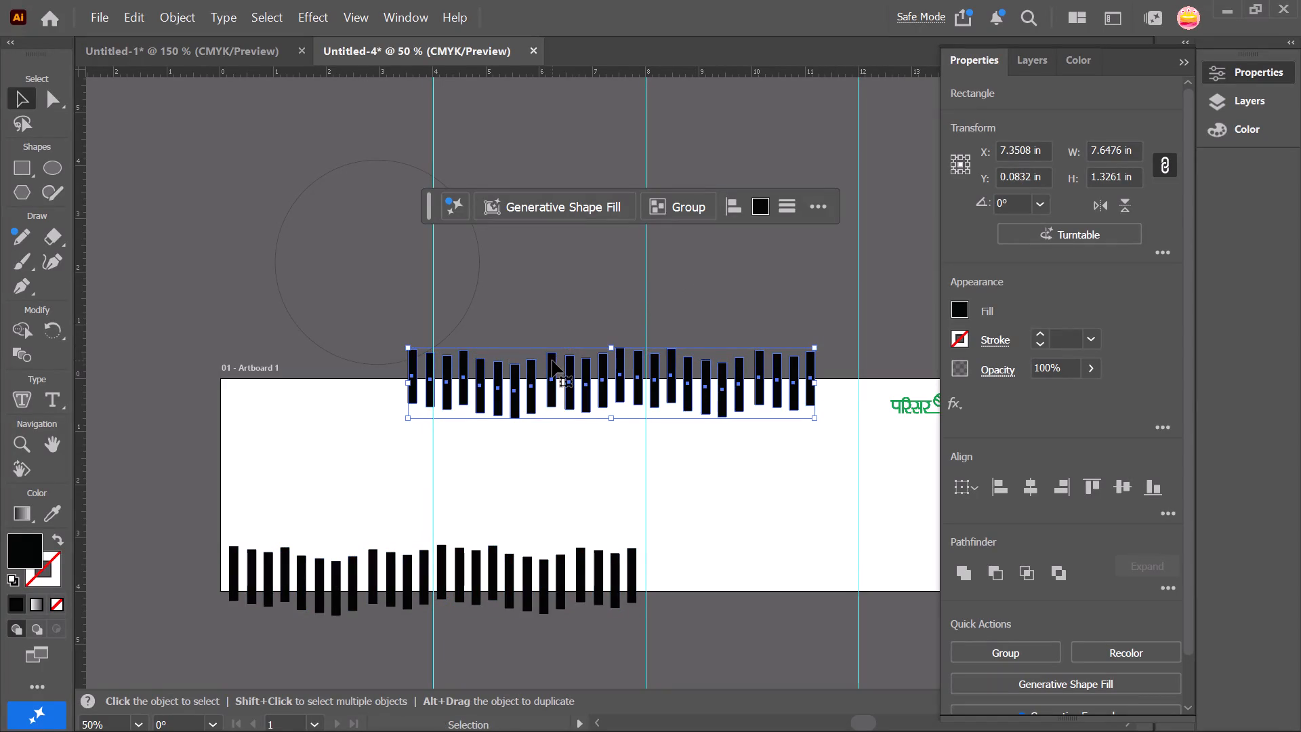
left_click_drag(552, 361, 802, 514)
scroll(802, 514, "left", 2)
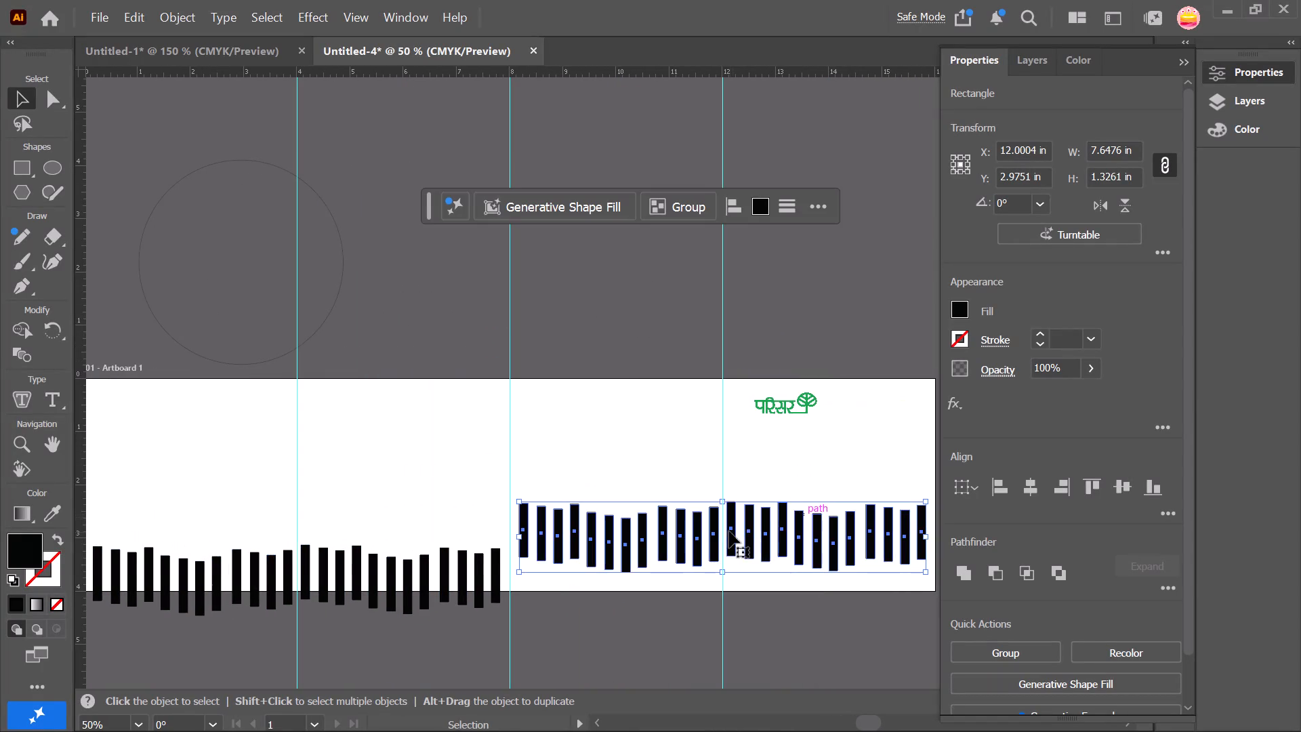
left_click_drag(663, 518, 658, 564)
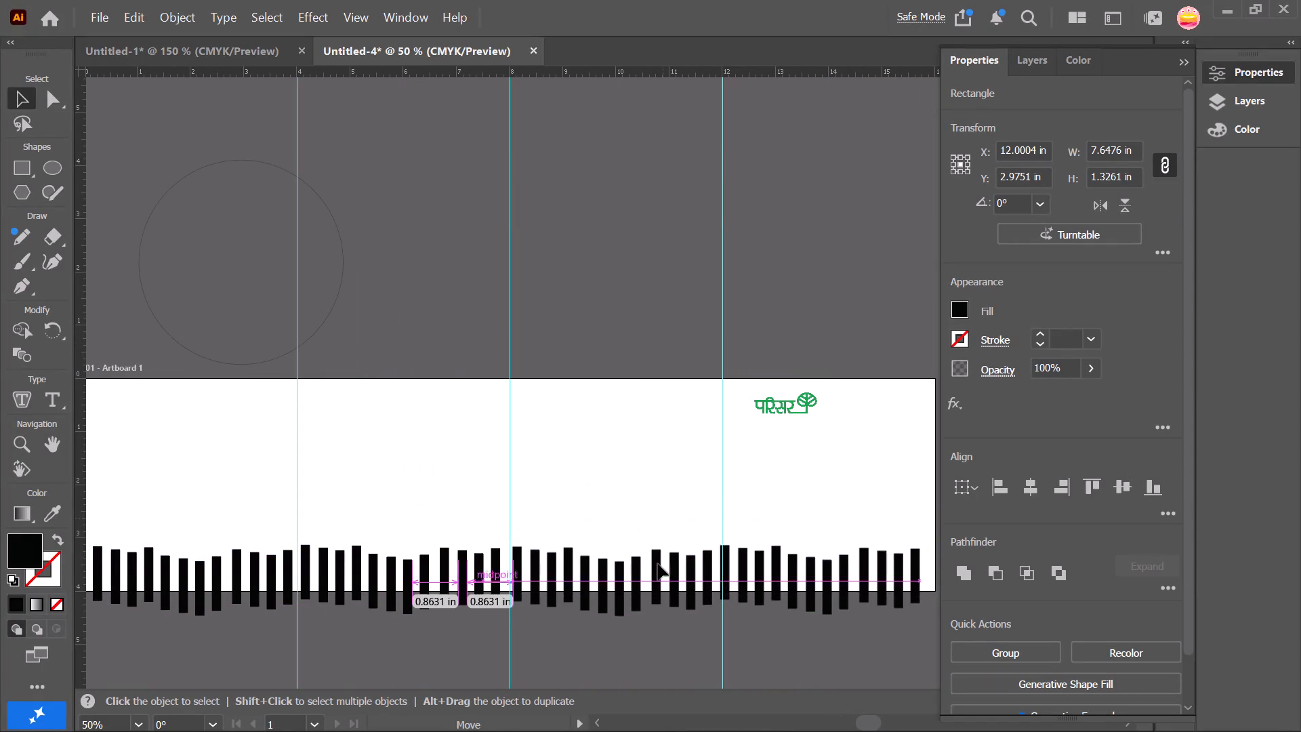
left_click_drag(658, 564, 660, 567)
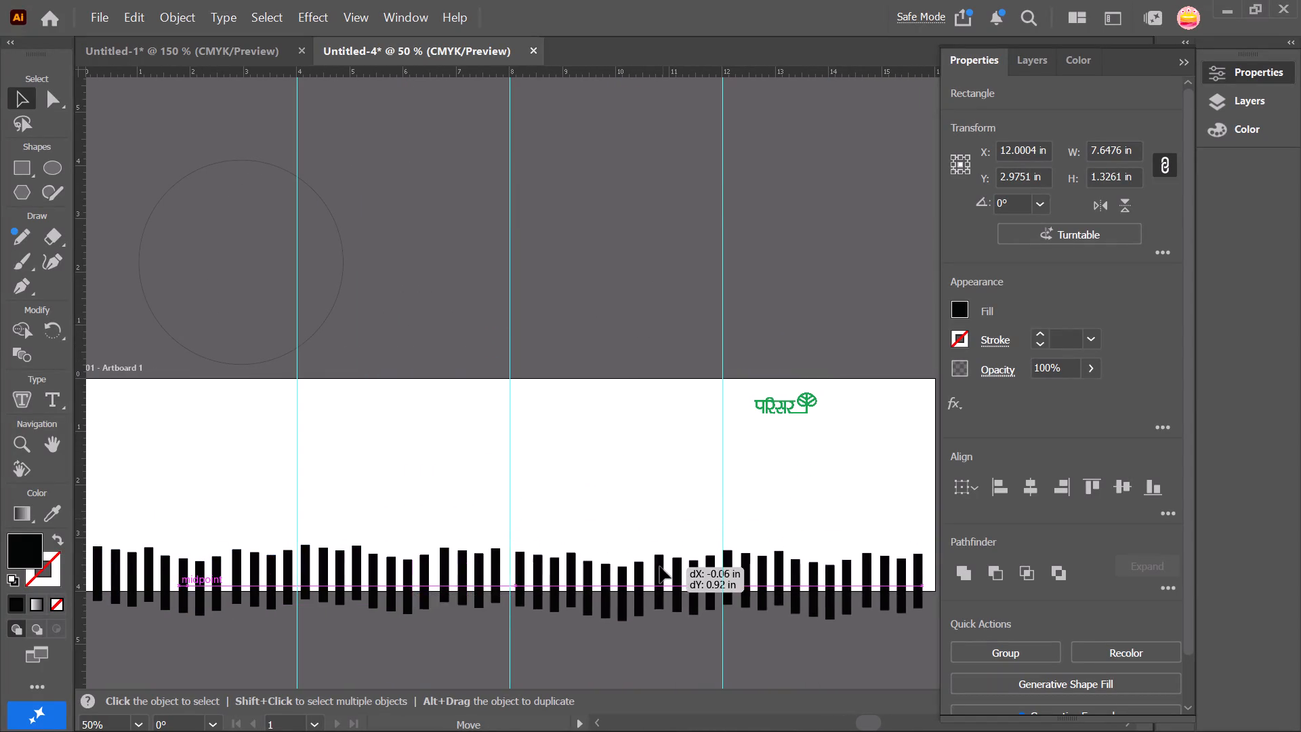
left_click_drag(660, 567, 650, 565)
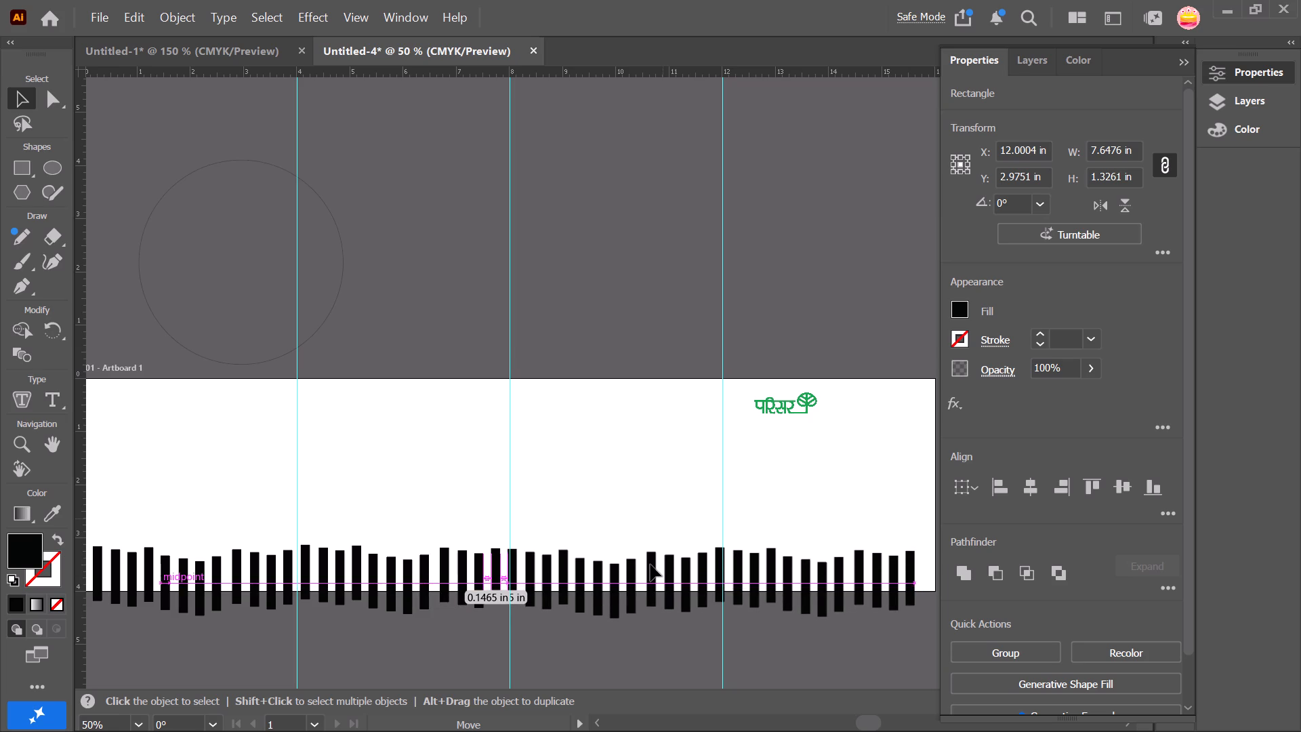
left_click_drag(650, 565, 650, 565)
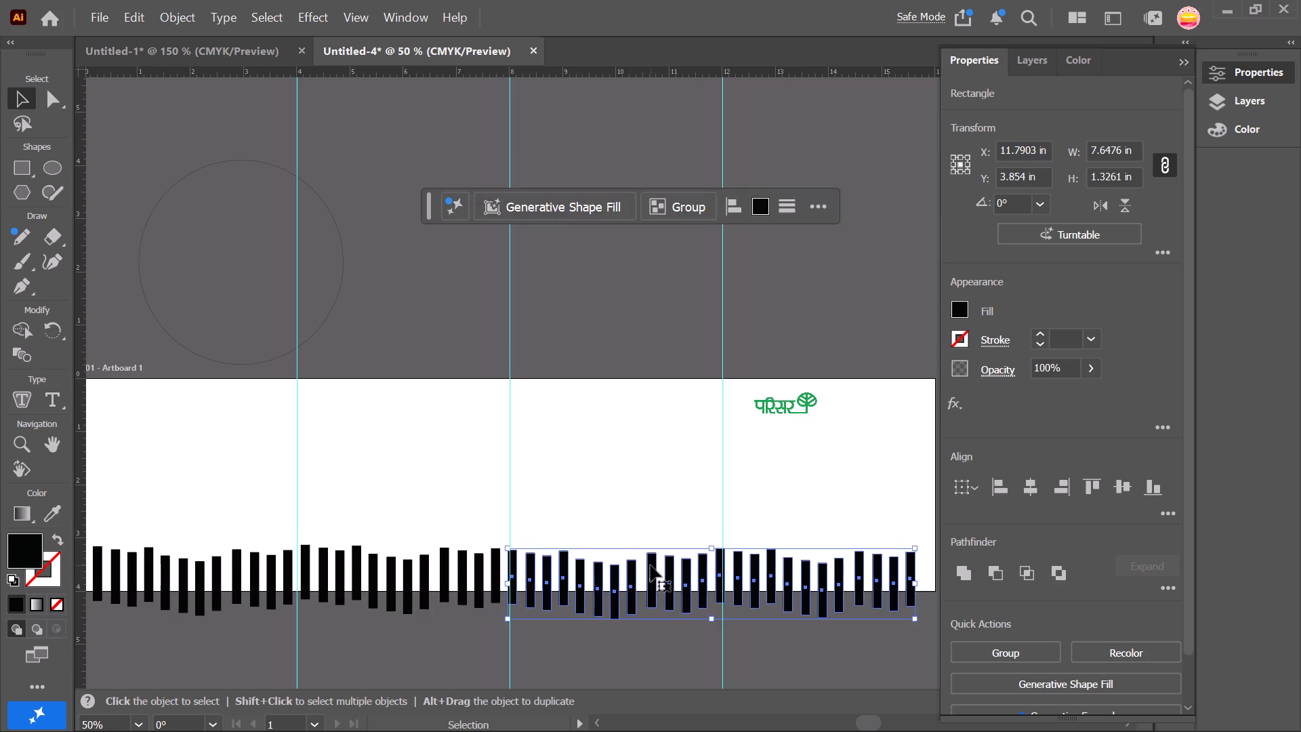
scroll(650, 565, "left", 1)
left_click(813, 659)
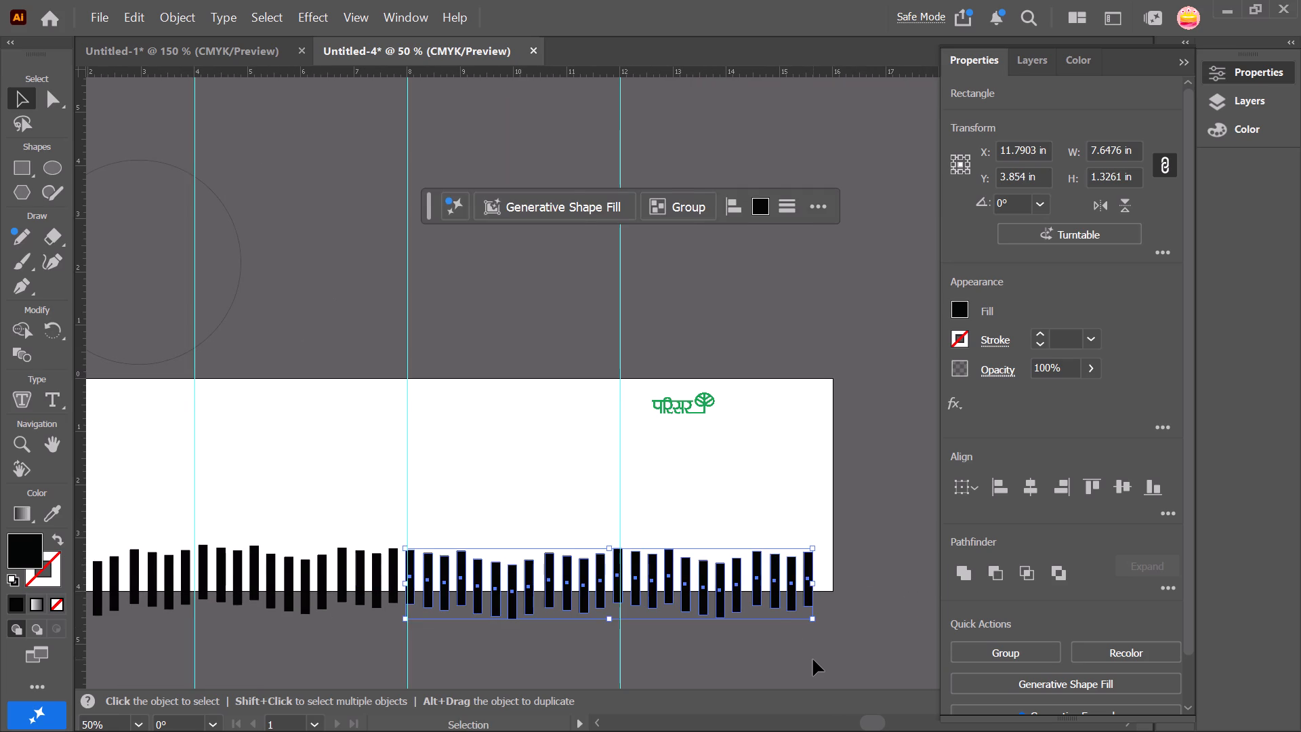
Copy the last three bars and paste them as a continuation of the row across the artboard's right edge, then deselect them.
left_click_drag(842, 656, 768, 601)
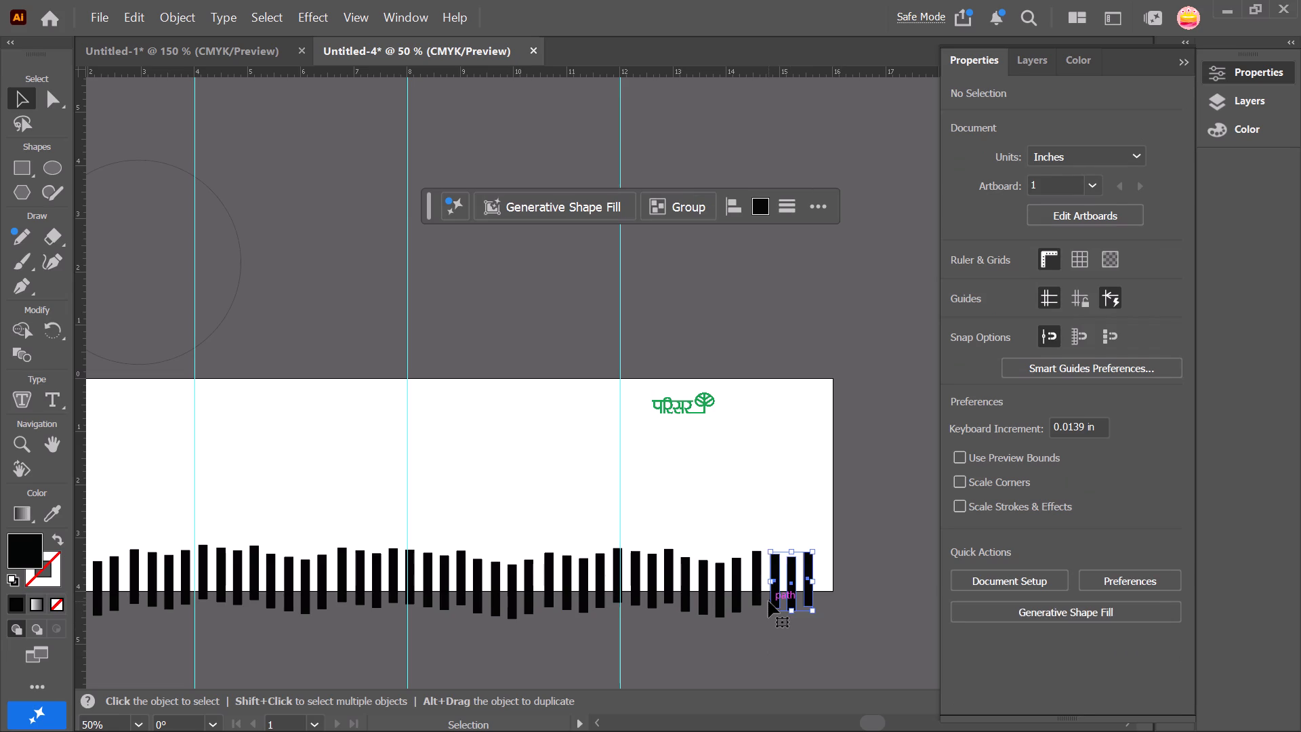
key("ctrl+c")
key("ctrl+v")
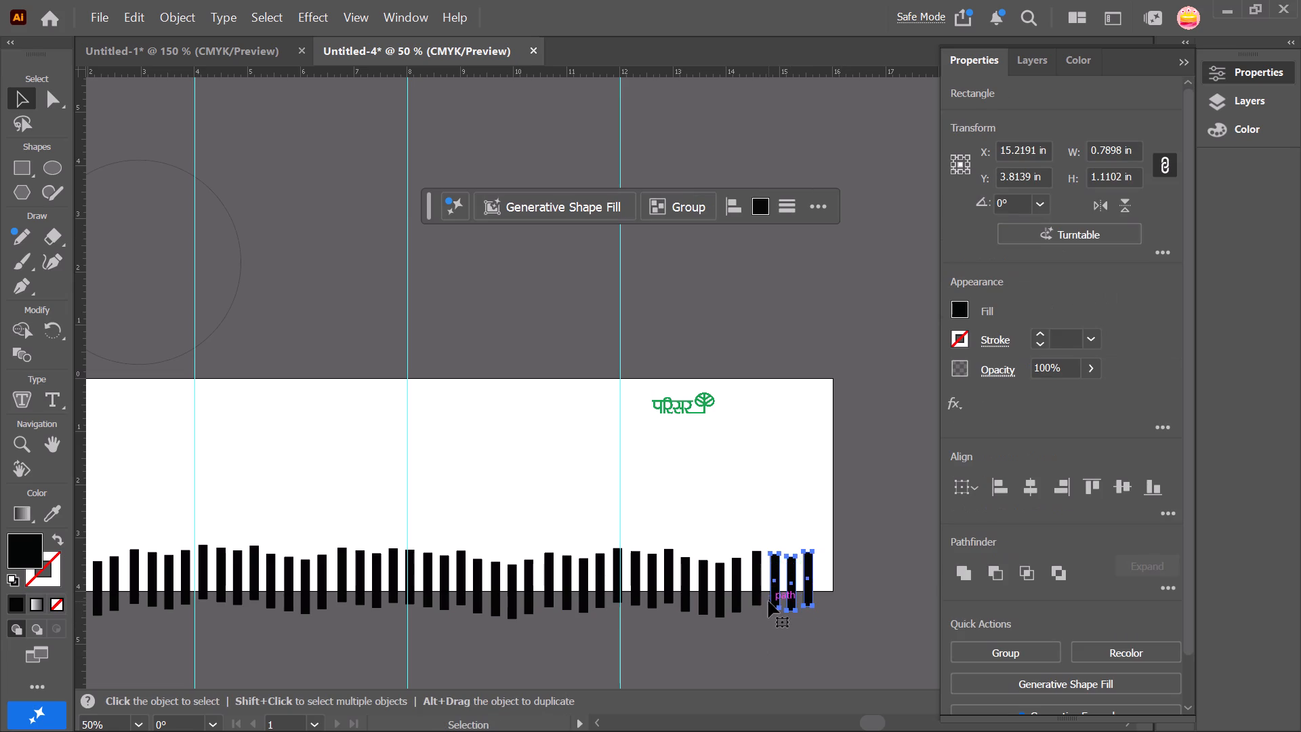
key("ctrl+c")
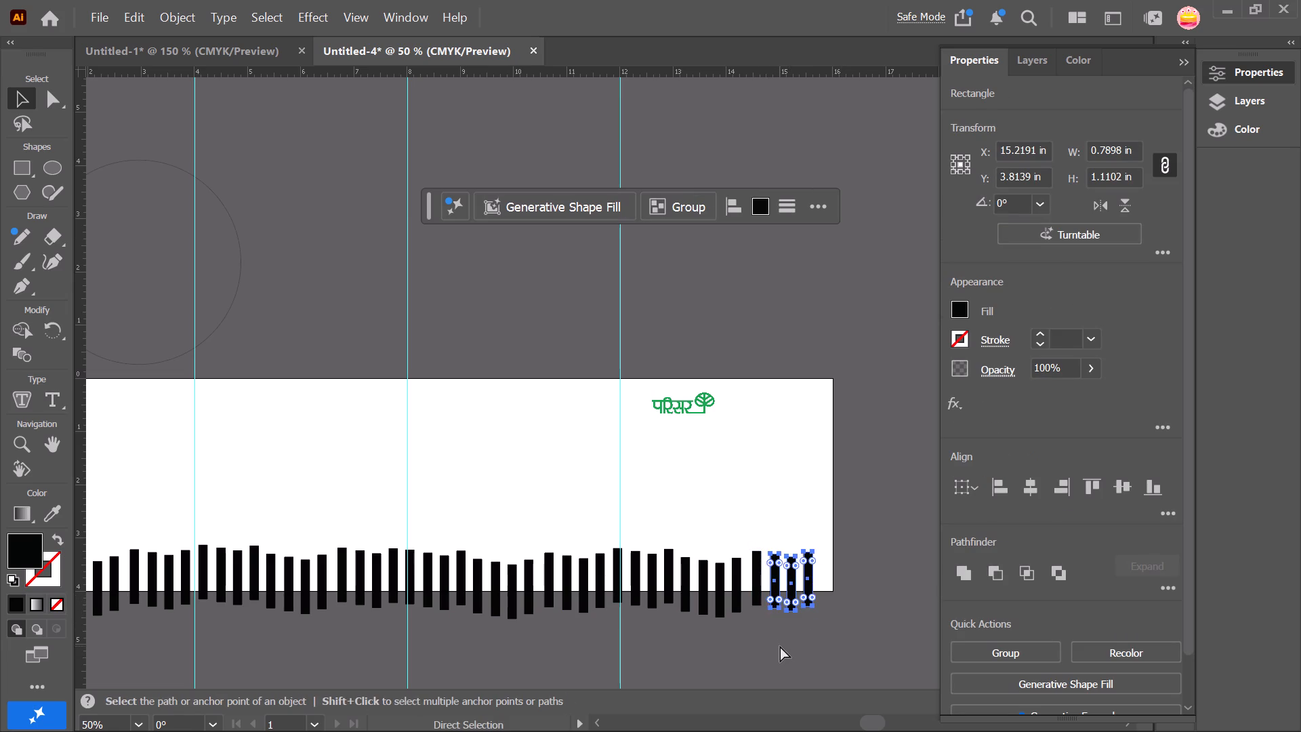
key("ctrl+v")
left_click(797, 637)
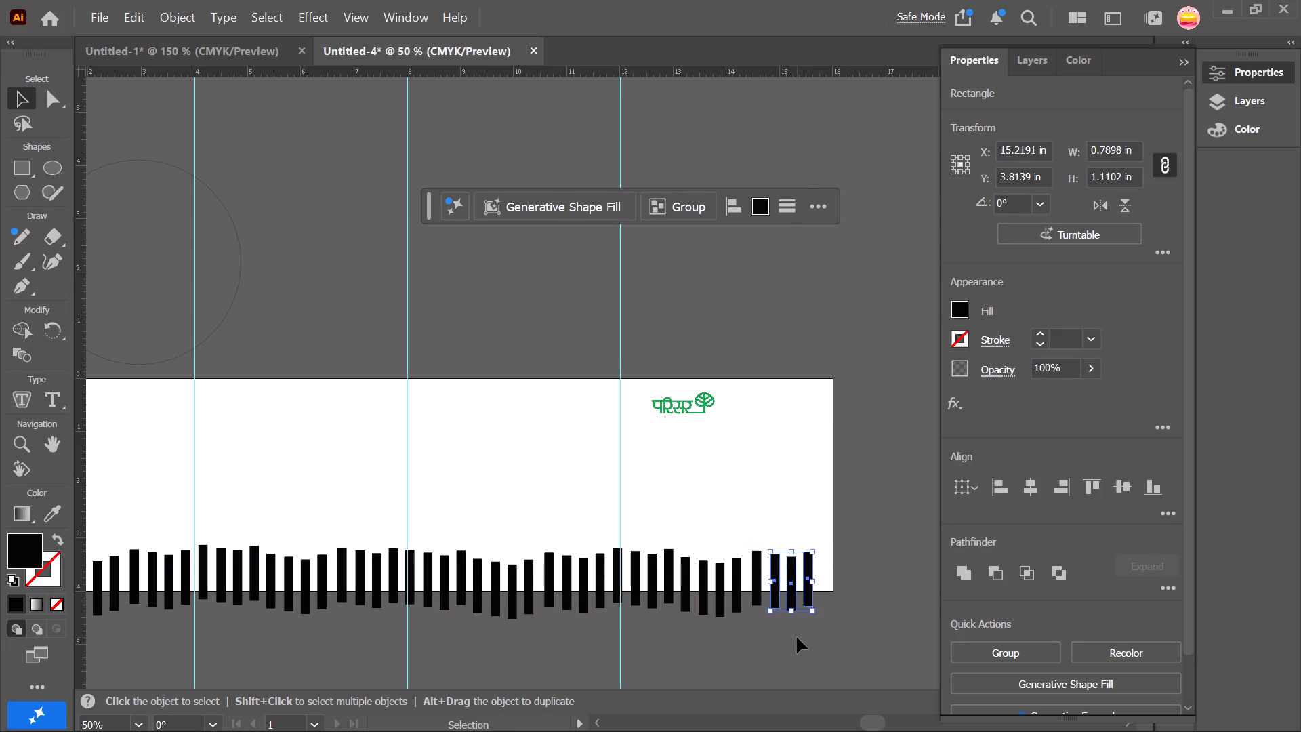
left_click_drag(815, 645, 777, 594)
key("ctrl+c")
key("ctrl+v")
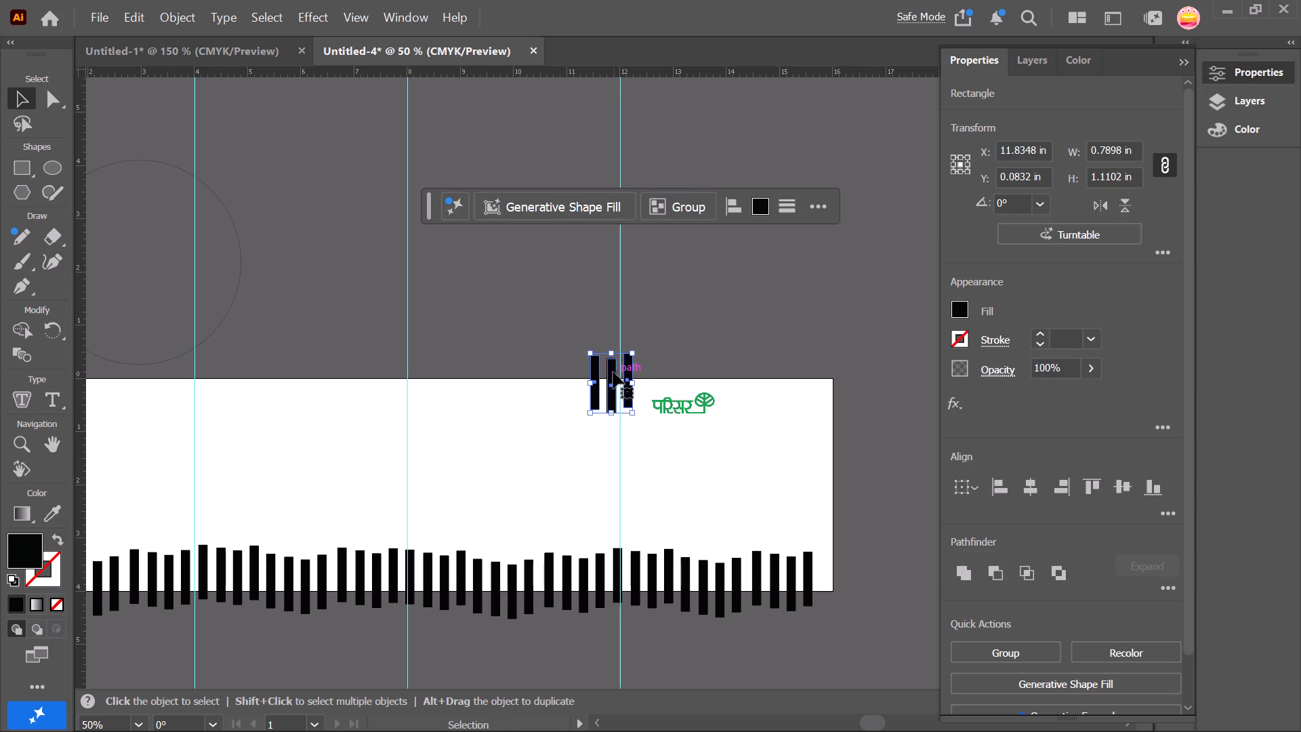
left_click_drag(612, 371, 844, 577)
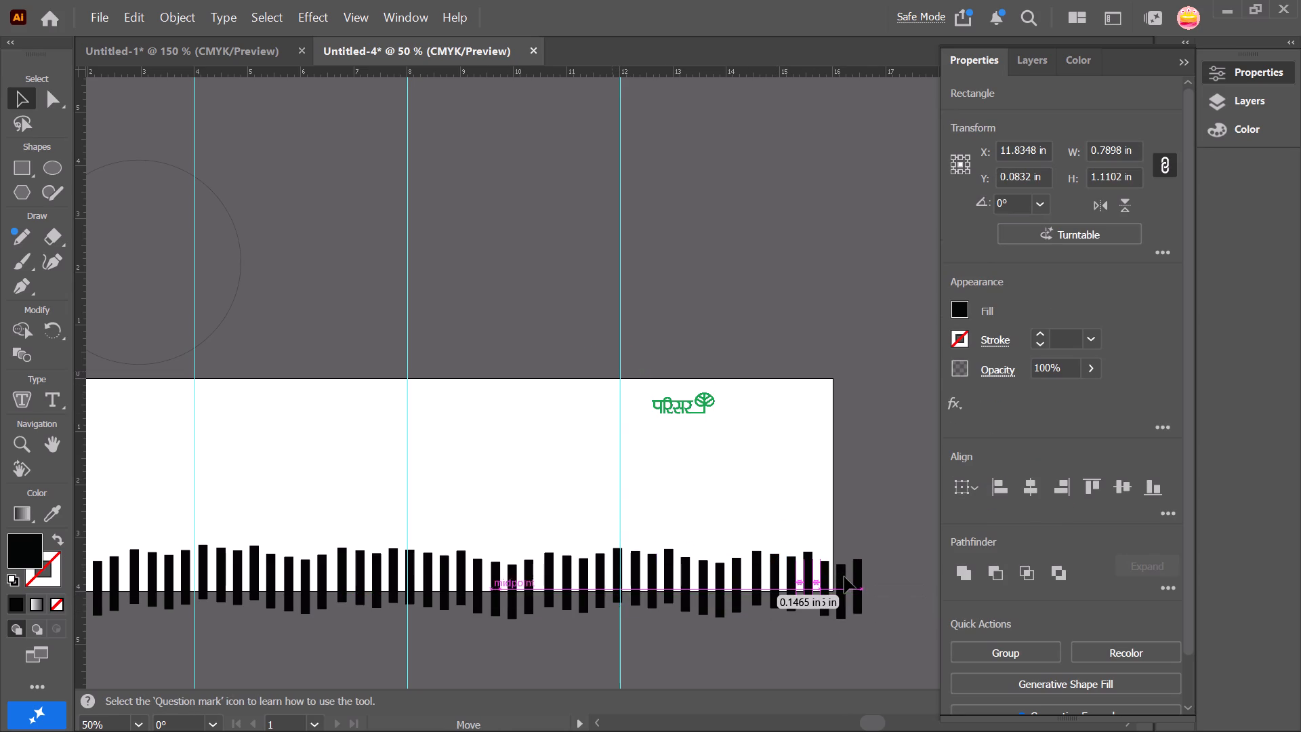
left_click_drag(844, 577, 844, 576)
left_click(898, 649)
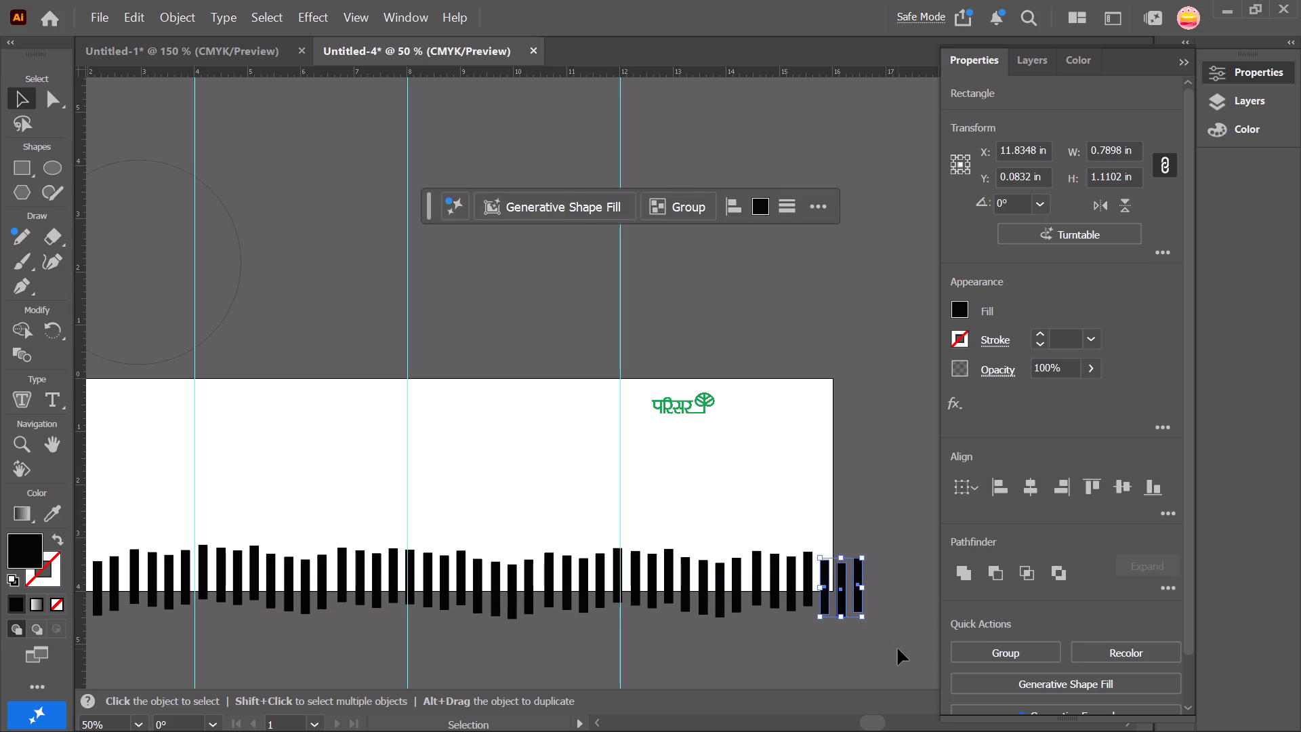
Delete the two bars that lie completely beyond the artboard's right edge.
left_click_drag(898, 649, 842, 571)
key("Delete")
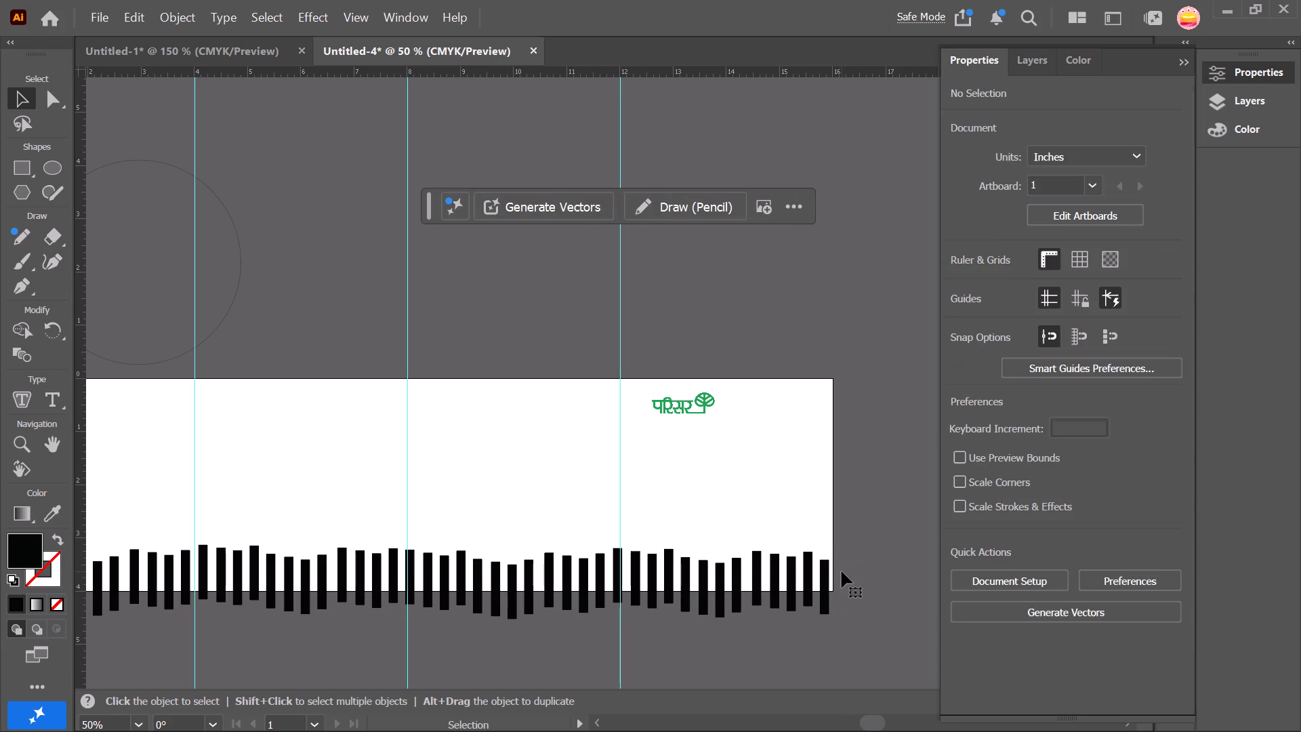
Select the three vertical guides above the artboard and group them.
scroll(768, 662, "down", 1, "ctrl+alt")
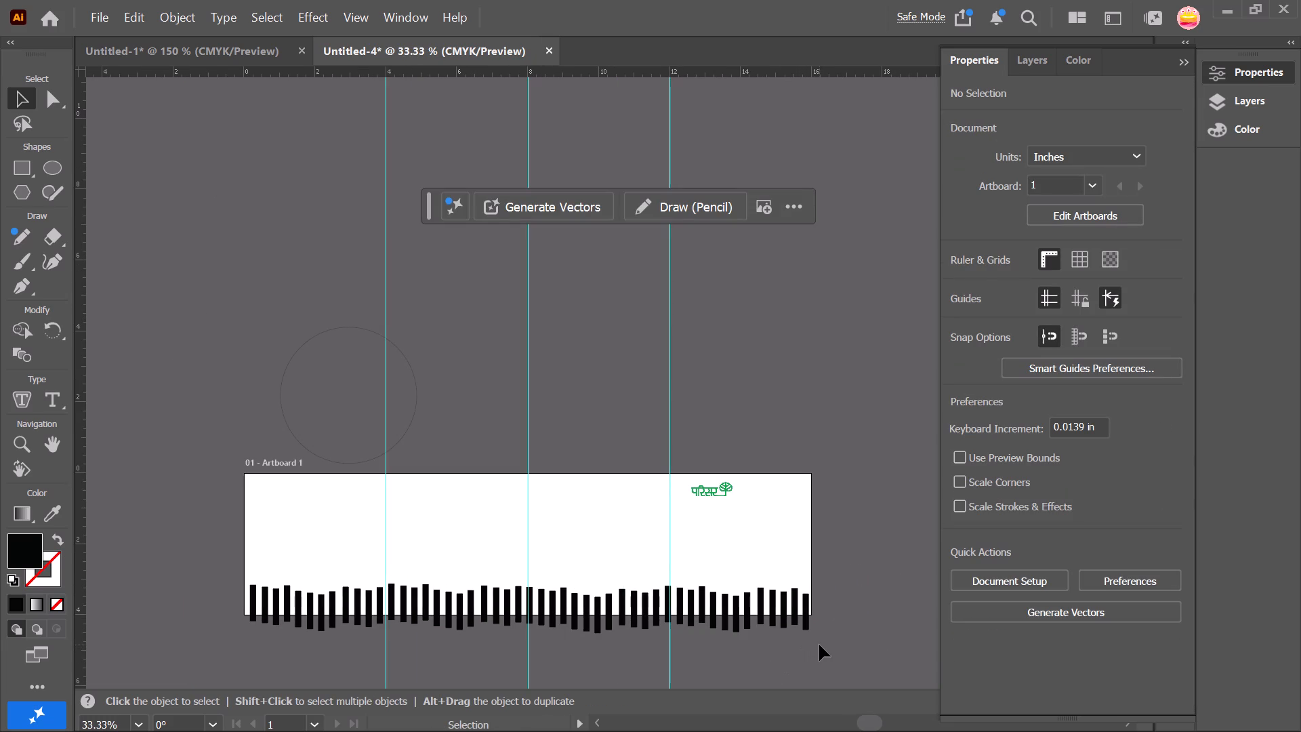
left_click(722, 284)
left_click_drag(291, 229, 691, 288)
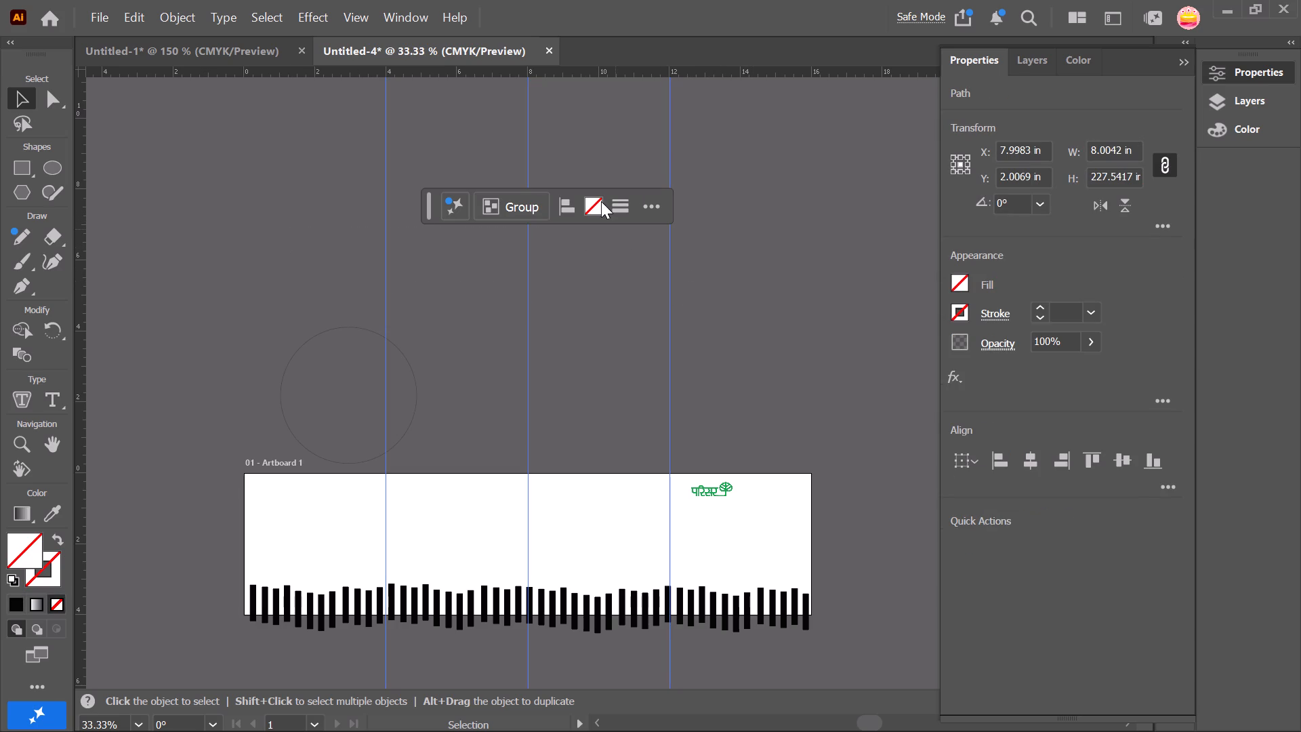
left_click(526, 205)
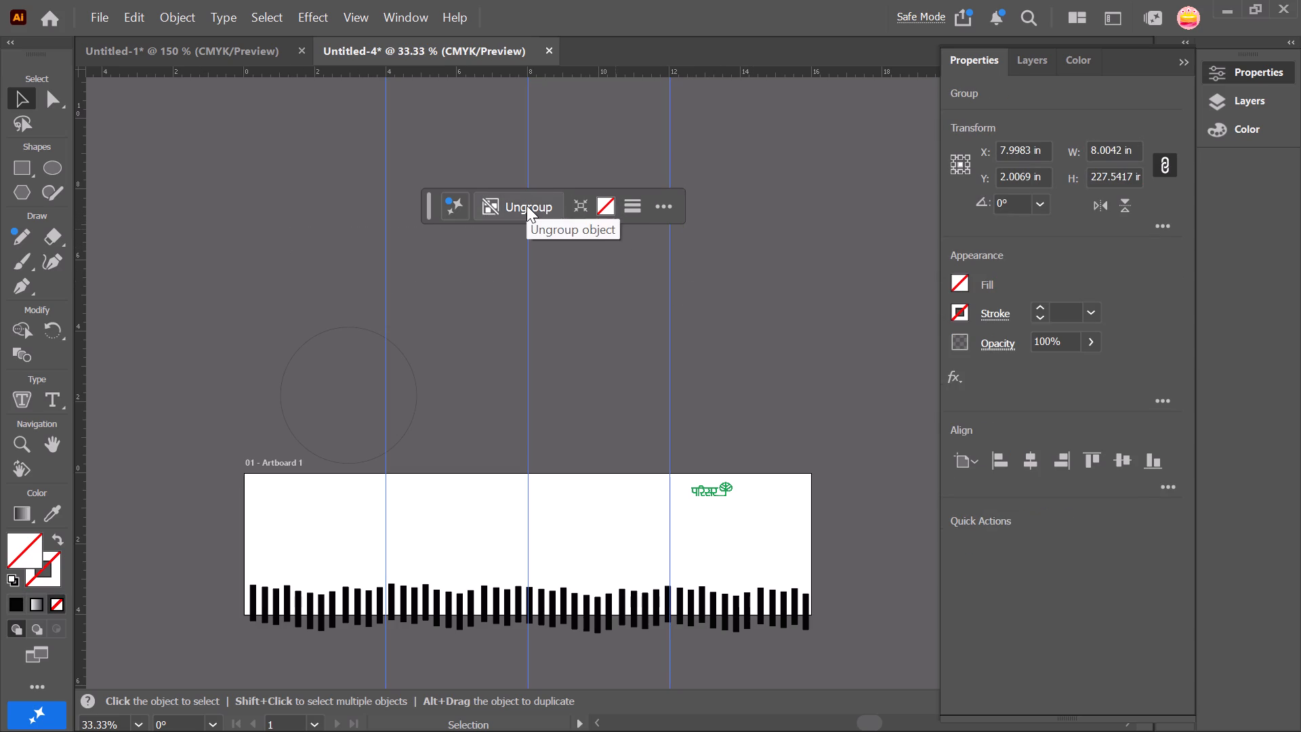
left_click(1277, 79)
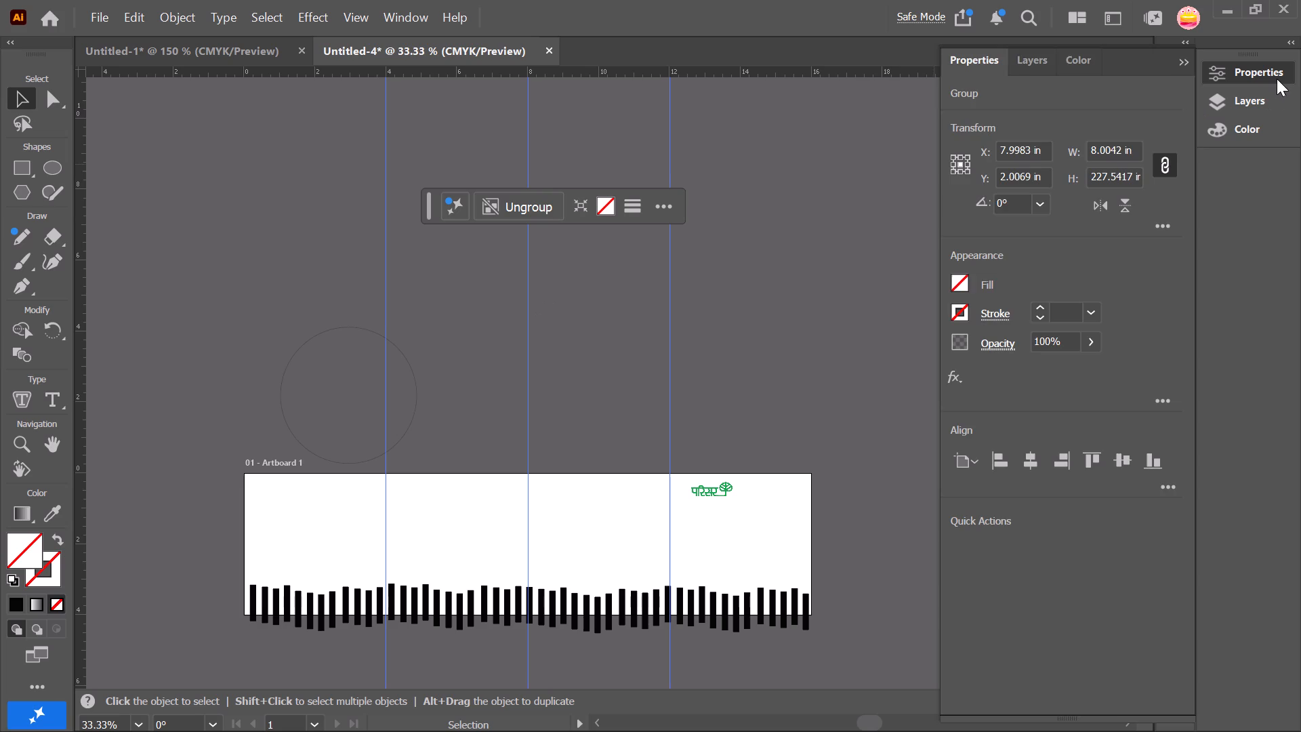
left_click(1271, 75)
Create a new layer above Layer 1.
left_click(1230, 108)
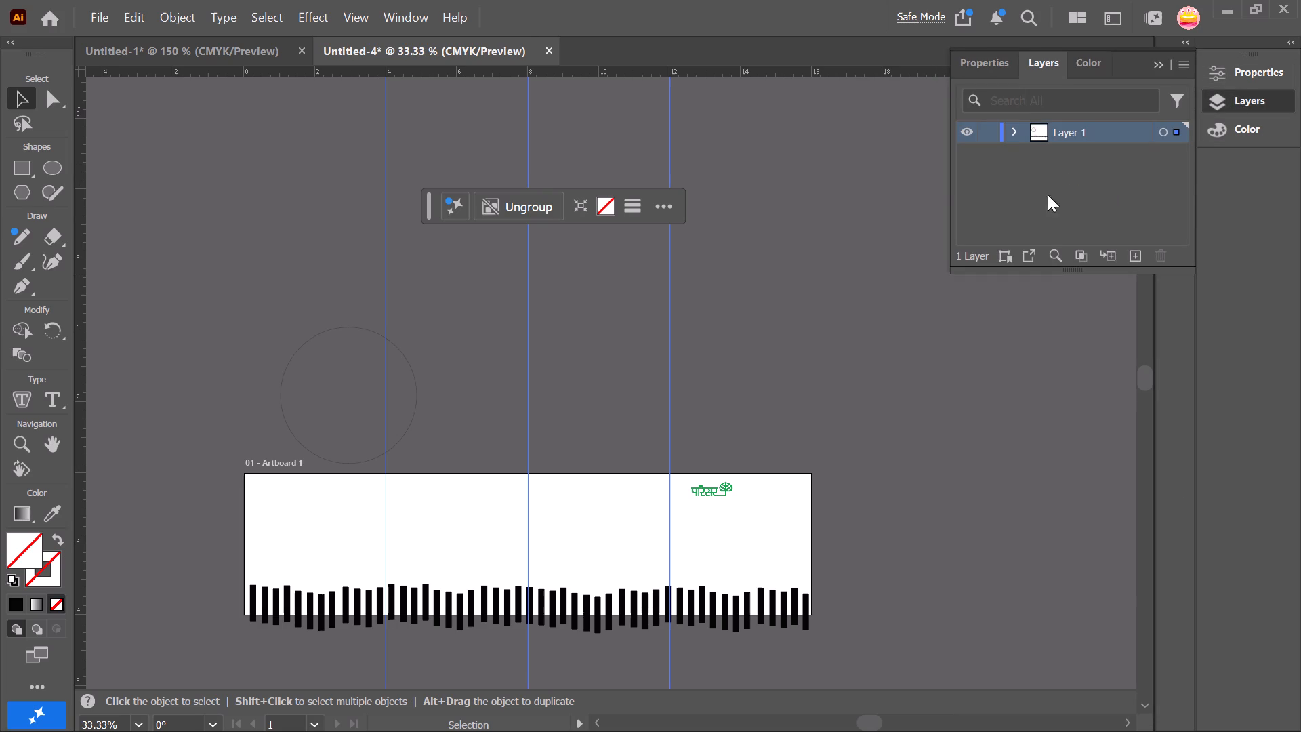
left_click(1014, 130)
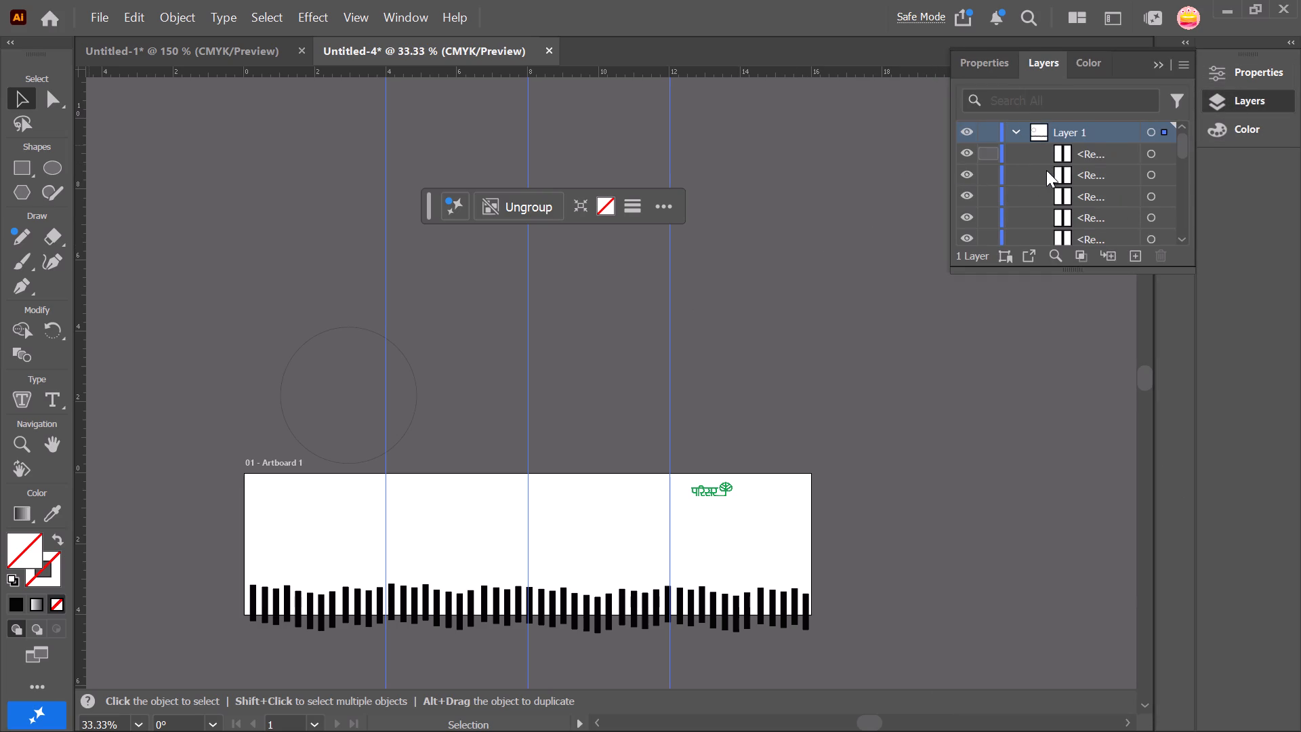
scroll(1046, 170, "down", 11)
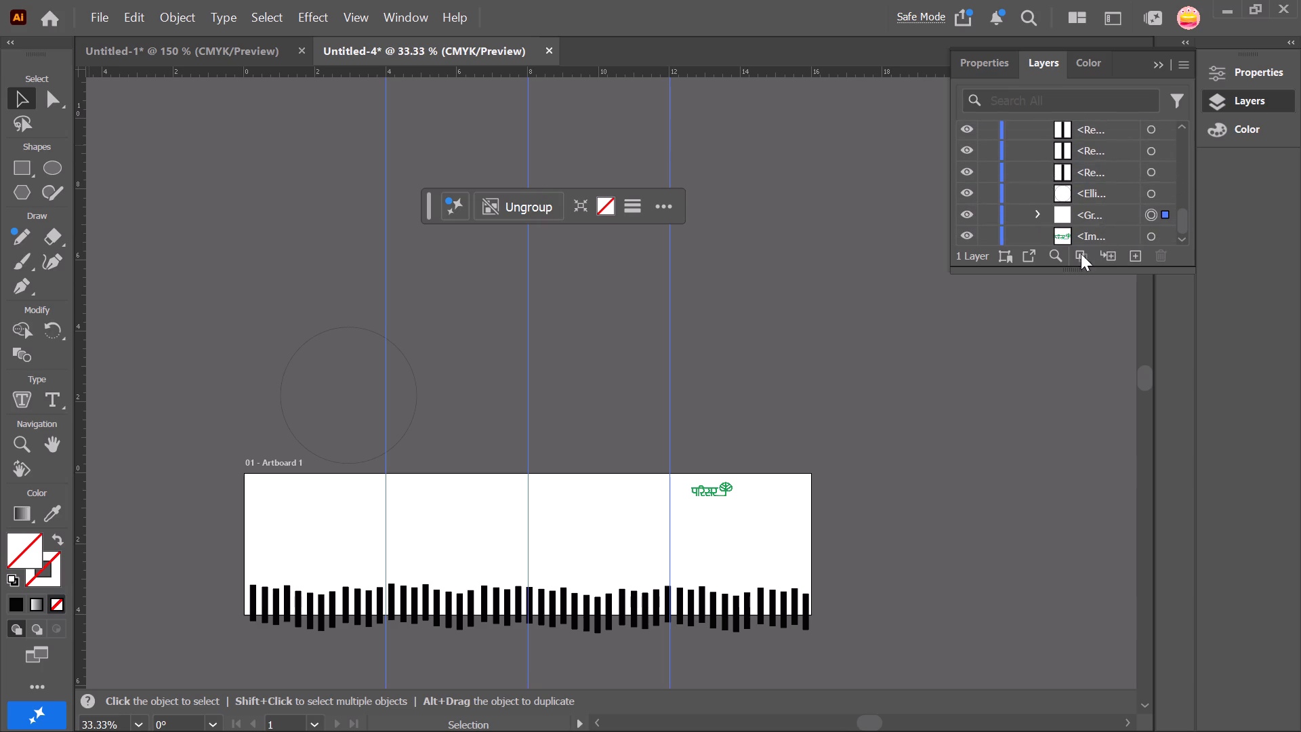
left_click(1136, 256)
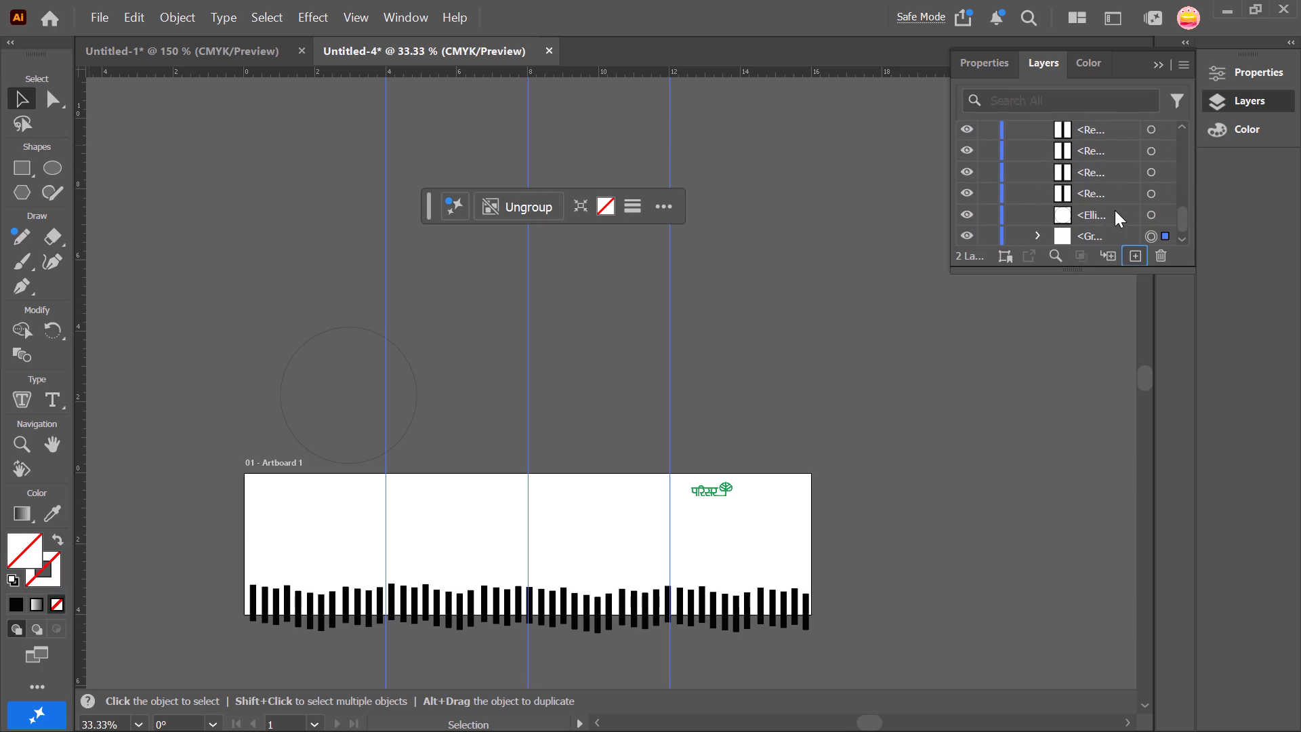
scroll(1115, 210, "down", 2)
scroll(1115, 210, "up", 8)
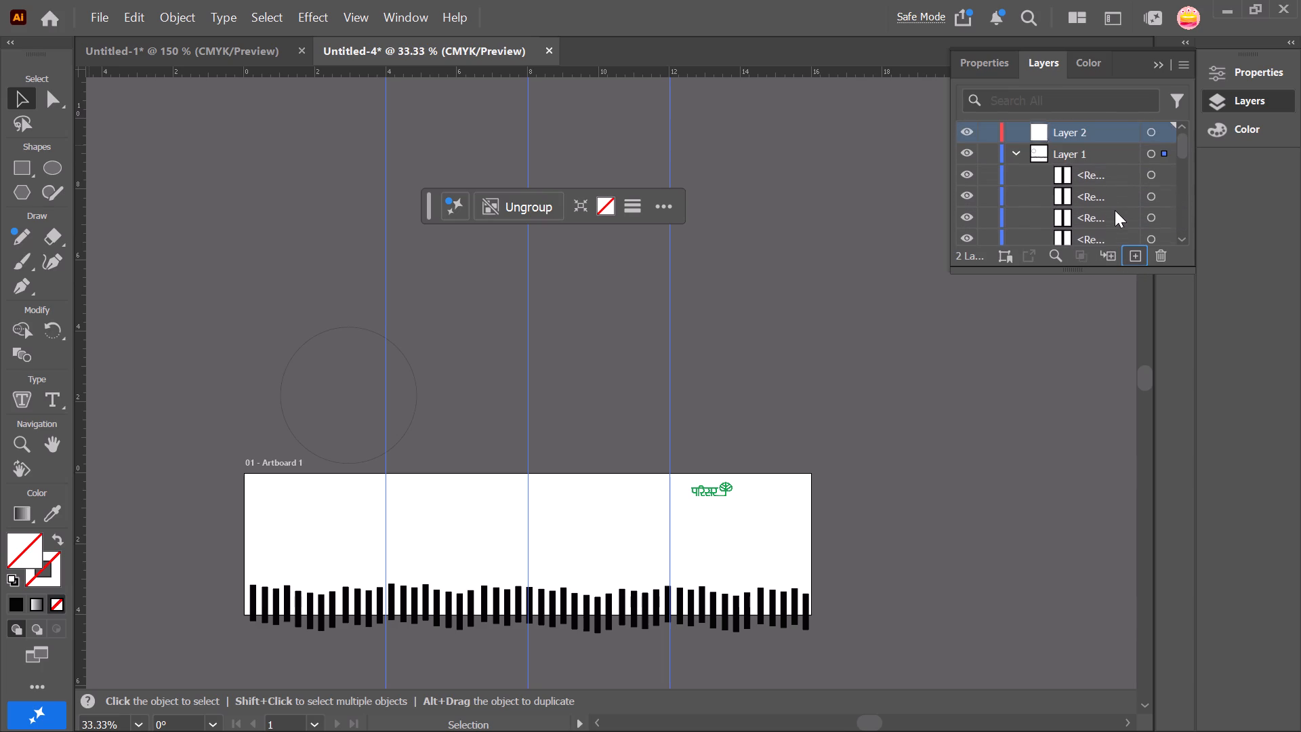
Move the grouped vertical guides out of Layer 1 into the new layer.
scroll(1089, 224, "down", 4)
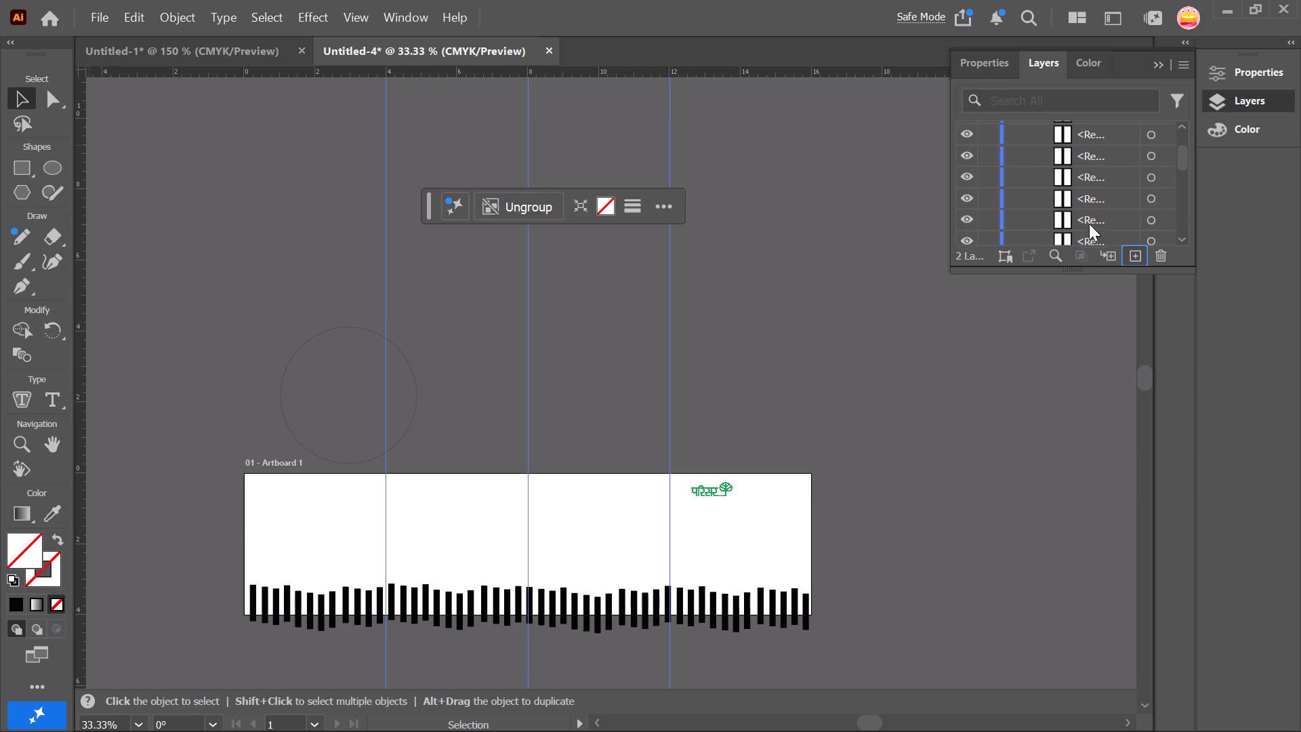
scroll(1089, 224, "down", 10)
left_click_drag(1113, 215, 1113, 209)
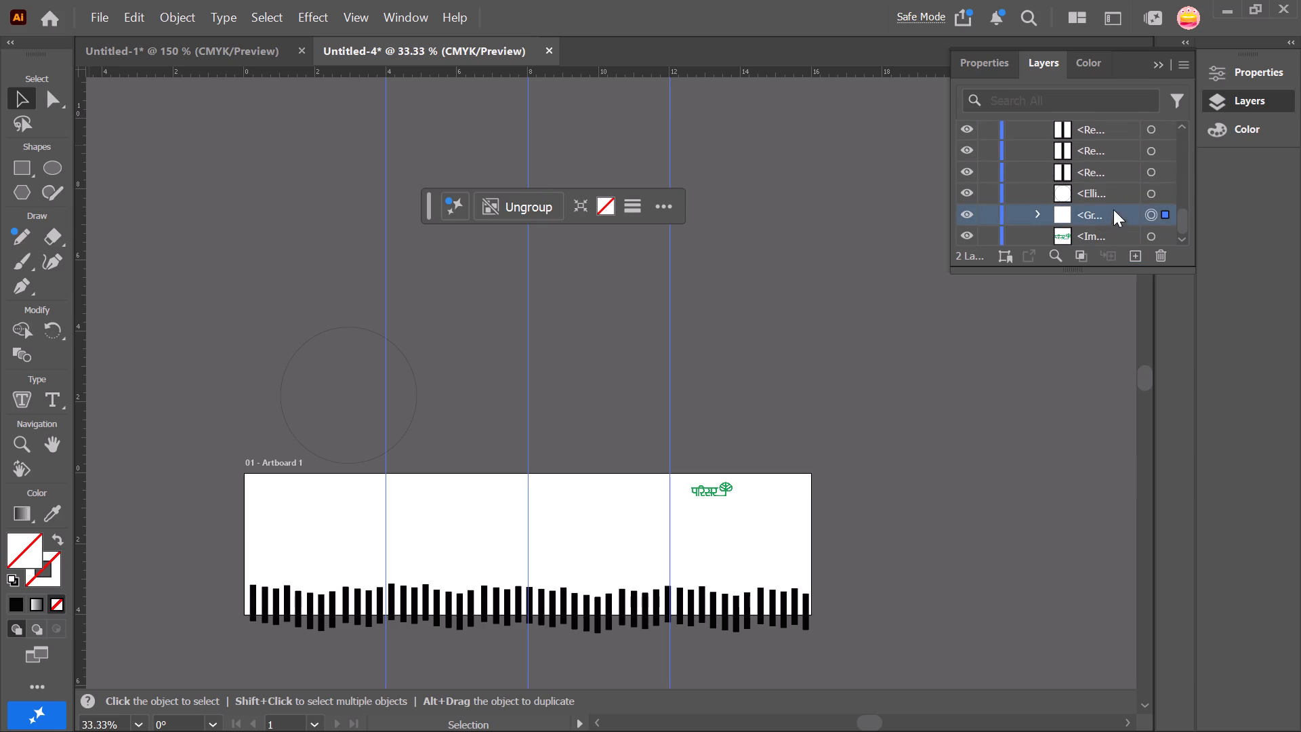
left_click_drag(1113, 209, 1115, 123)
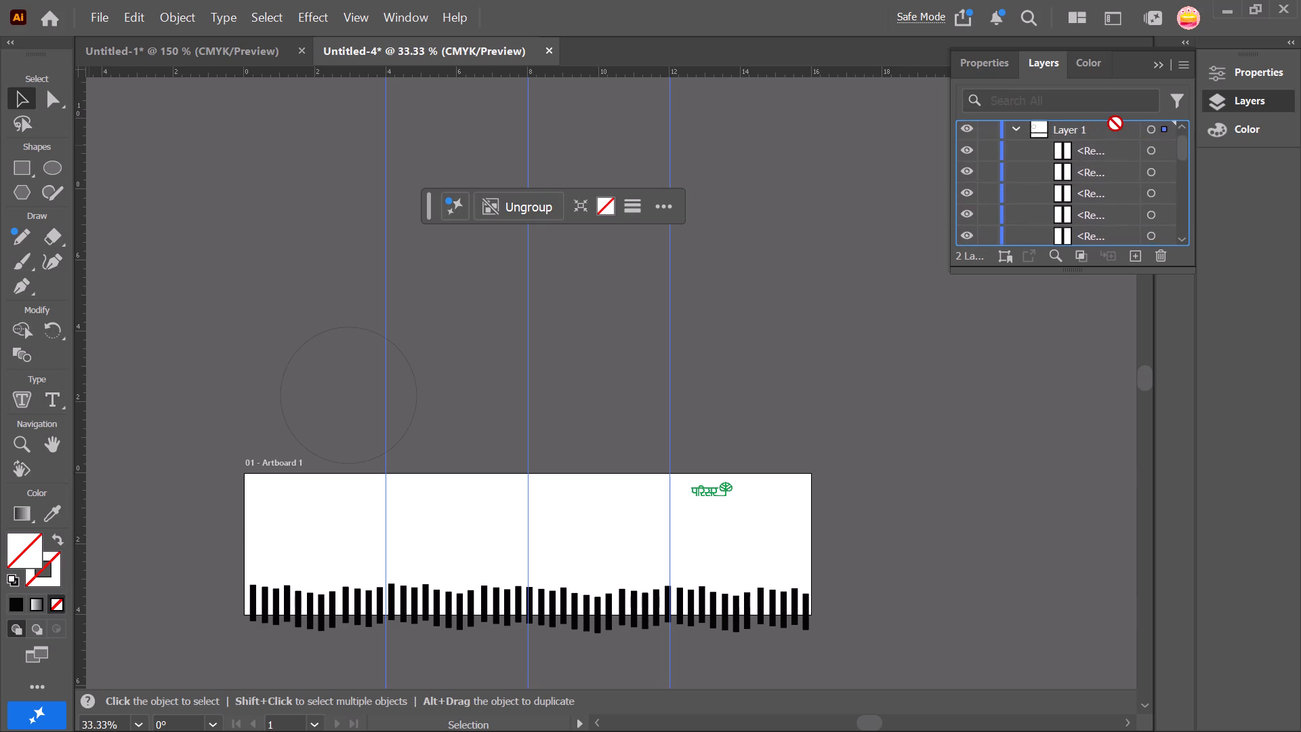
left_click_drag(1115, 123, 1108, 131)
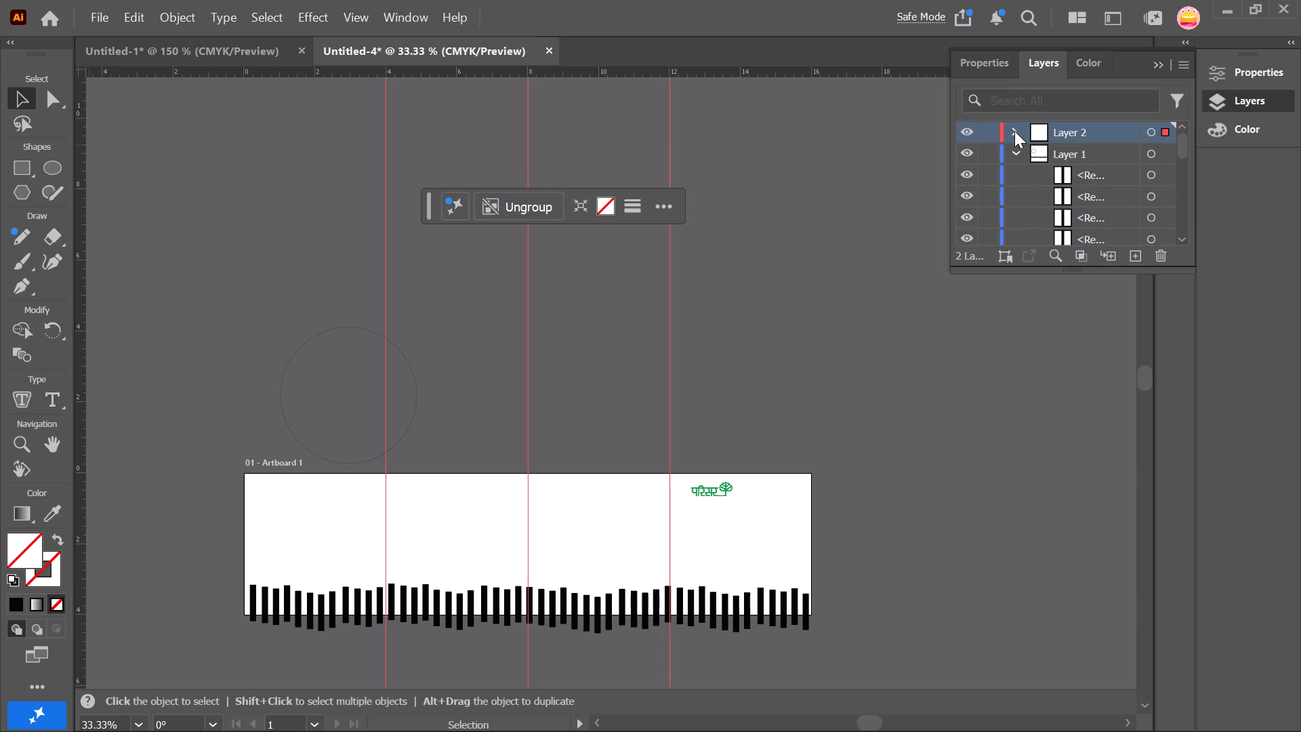
Reorder the layers so the guides' layer sits below the artwork layer, Layer 1.
left_click(1016, 157)
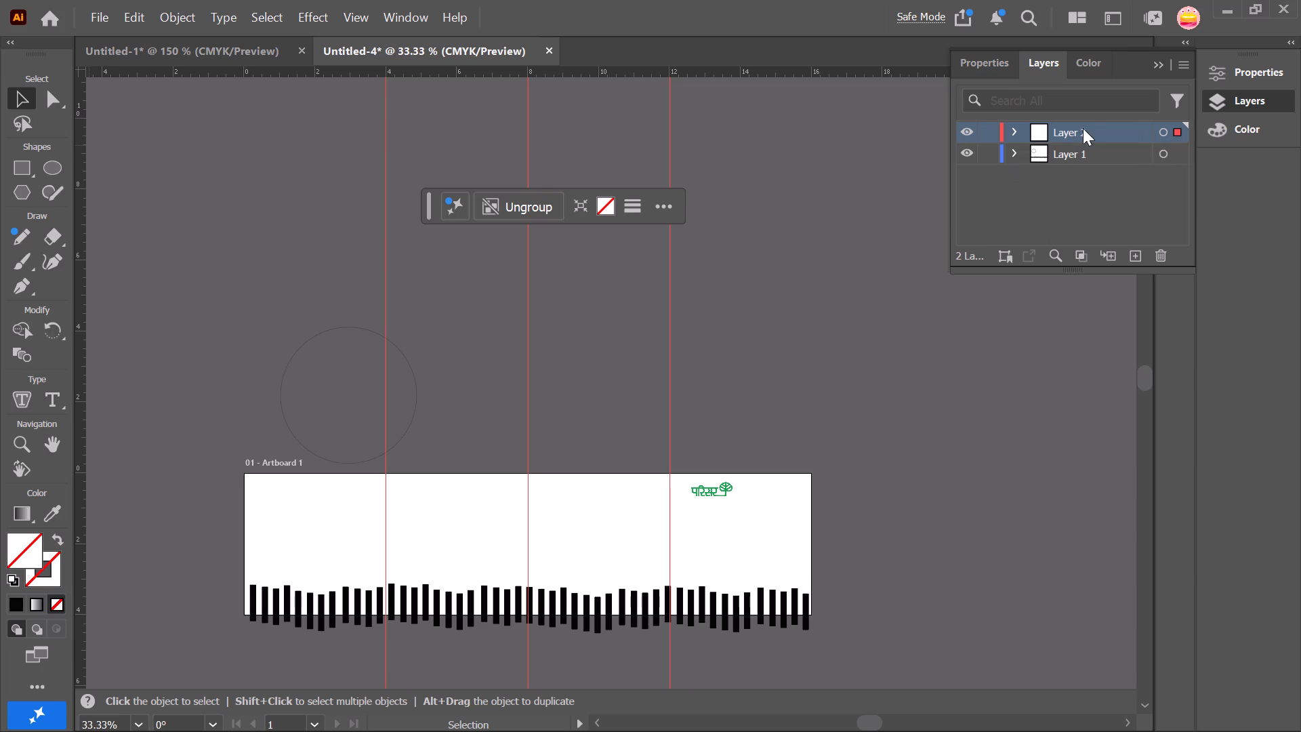
left_click_drag(1101, 129, 1097, 160)
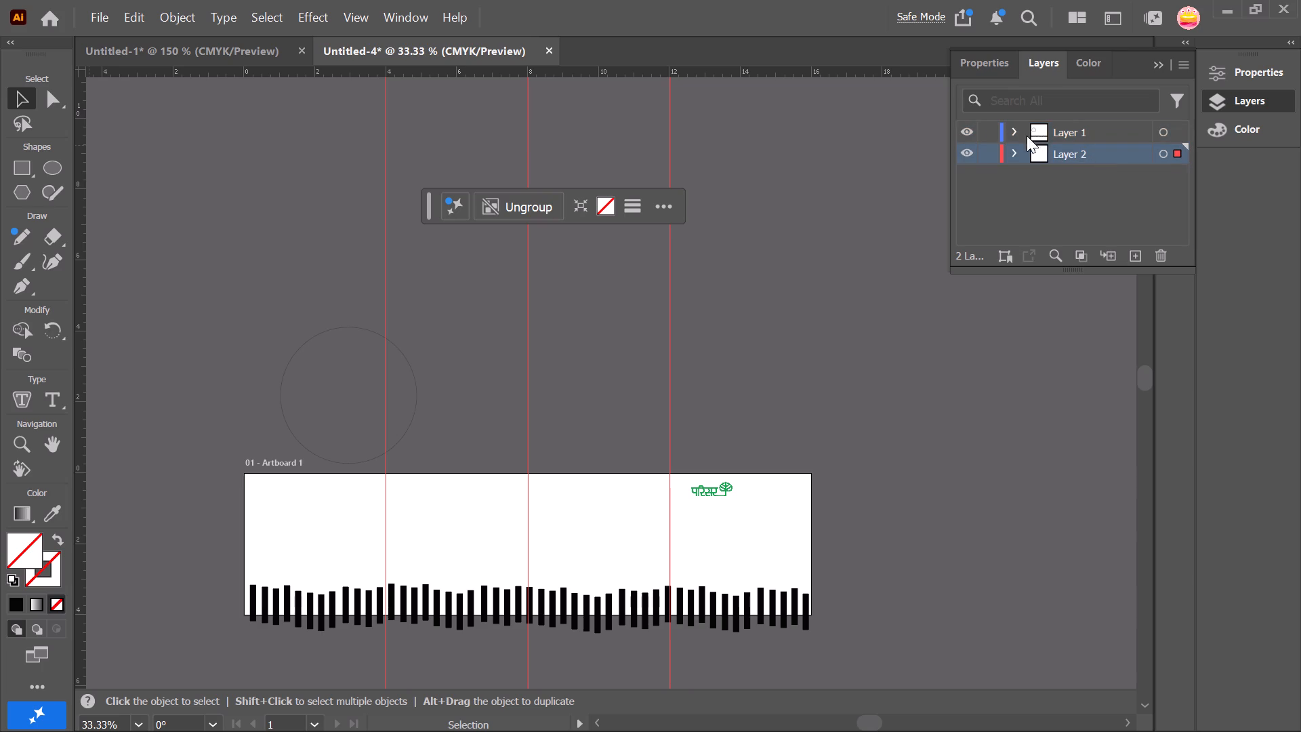
Lock the guides' layer and make Layer 1 the active layer.
left_click(985, 152)
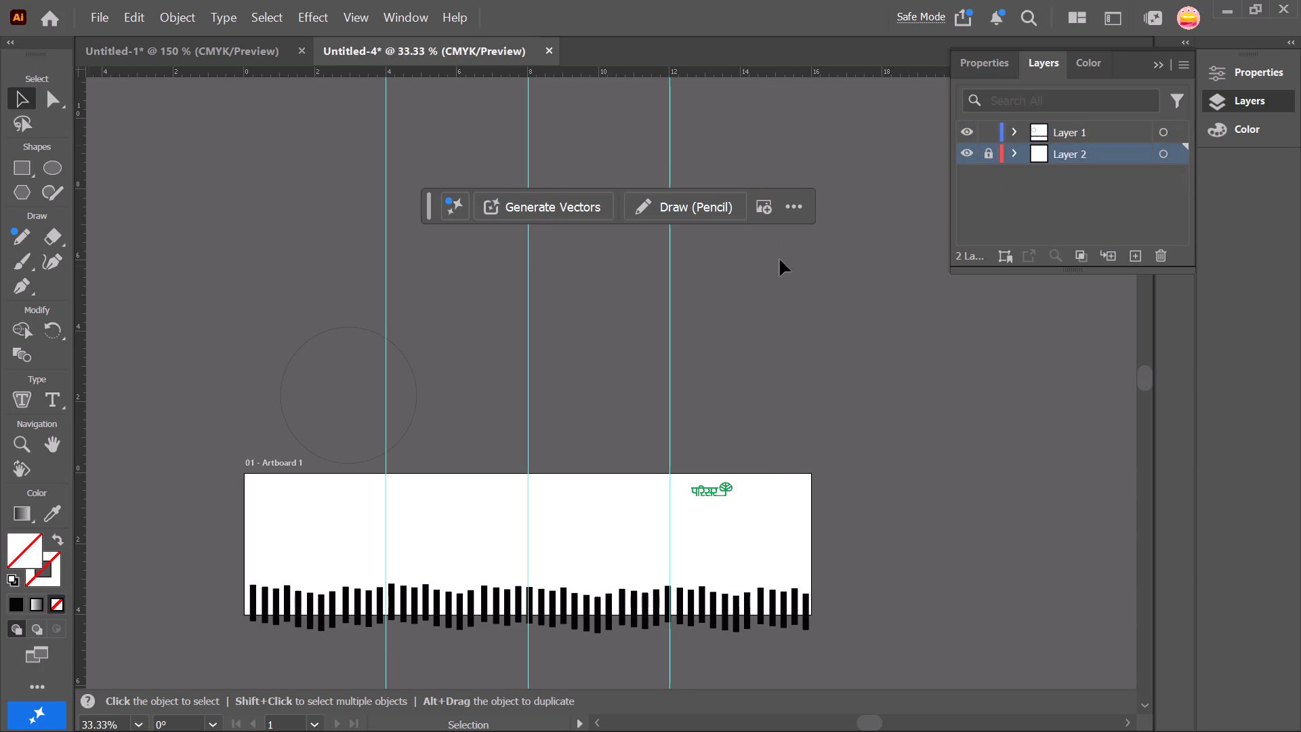
left_click(1104, 138)
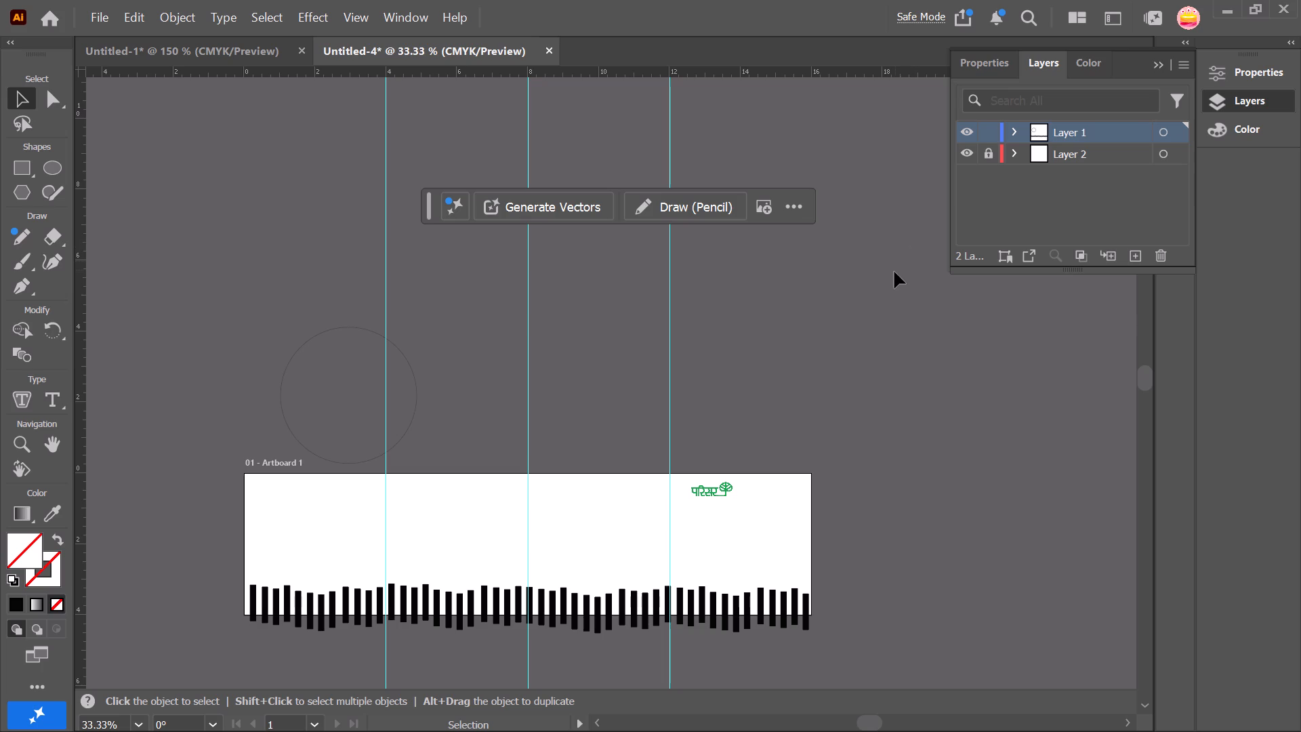
left_click(833, 386)
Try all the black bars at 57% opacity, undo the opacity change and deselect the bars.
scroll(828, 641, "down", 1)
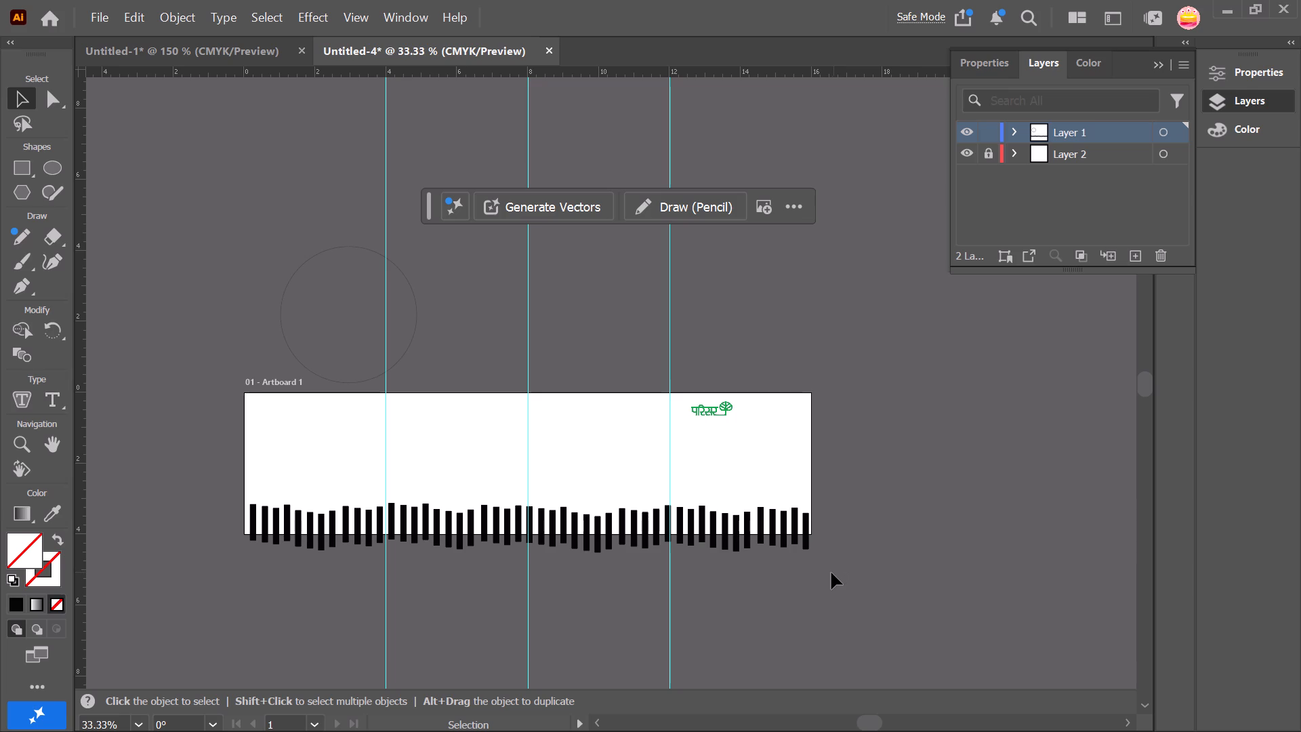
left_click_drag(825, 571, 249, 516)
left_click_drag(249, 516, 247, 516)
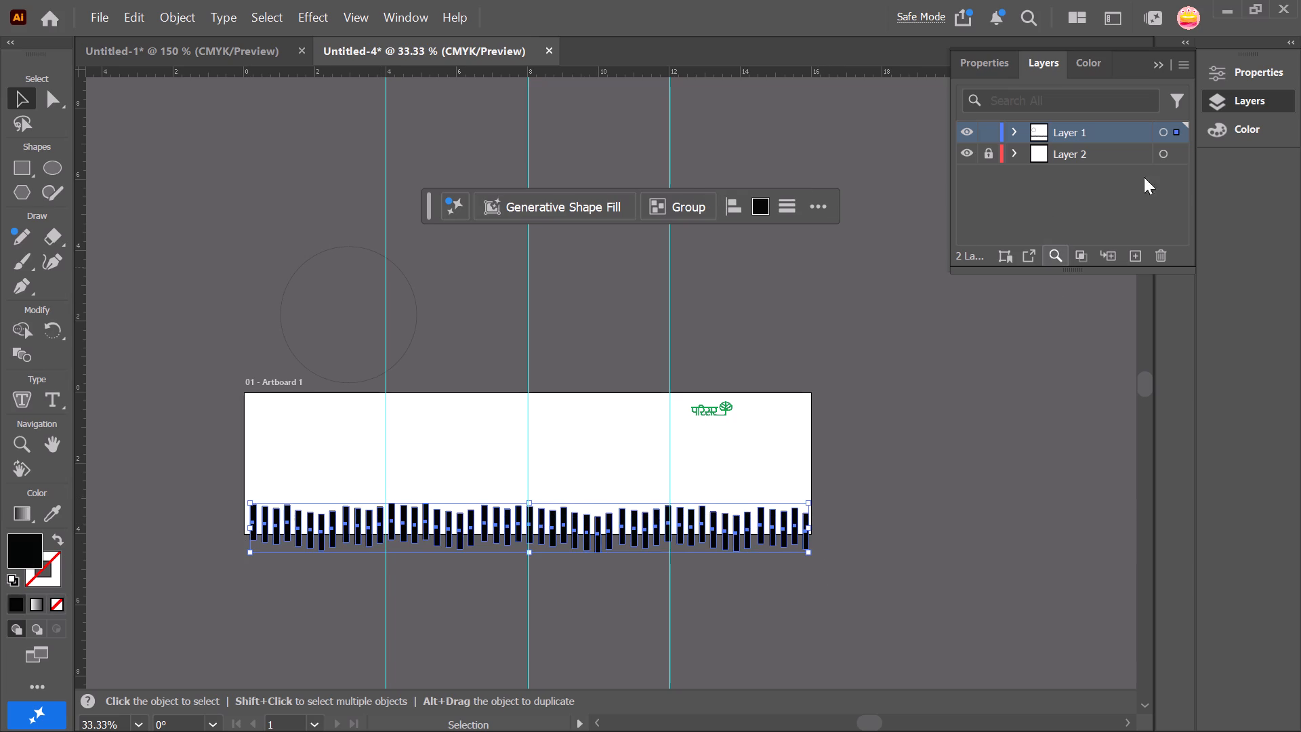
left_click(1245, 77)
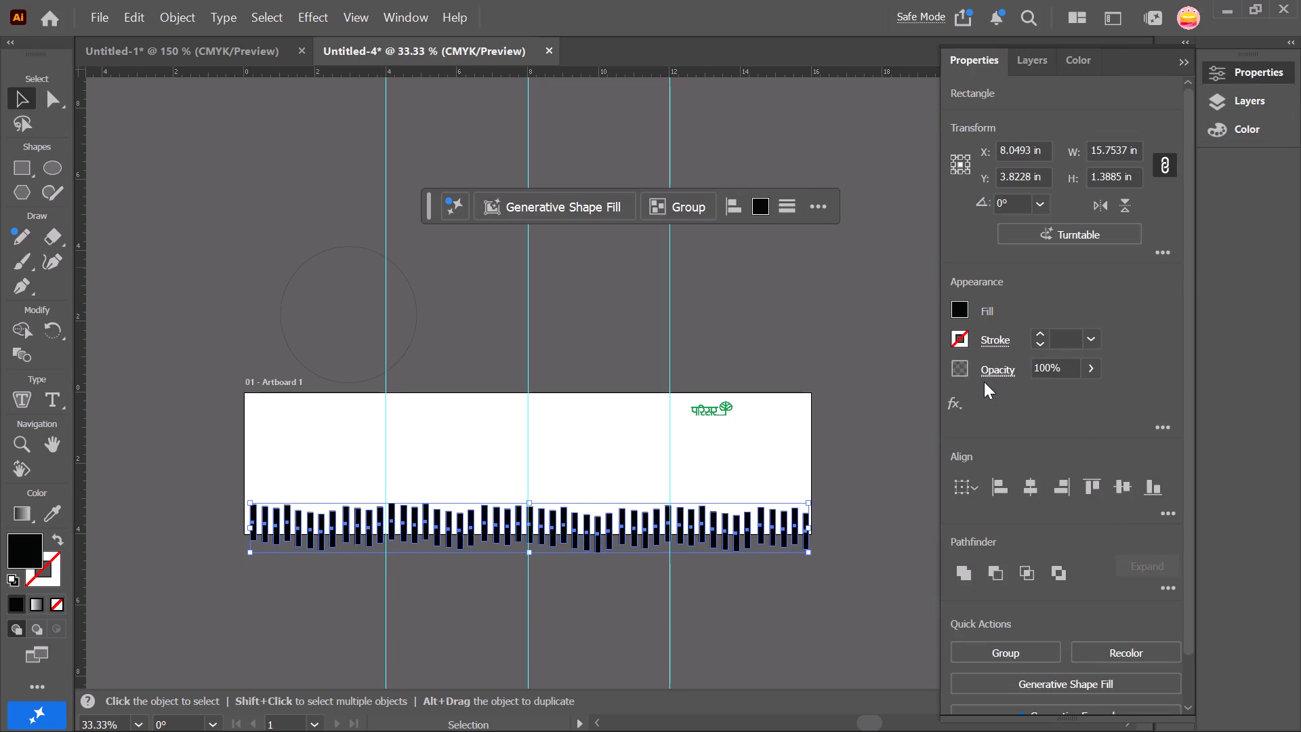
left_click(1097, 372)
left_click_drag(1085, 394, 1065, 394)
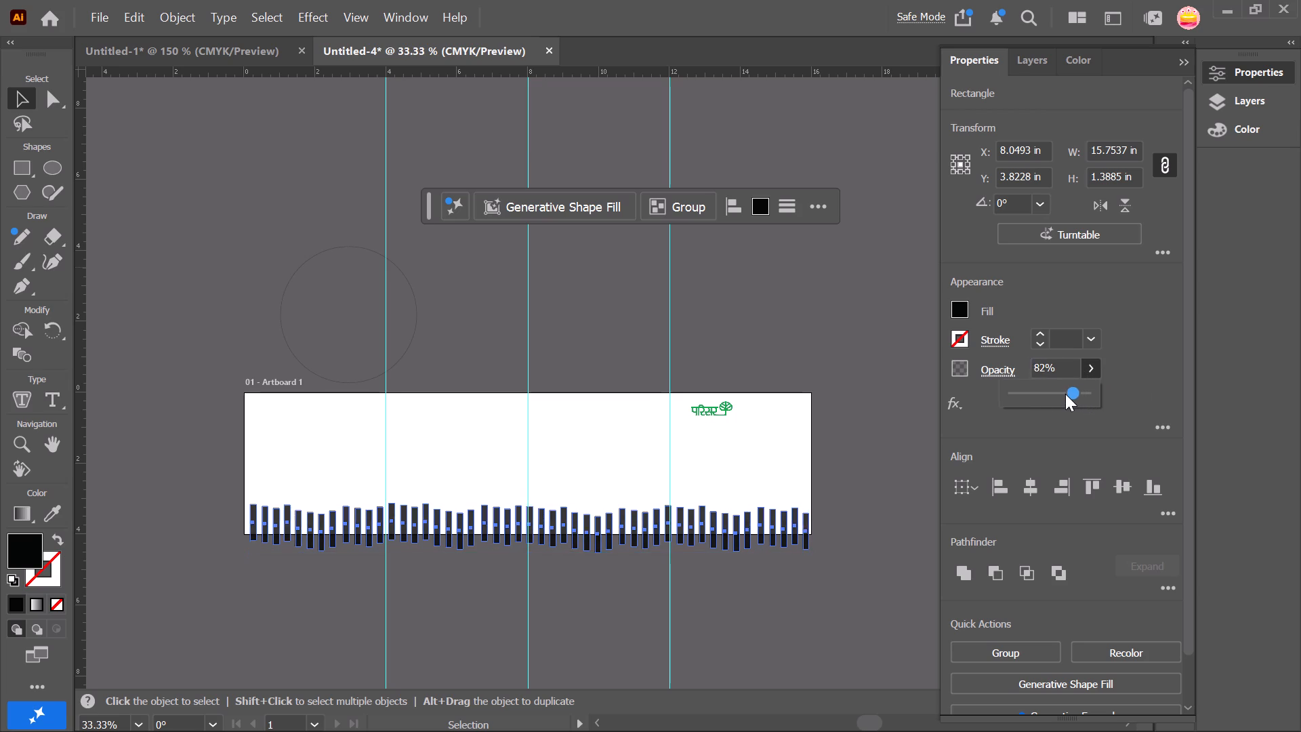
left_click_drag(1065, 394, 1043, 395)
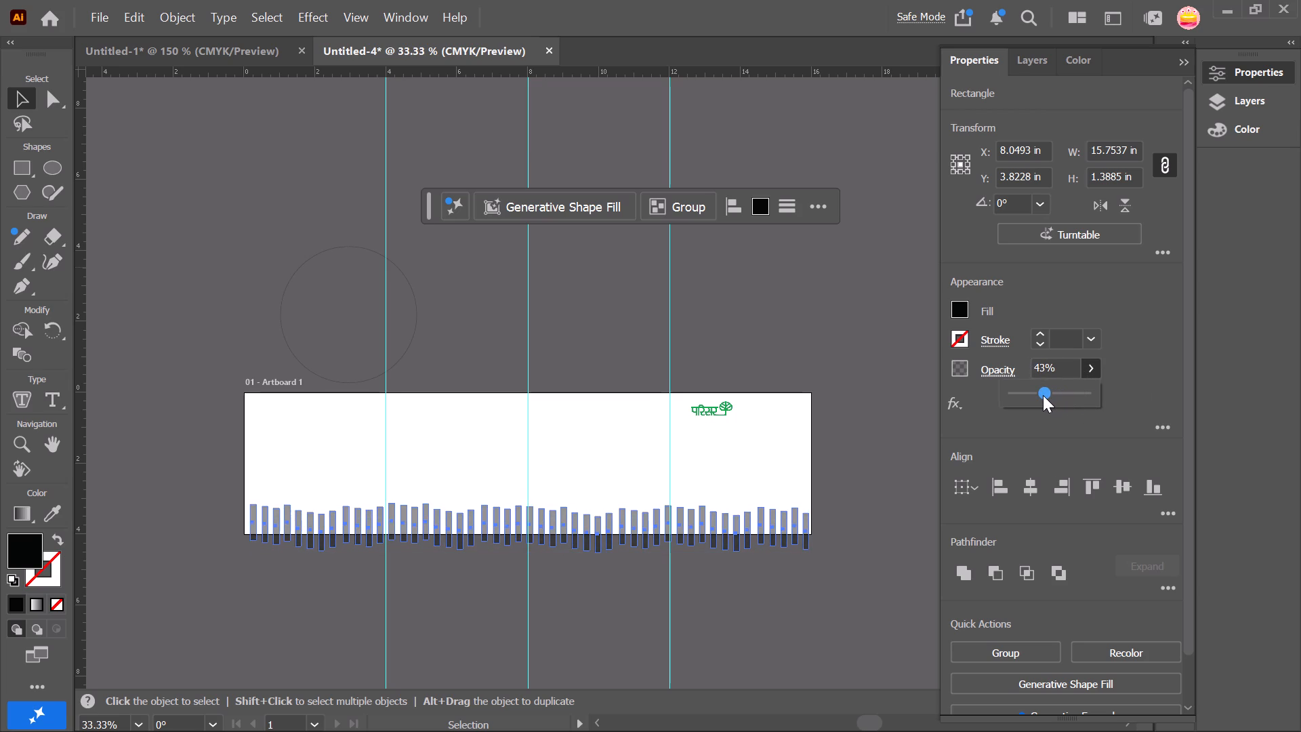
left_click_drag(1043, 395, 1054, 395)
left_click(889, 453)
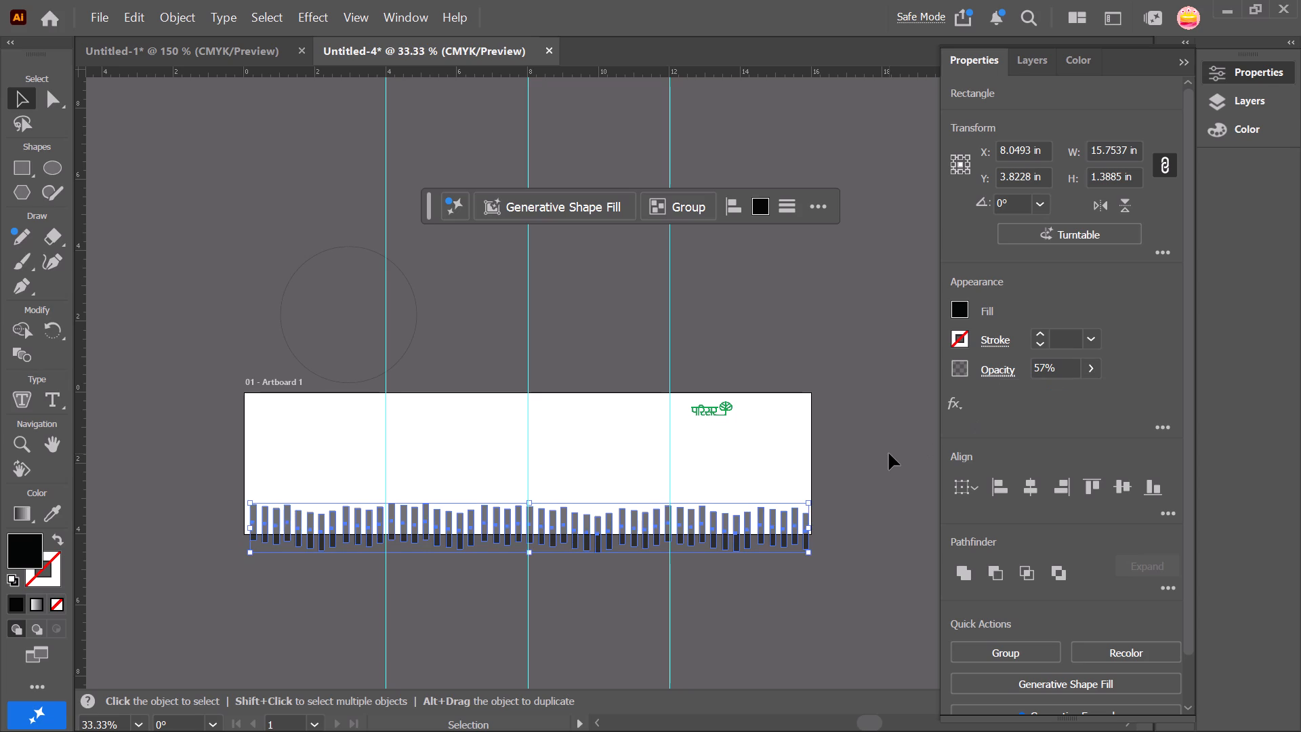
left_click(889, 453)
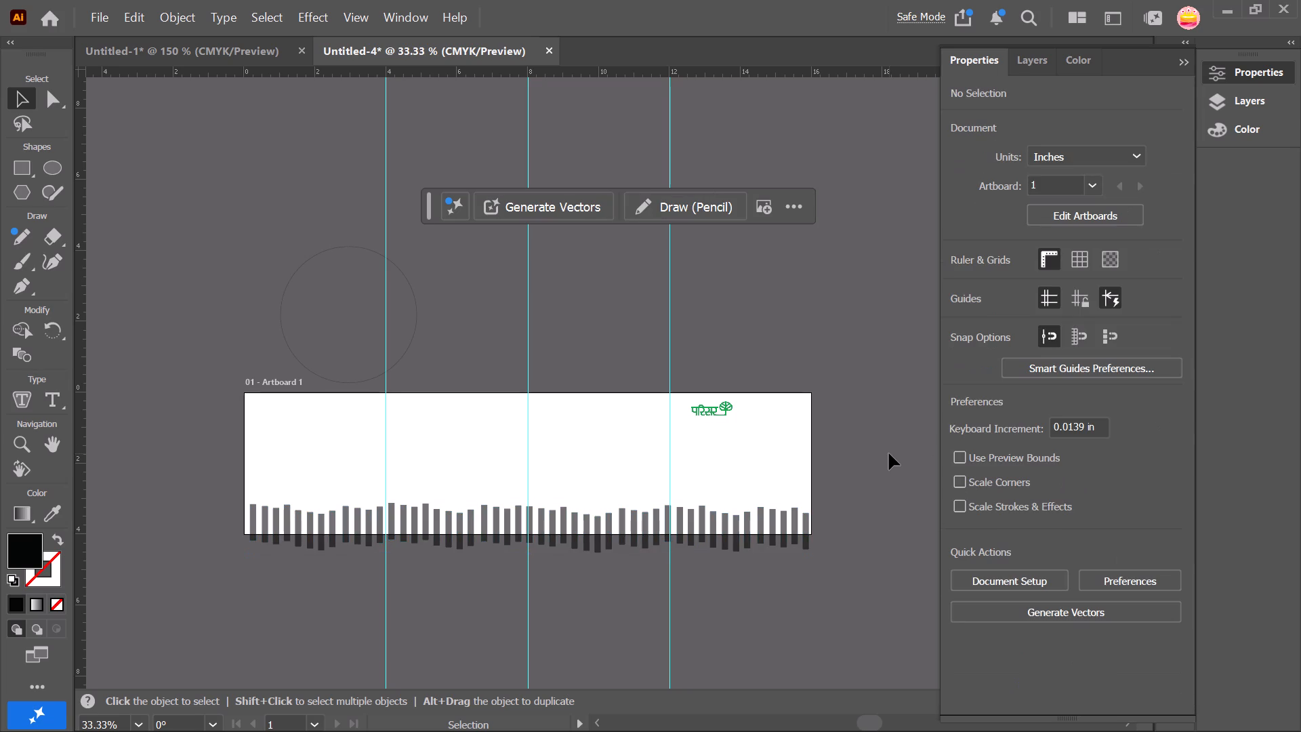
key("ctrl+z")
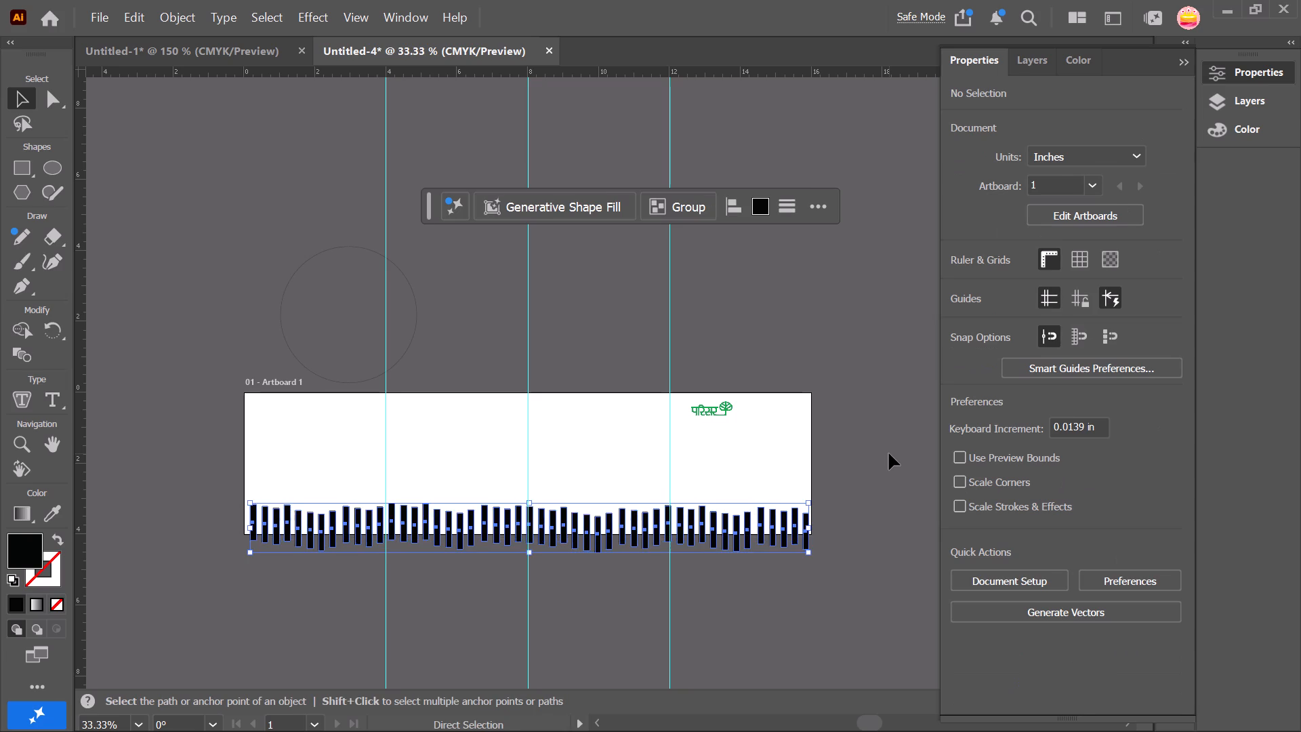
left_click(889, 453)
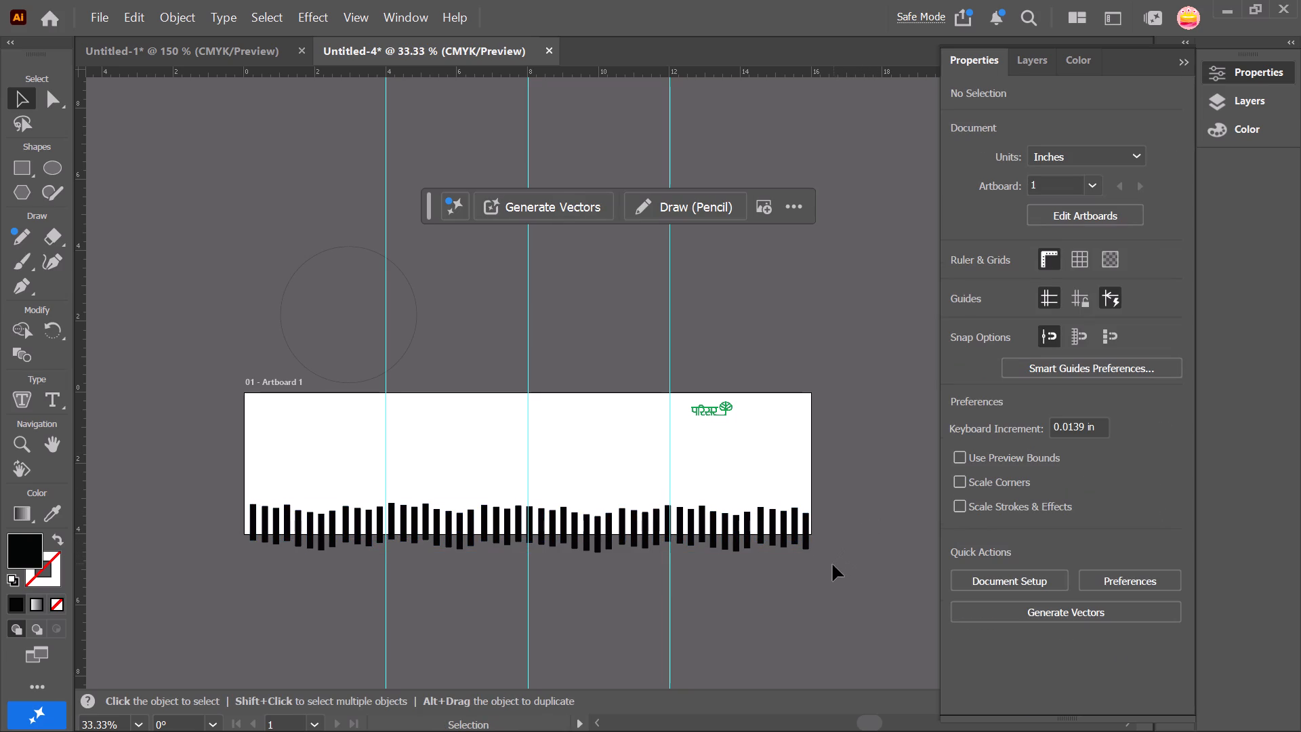
Select the whole row of black bars and narrow it from its right end to about 13.70 in wide.
left_click_drag(828, 569, 251, 508)
left_click_drag(251, 508, 249, 508)
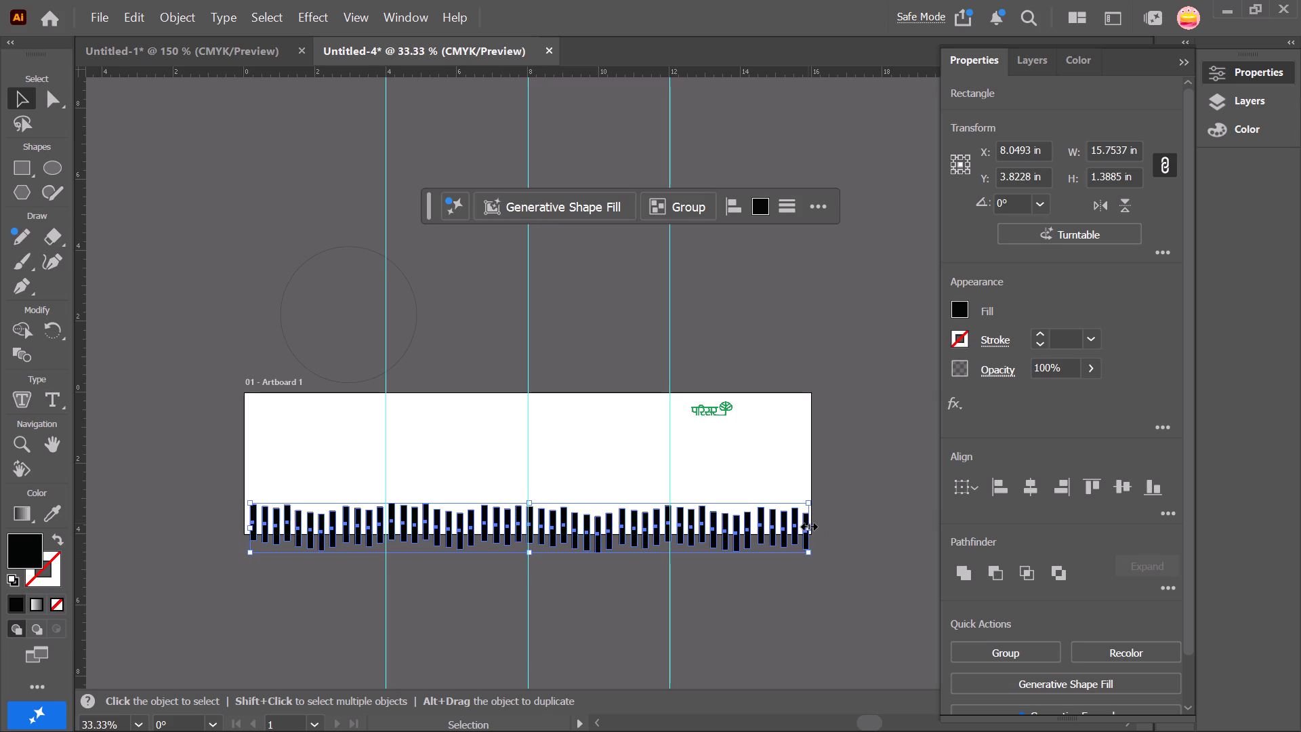
left_click_drag(807, 525, 736, 531)
Nudge the selected row of bars down so its centre sits at about Y 4.00 in.
key("Down")
key("Down")
key("Down")
key("Down")
key("Down")
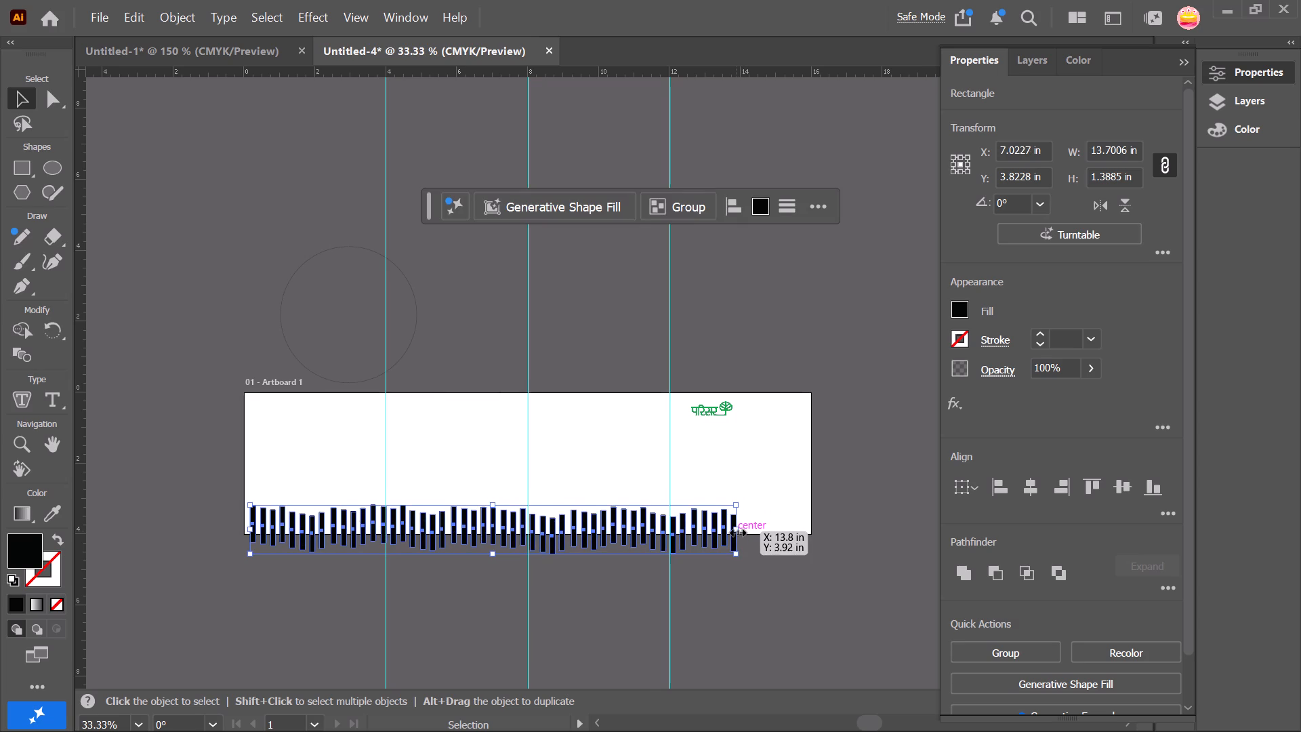
key("Down")
key("Down")
key("Down")
key("Down")
key("Down")
key("Down")
key("Down")
key("Down")
key("Down")
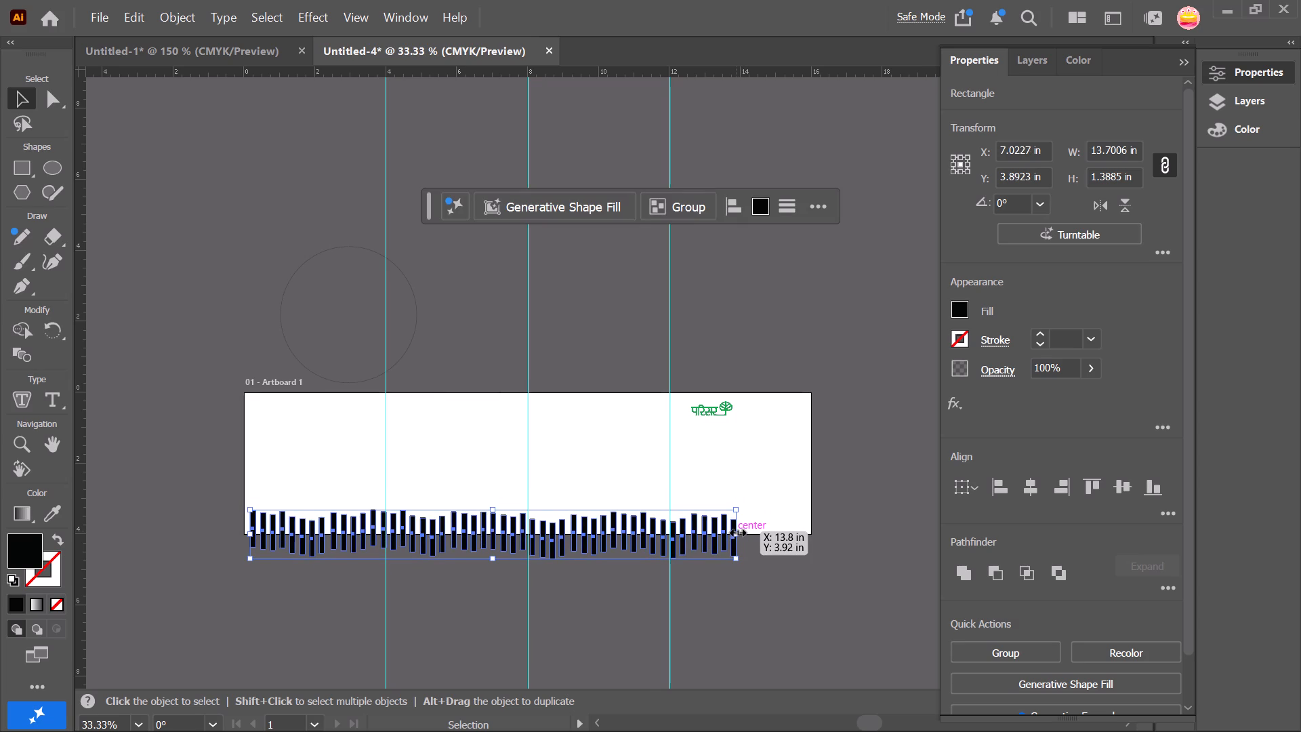
key("Down")
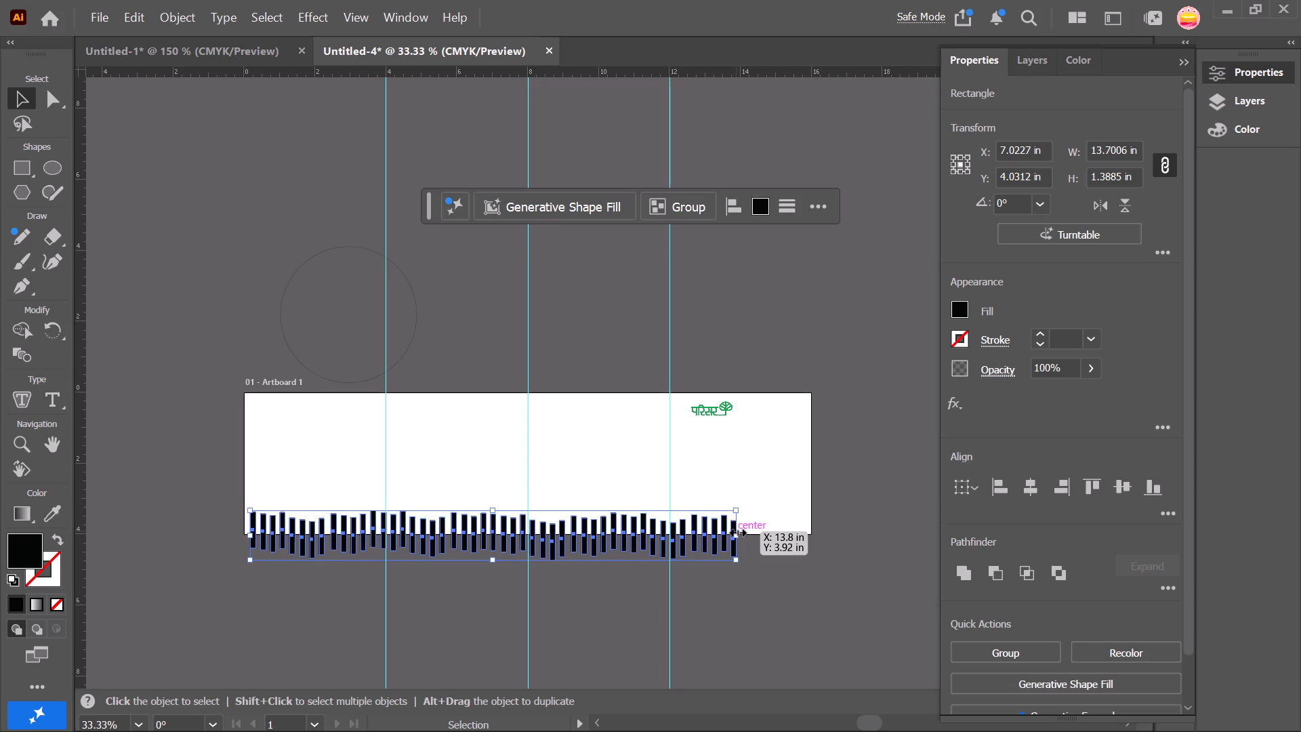
key("Up")
key("Up")
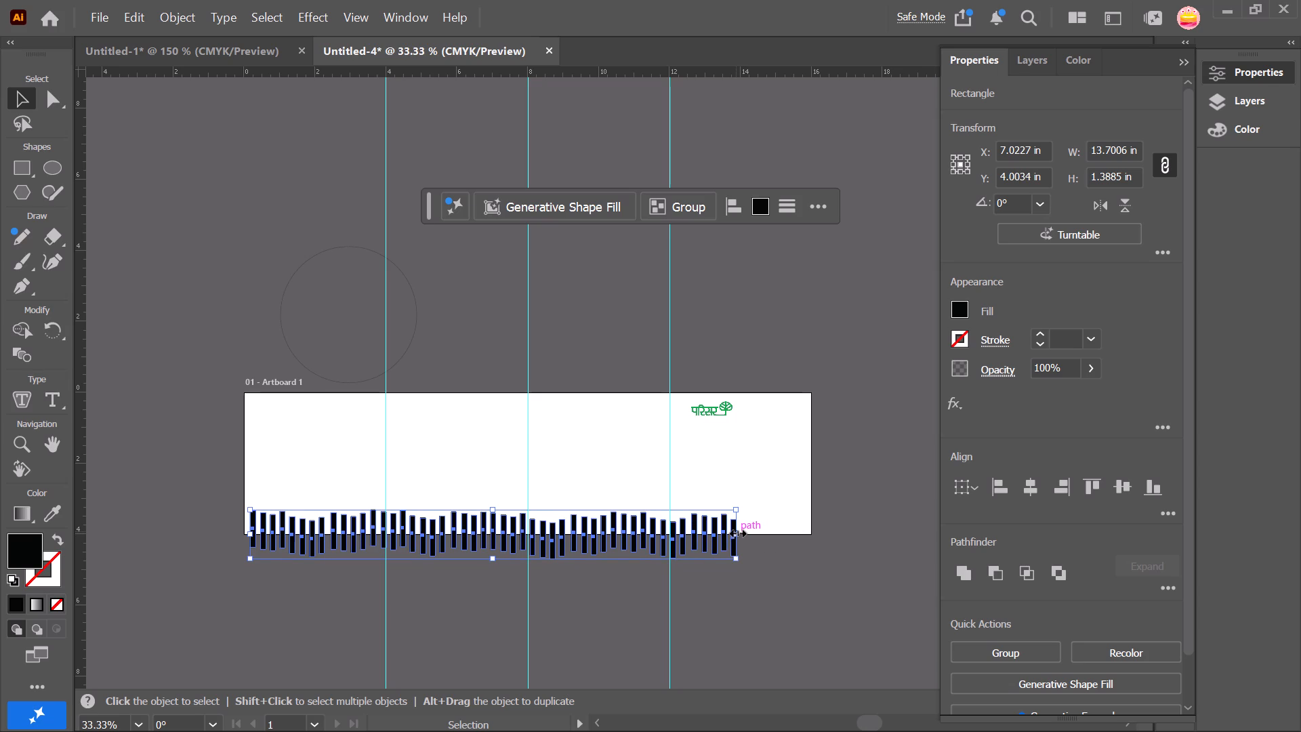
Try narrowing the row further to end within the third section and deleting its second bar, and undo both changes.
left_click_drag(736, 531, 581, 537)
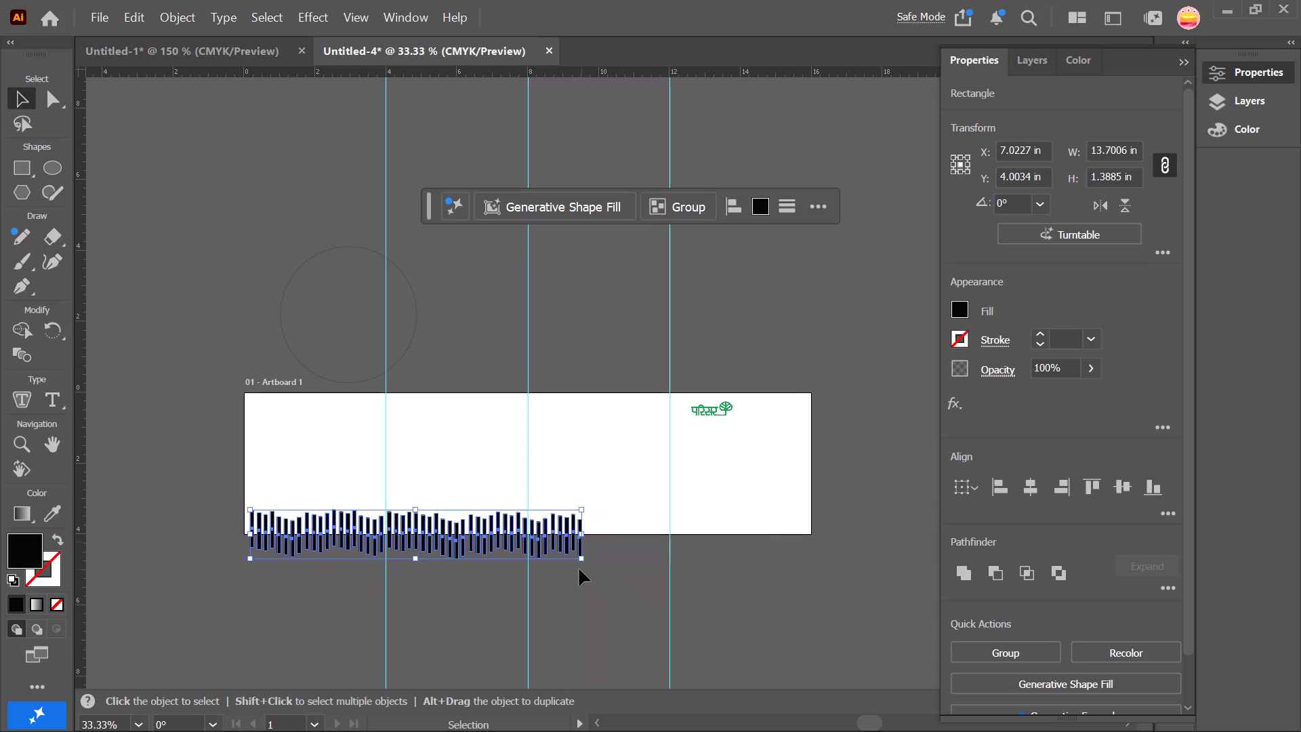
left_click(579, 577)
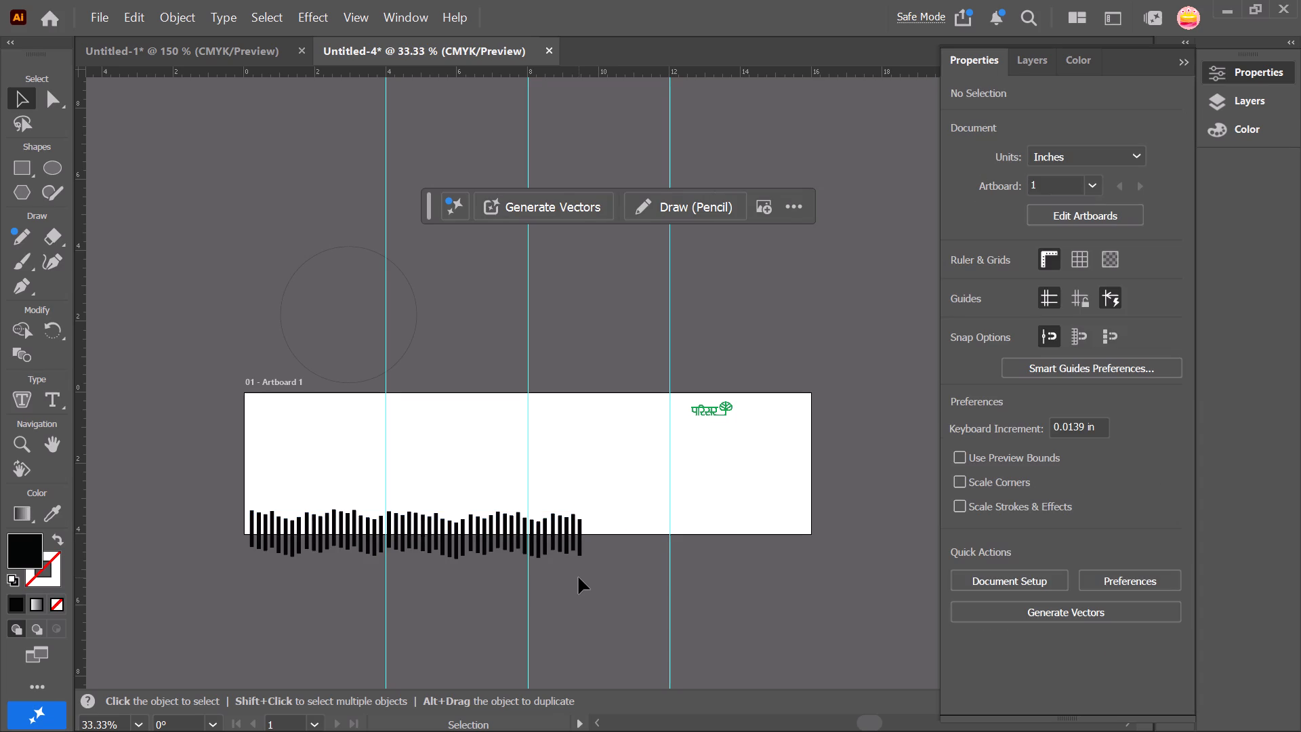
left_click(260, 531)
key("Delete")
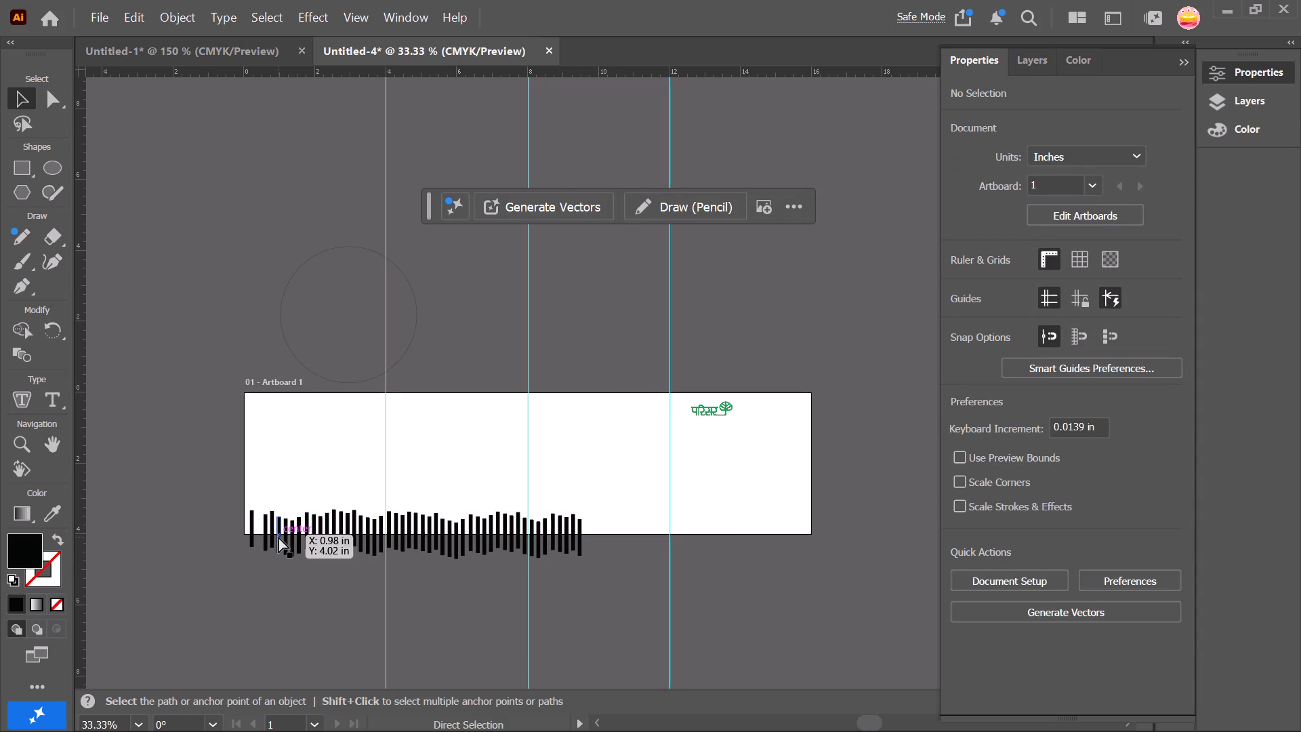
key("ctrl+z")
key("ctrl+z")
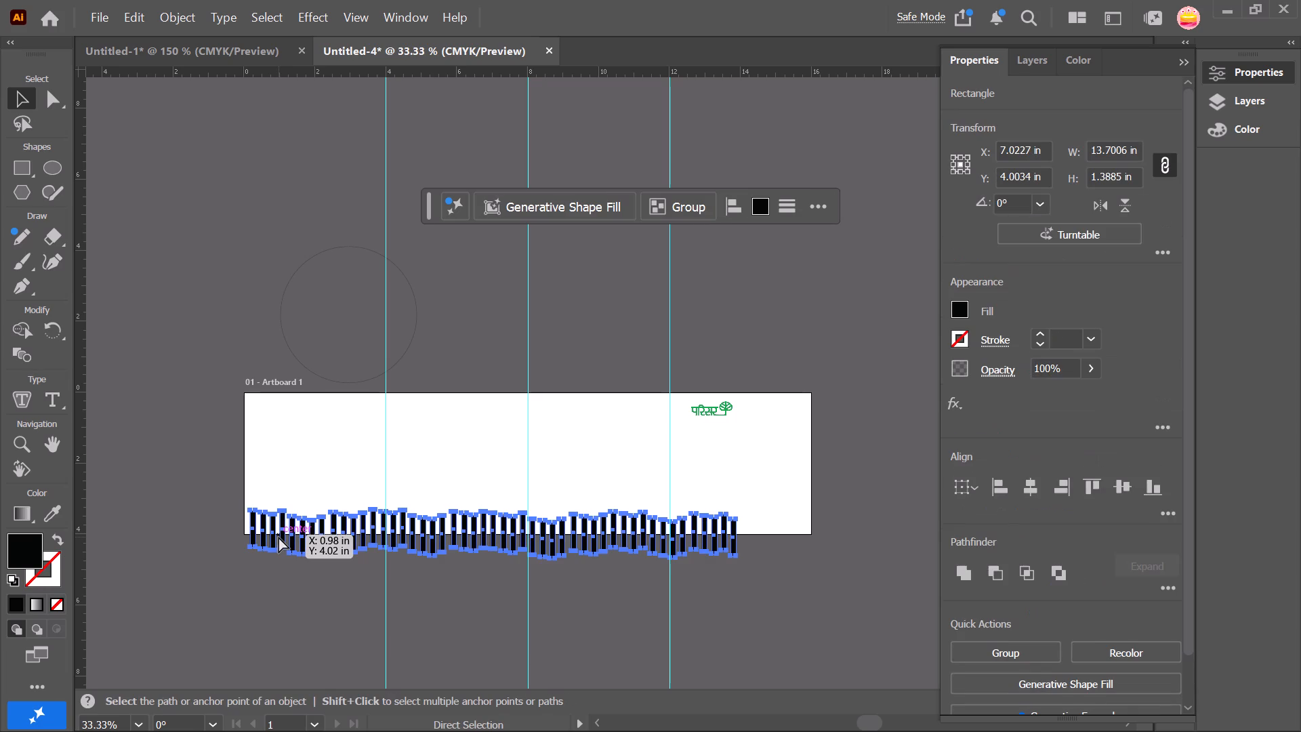
Undo the last downward nudges of the row of black bars until its centre is at about Y 3.95 in, and deselect it.
key("ctrl+z")
key("ctrl+z")
key("ctrl+z")
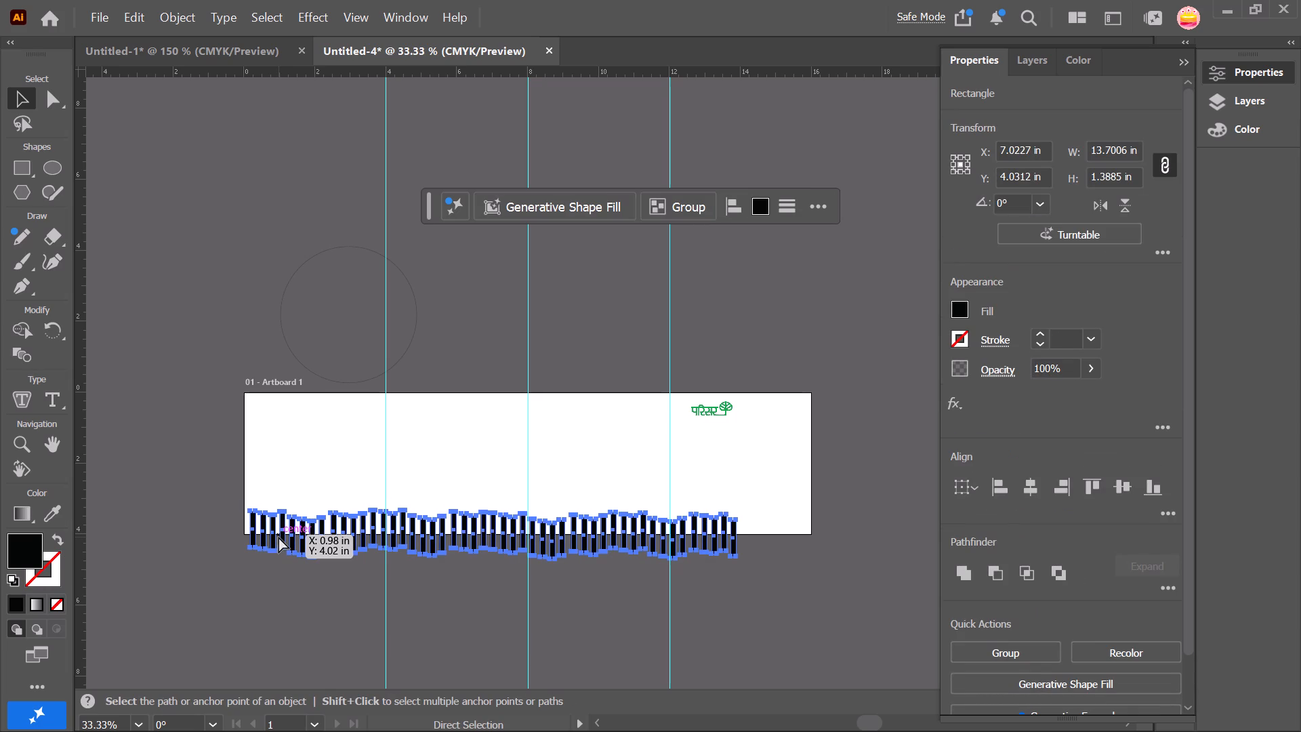
key("ctrl+z")
key("ctrl+z")
key("ctrl+z")
key("ctrl+z")
key("ctrl+z")
key("ctrl+z")
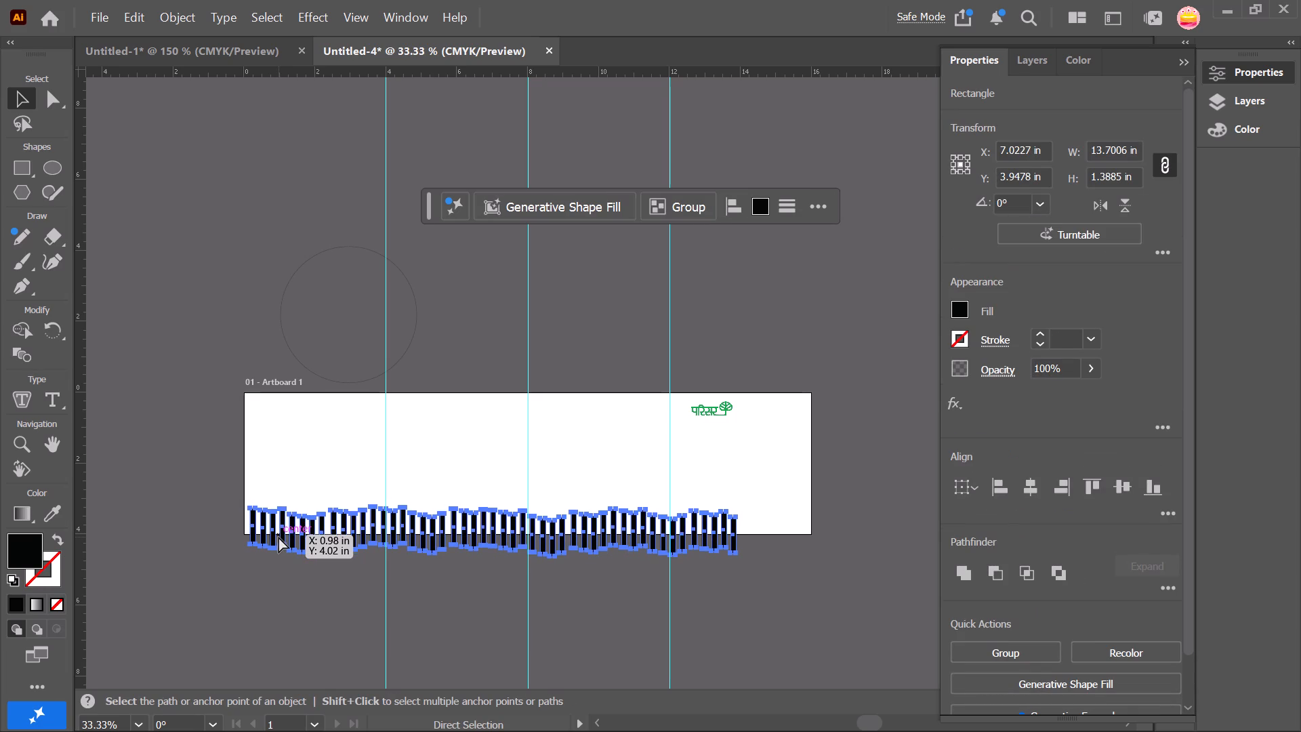
key("ctrl+z")
left_click(281, 600)
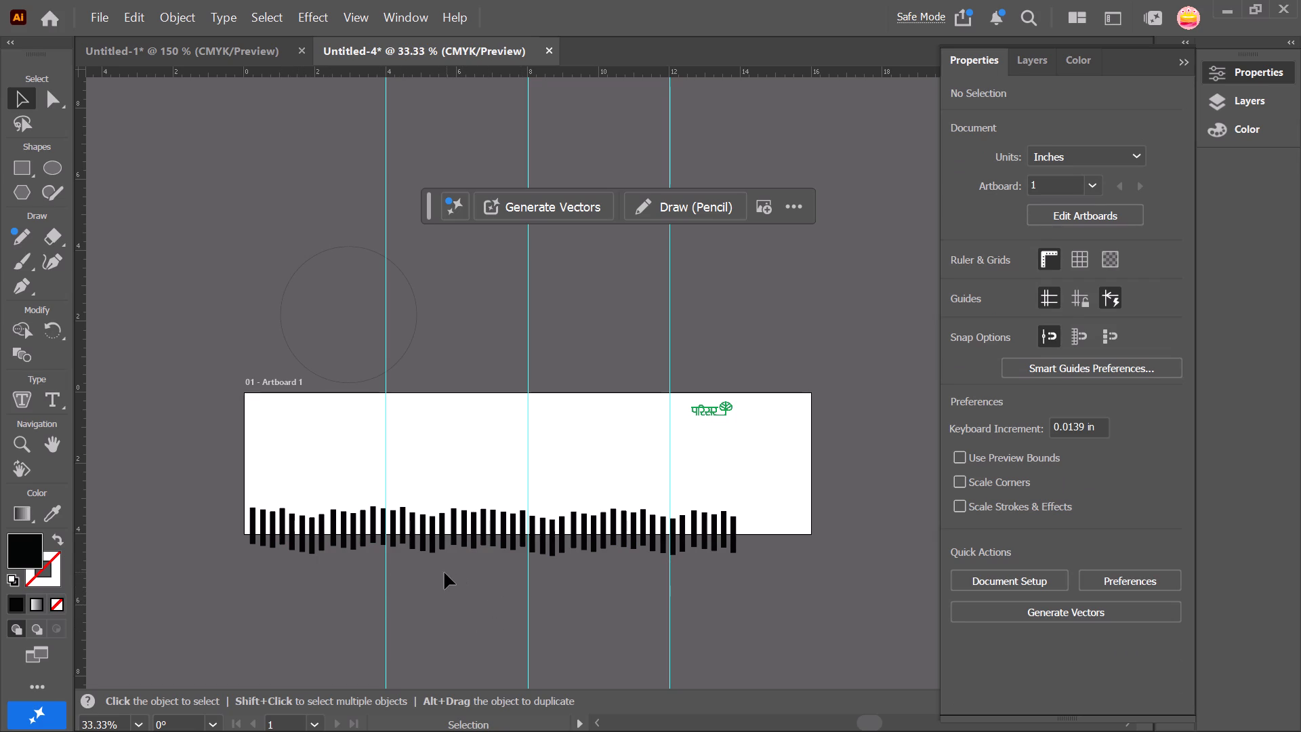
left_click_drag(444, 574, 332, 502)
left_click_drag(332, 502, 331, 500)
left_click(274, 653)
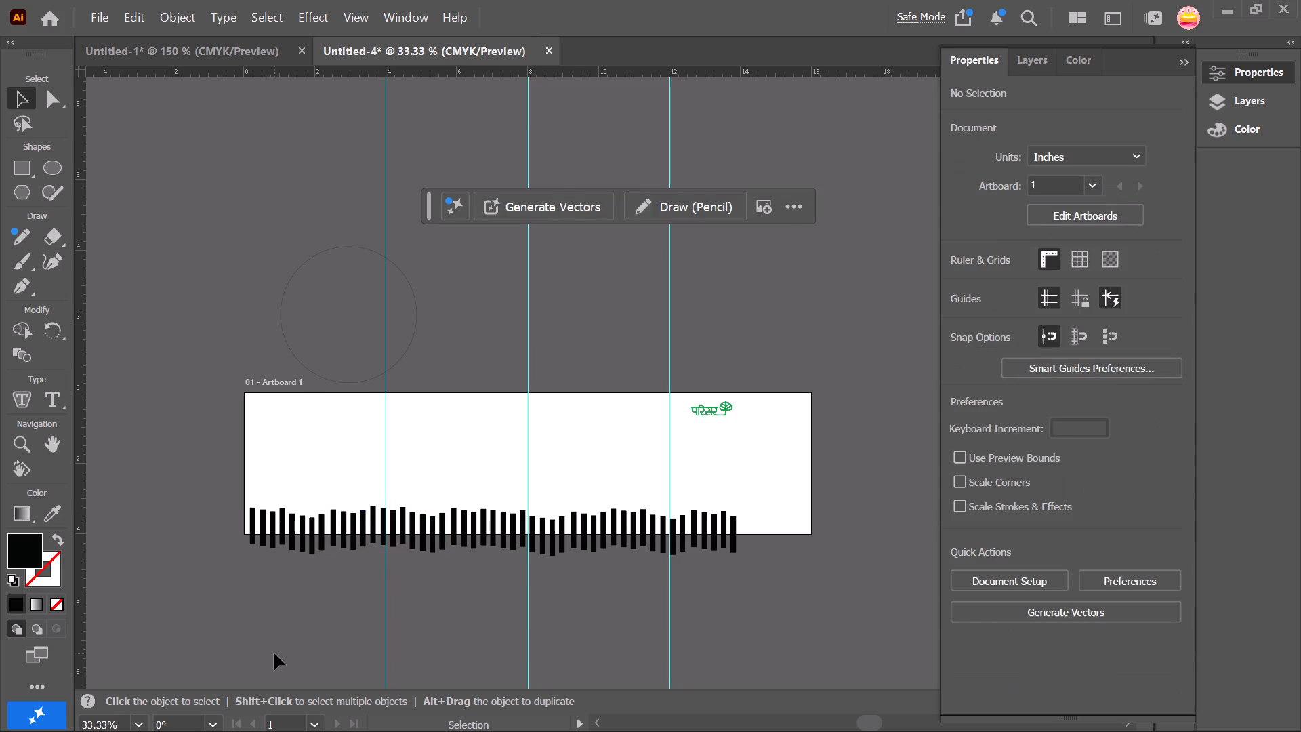
Duplicate the row's right half of bars, about 6.92 in wide, and place the copy so it continues the row past the artboard's right edge.
left_click_drag(749, 578, 489, 500)
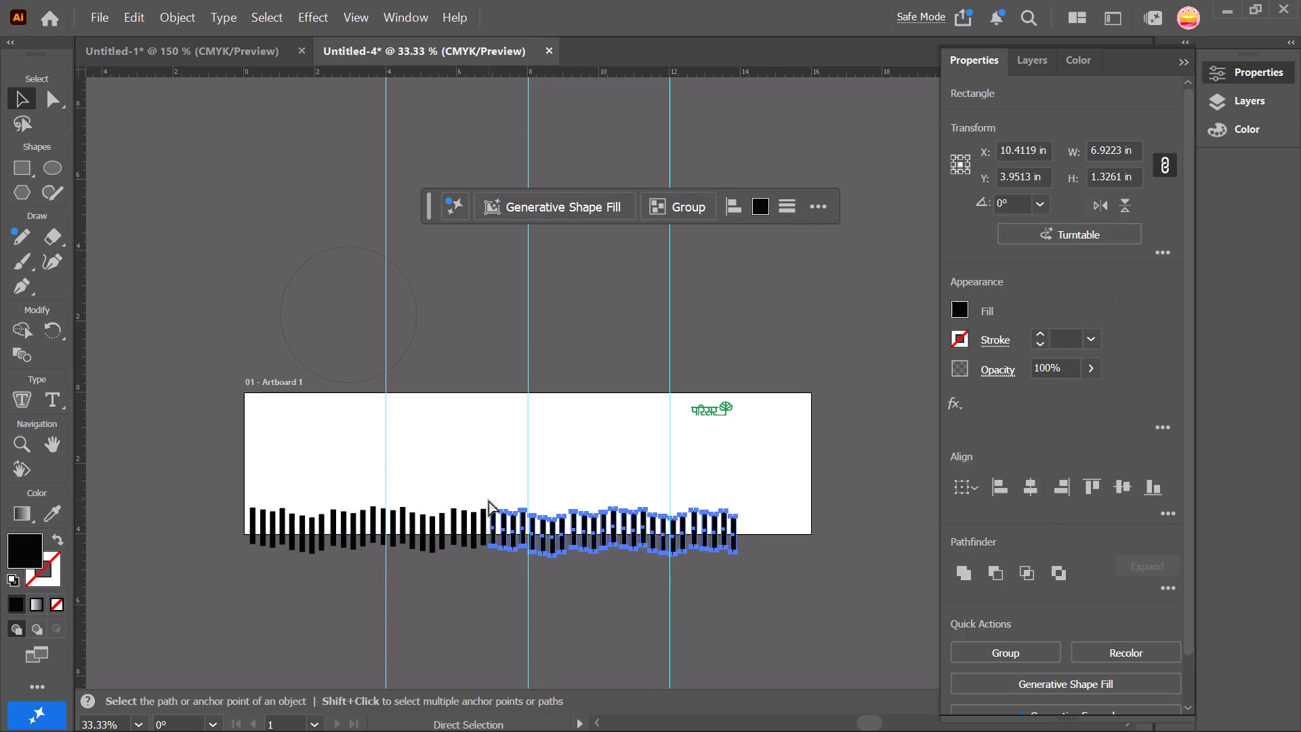
key("ctrl+c")
key("ctrl+v")
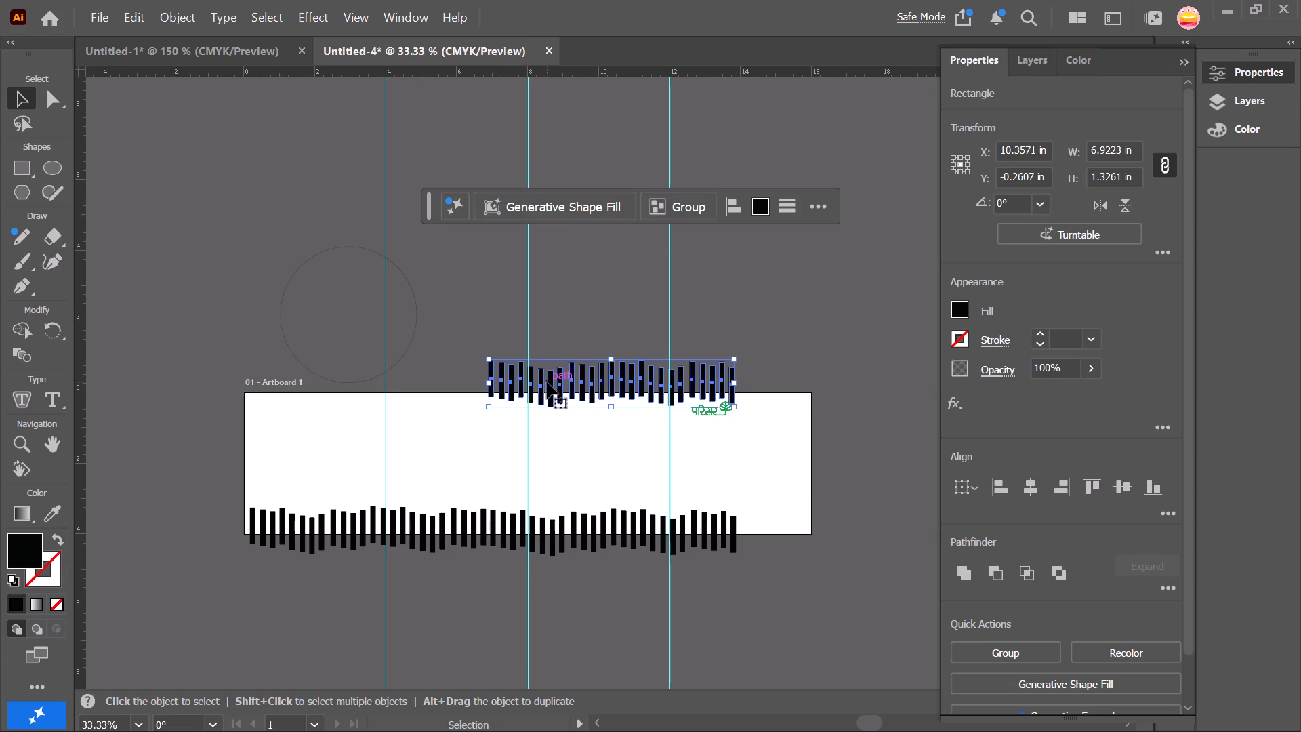
left_click_drag(541, 383, 797, 539)
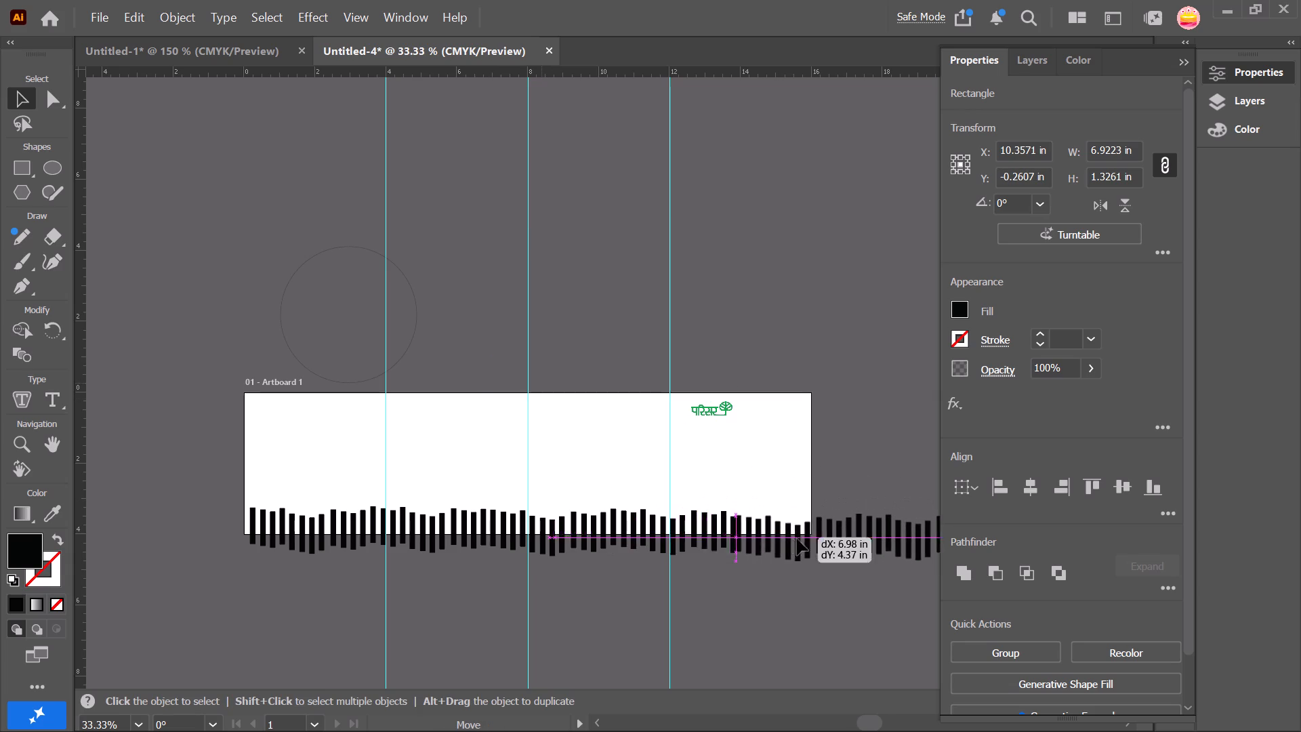
left_click_drag(797, 539, 793, 535)
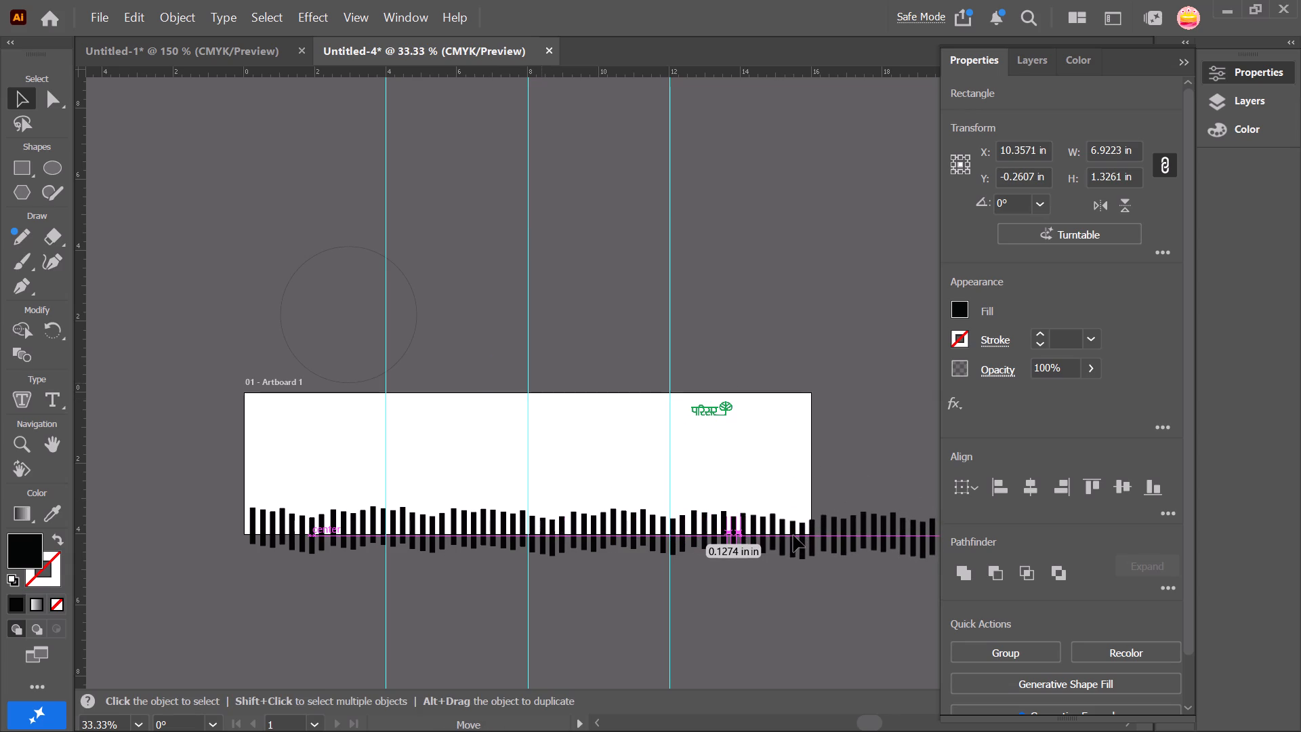
left_click_drag(793, 535, 795, 536)
left_click(907, 622)
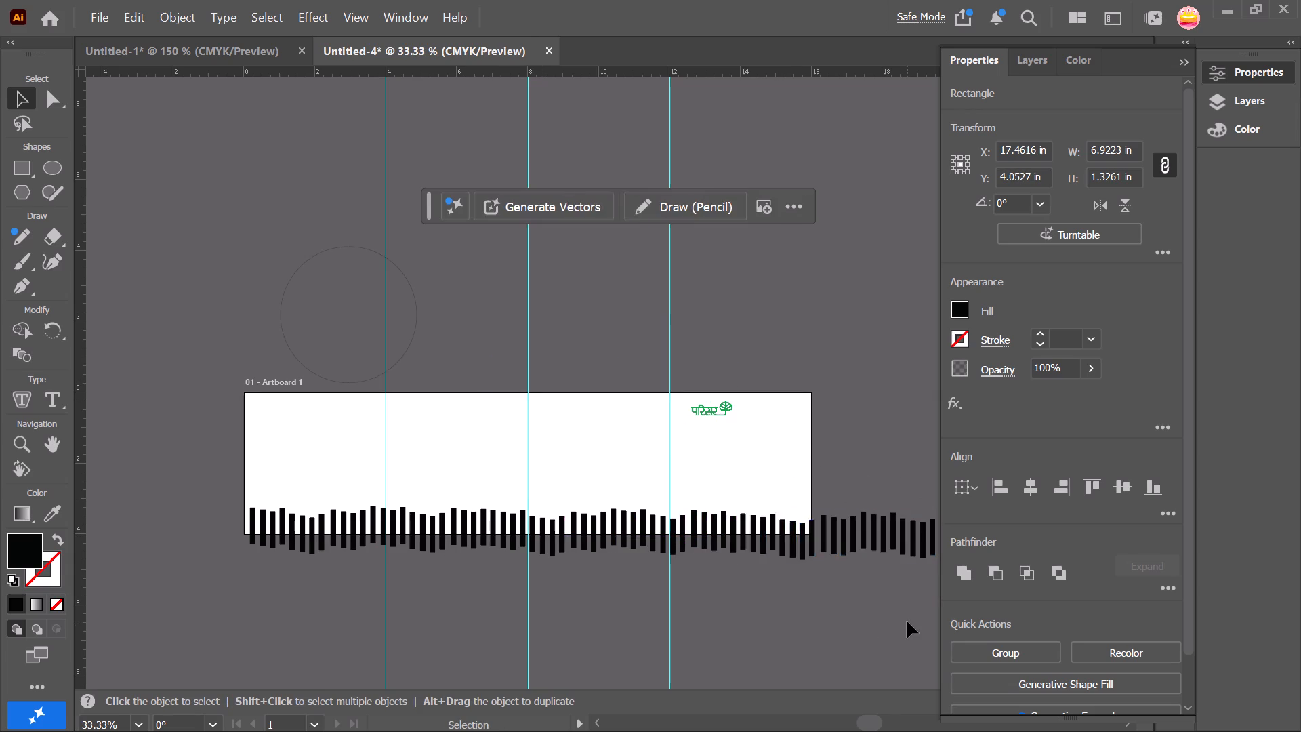
Delete the copied bars that extend beyond the artboard's right edge.
scroll(907, 622, "left", 1)
left_click_drag(920, 591, 793, 527)
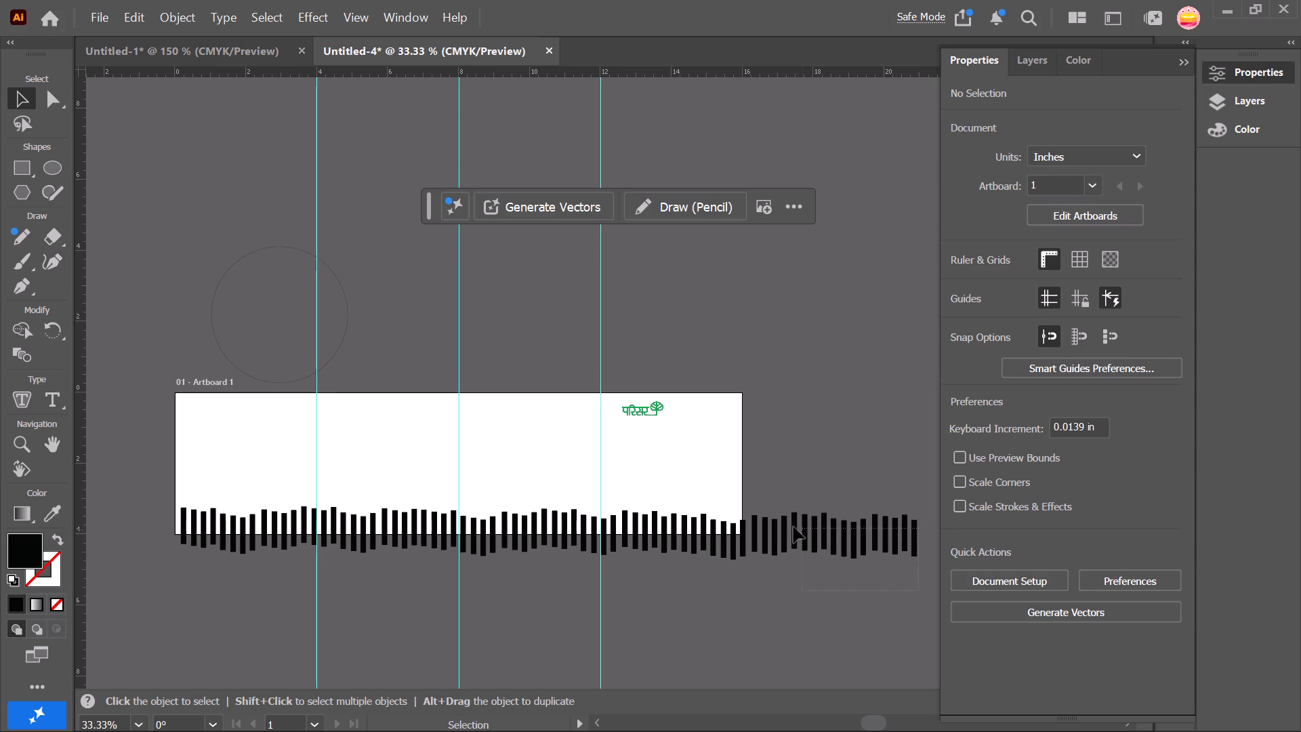
left_click_drag(793, 527, 743, 516)
key("Delete")
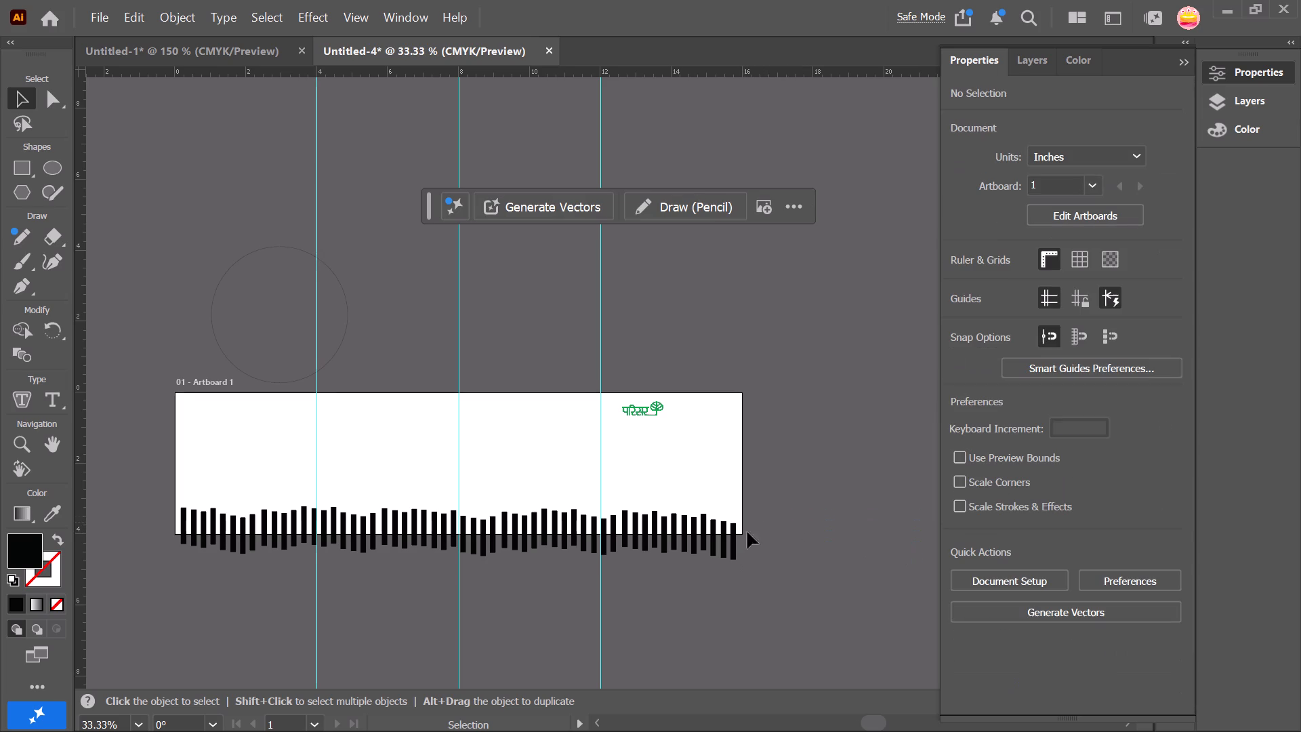
Nudge the last bar at the artboard's right end upward to fit the row's wave.
left_click(732, 541)
key("Up")
key("Up")
key("Up")
key("Up")
key("Up")
key("Up")
key("Up")
key("Up")
key("Up")
key("Up")
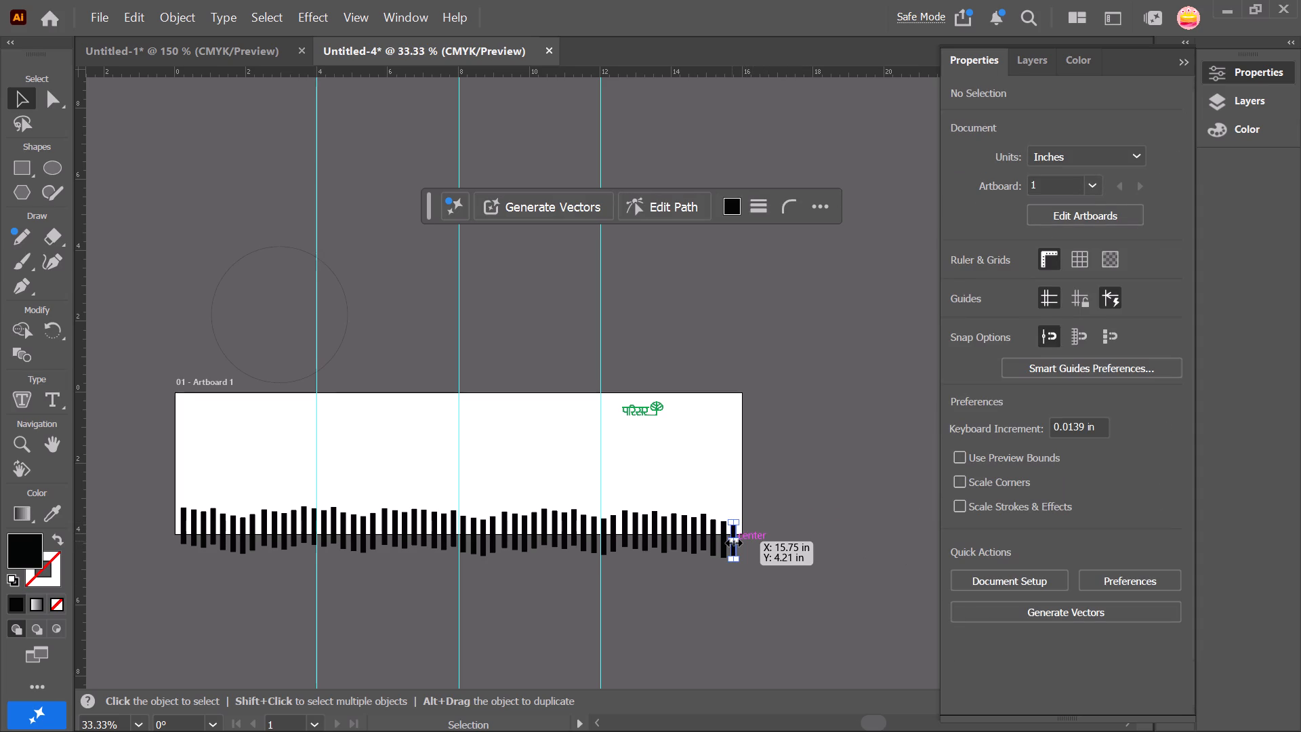
key("Up")
key("Up")
key("Up")
key("Up")
key("Up")
key("Up")
key("Up")
key("Up")
key("Up")
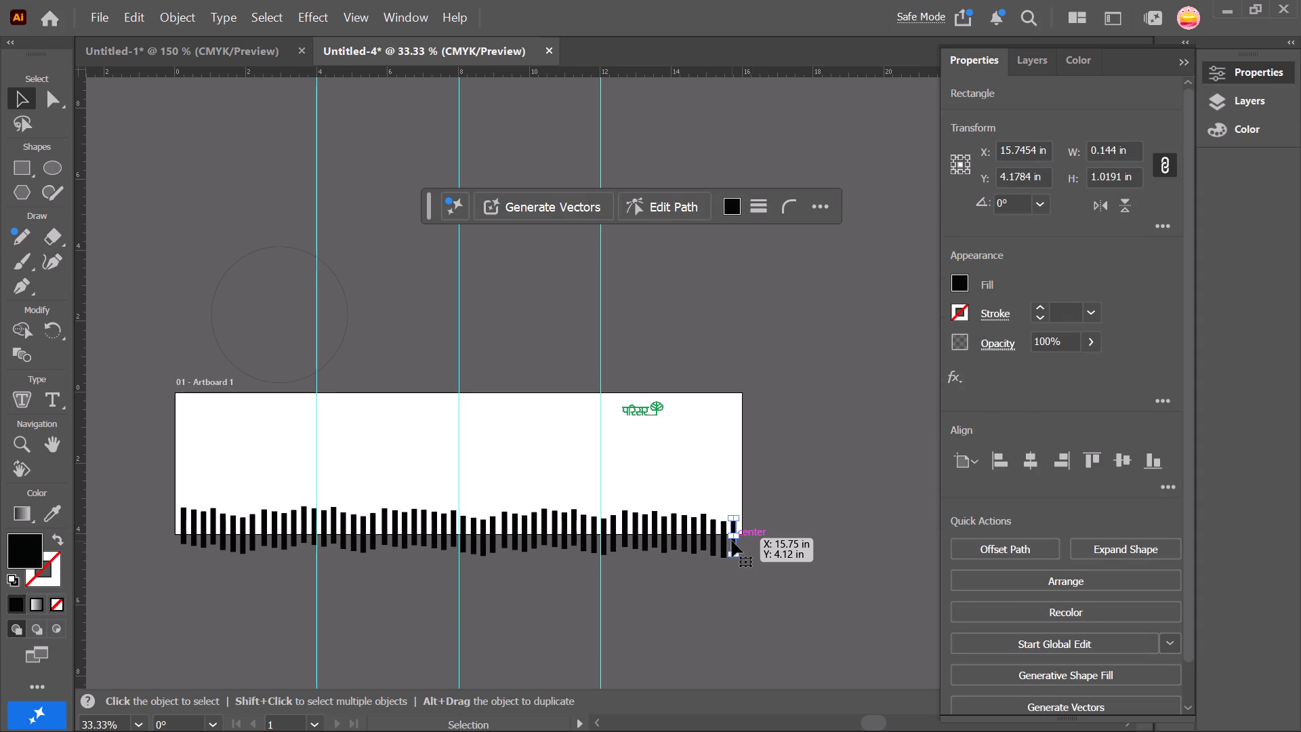
key("Up")
key("Up")
key("Up")
left_click(821, 592)
Select the whole row of bars and nudge it down so its centre sits at about Y 4.04 in.
left_click_drag(821, 592, 184, 500)
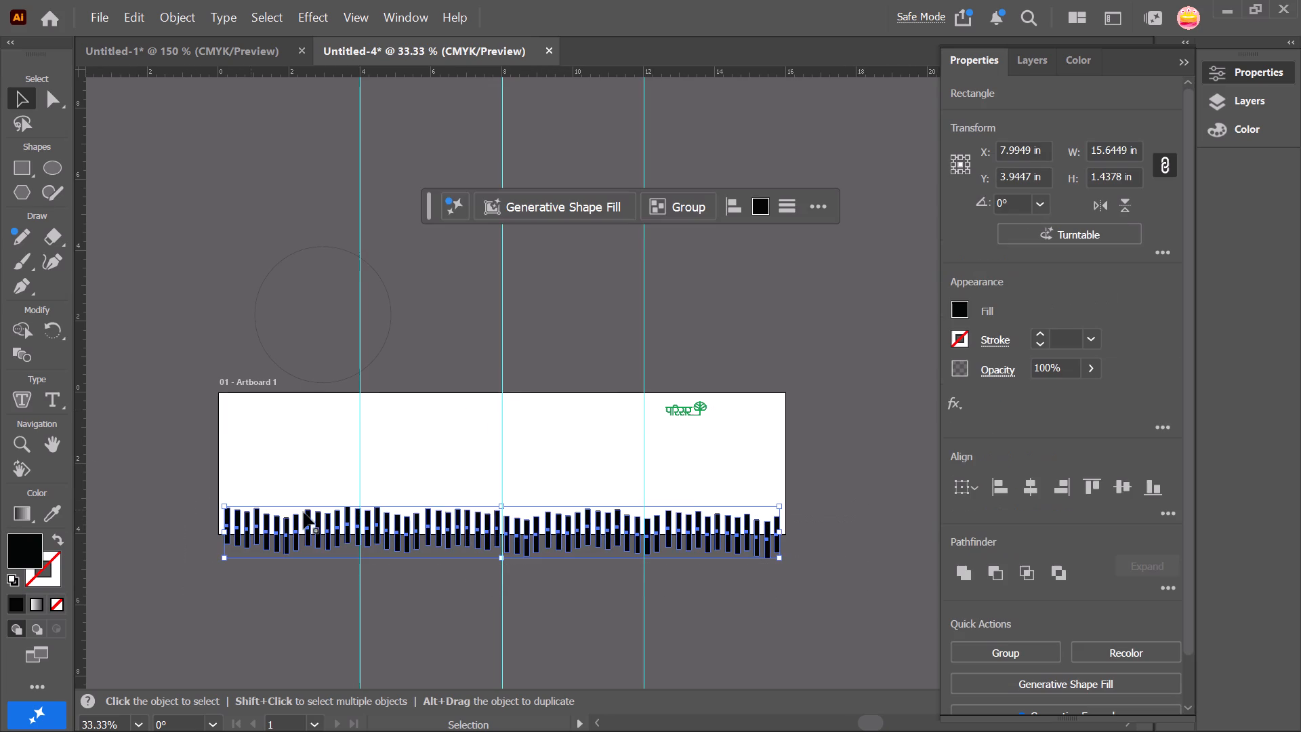
key("Down")
key("Down")
key("Down")
key("Down")
key("Down")
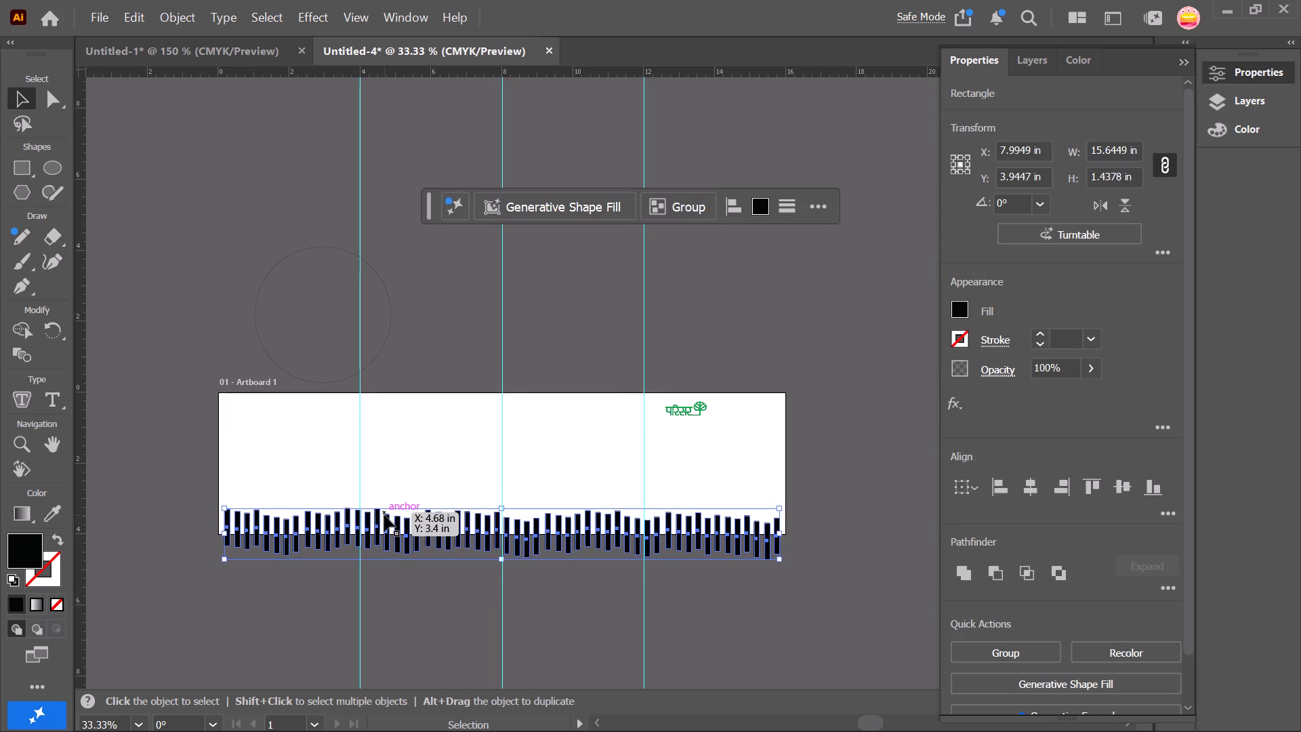
key("Down")
key("Down")
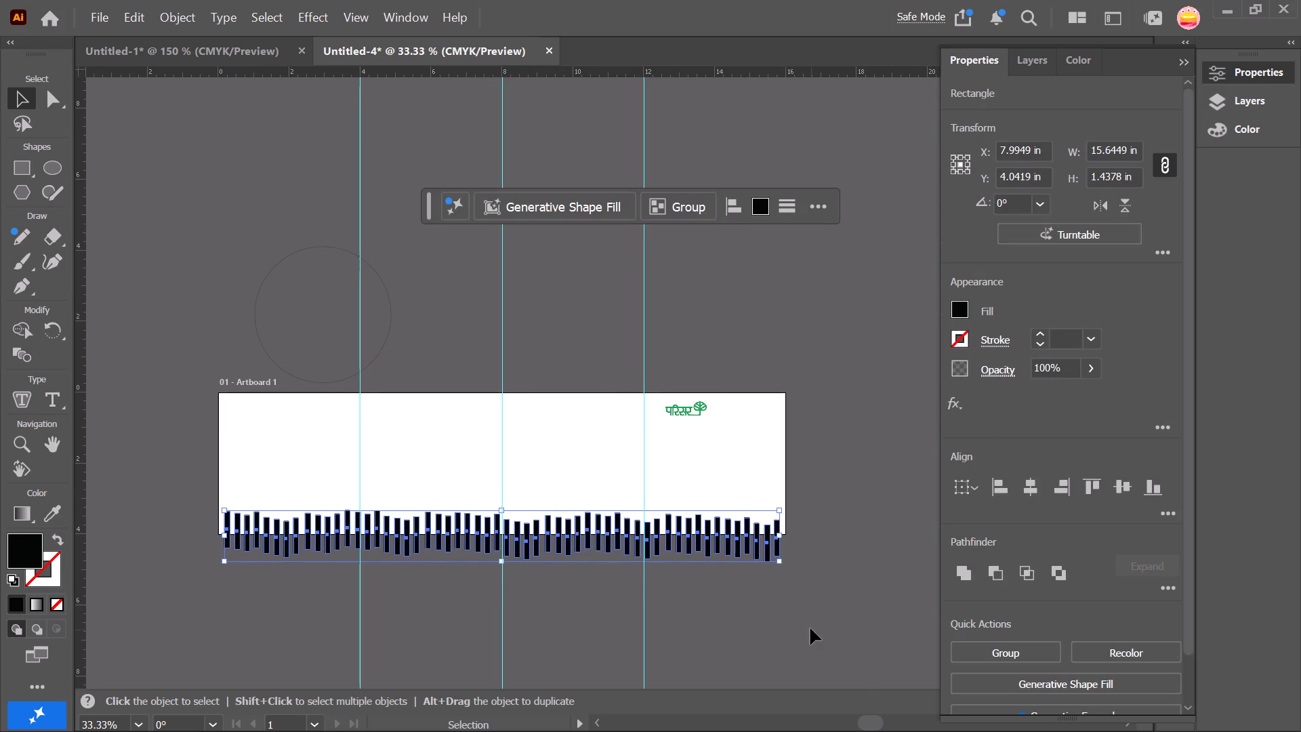
Set the opacity of all the selected bars to 70% and deselect them.
left_click(1089, 374)
left_click_drag(1065, 368, 991, 361)
type("70")
key("Return")
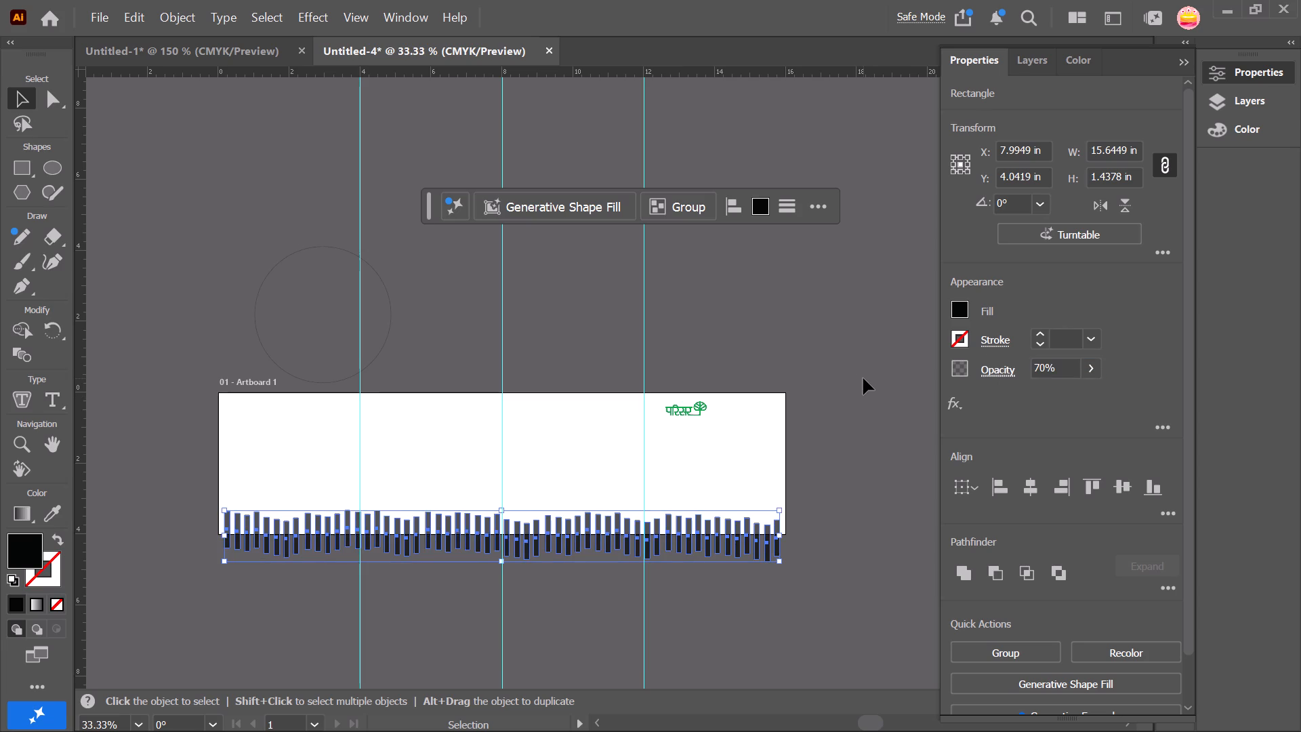
right_click(743, 447)
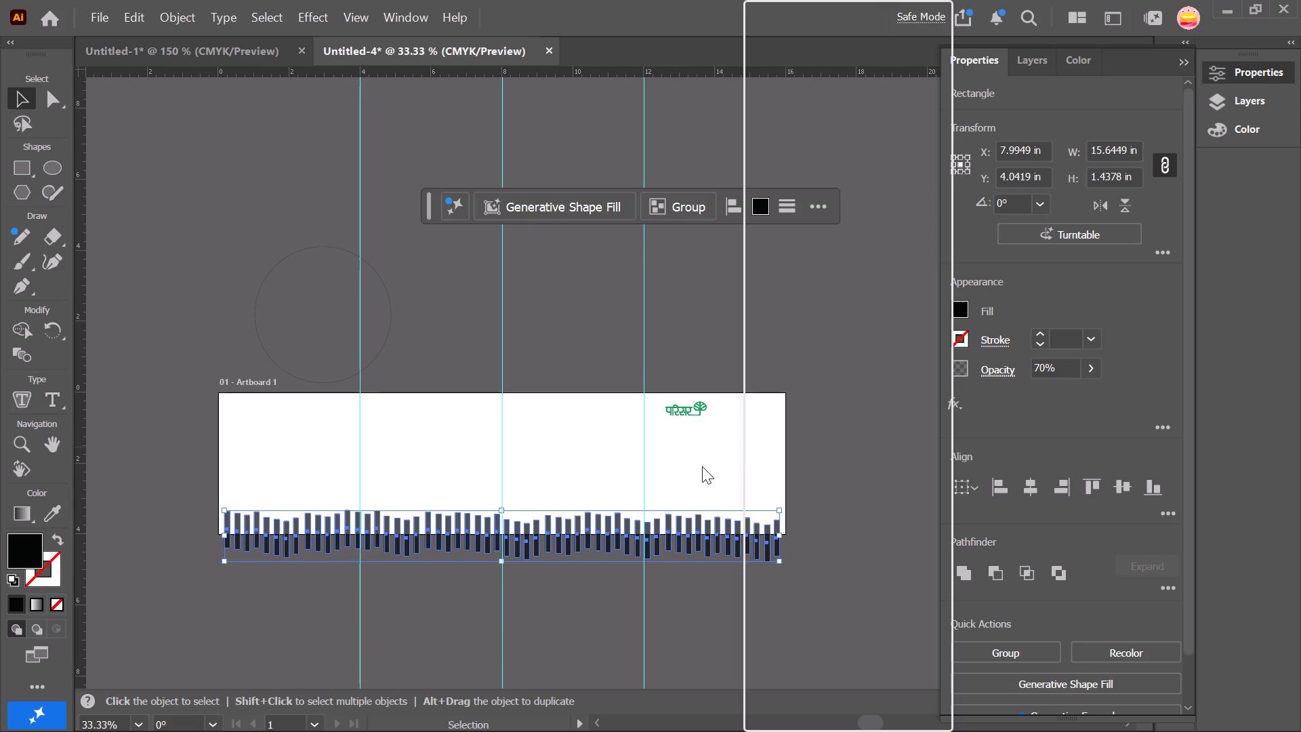
left_click(701, 463)
left_click(701, 463)
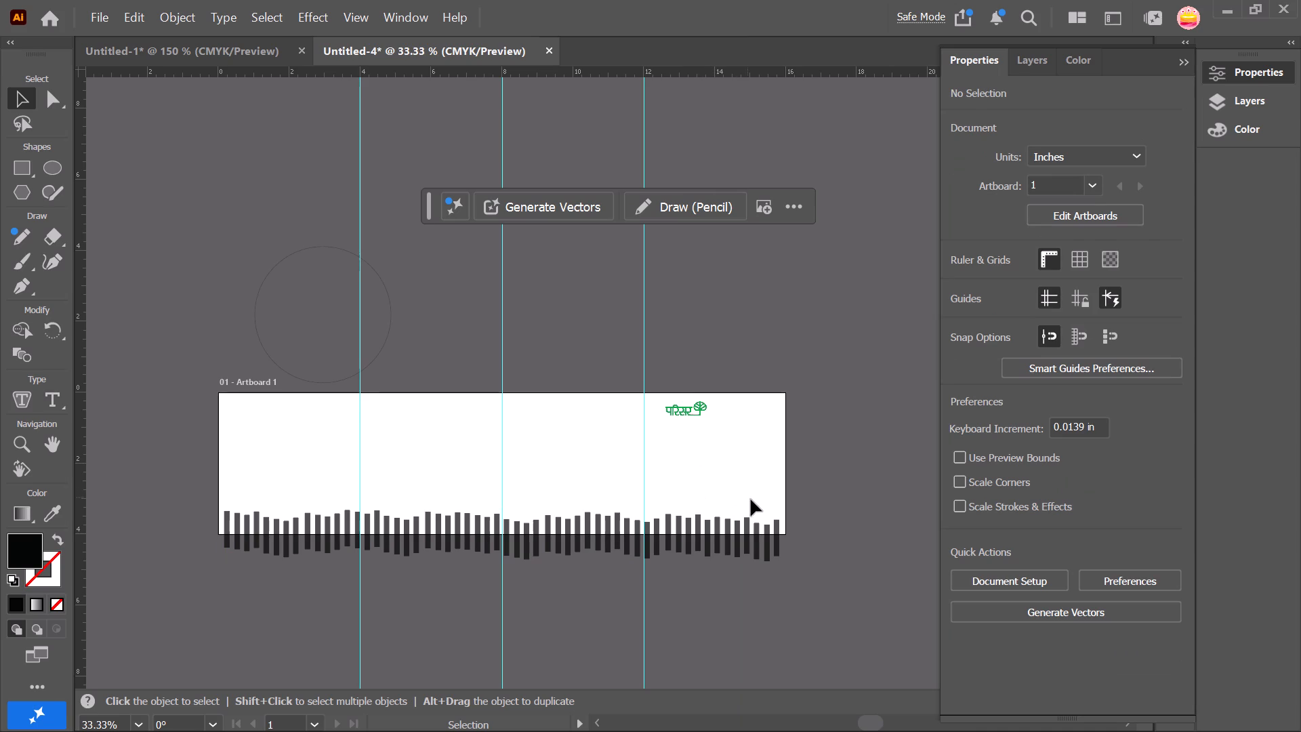
Select the entire row of bars and narrow it from its right end to about 10.32 in wide.
left_click_drag(792, 567, 234, 499)
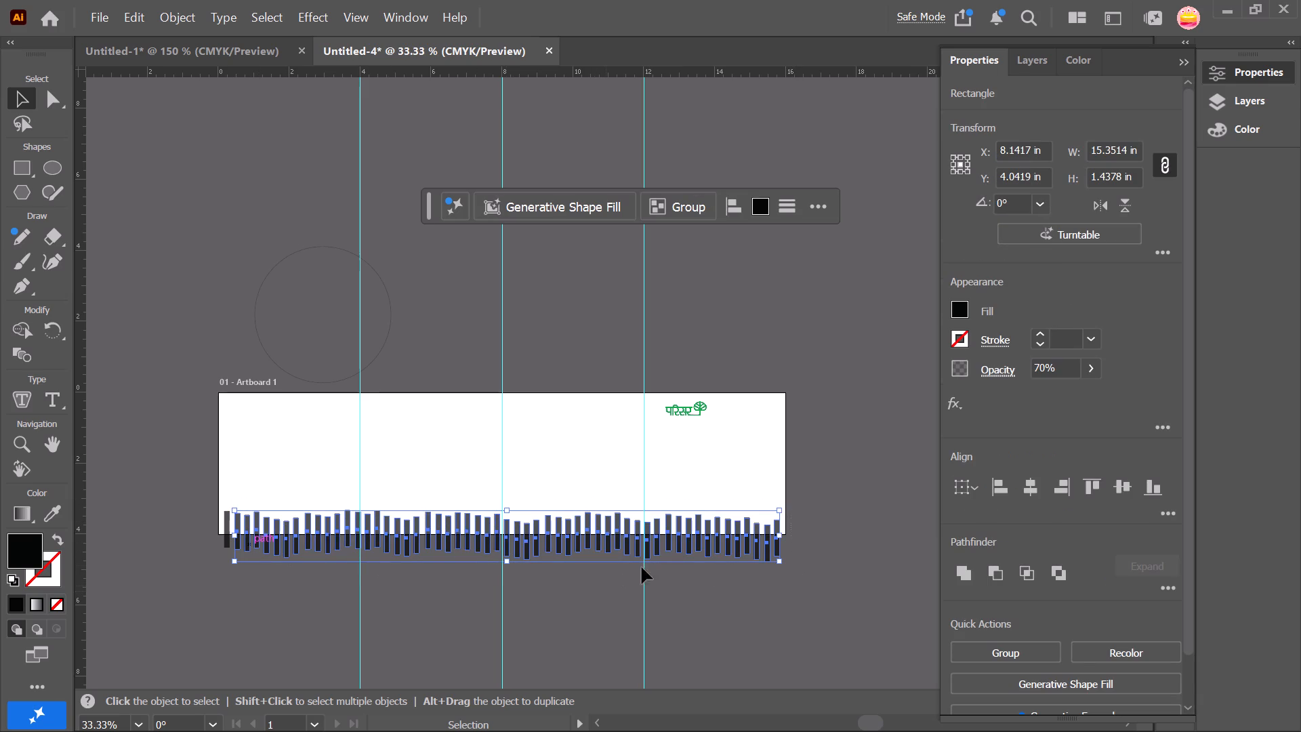
left_click(763, 577)
left_click_drag(779, 582, 260, 539)
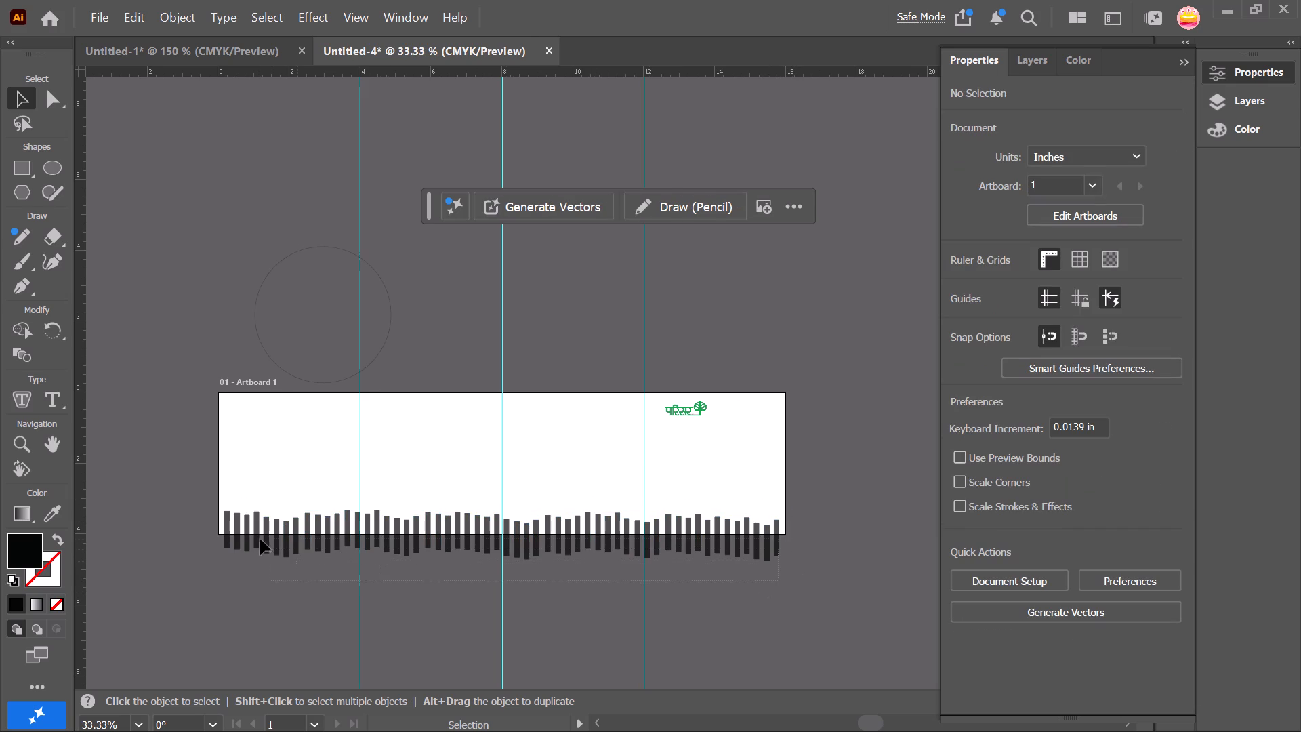
left_click_drag(260, 539, 219, 507)
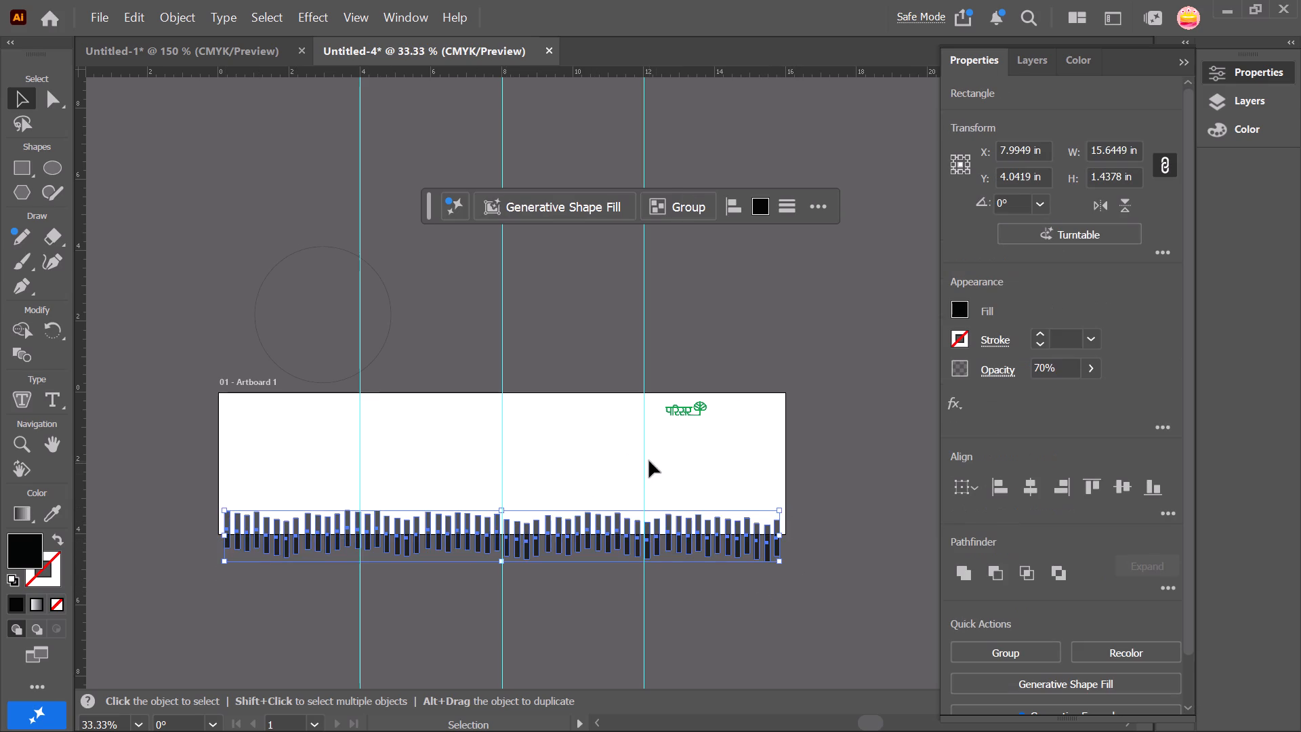
left_click_drag(781, 535, 678, 533)
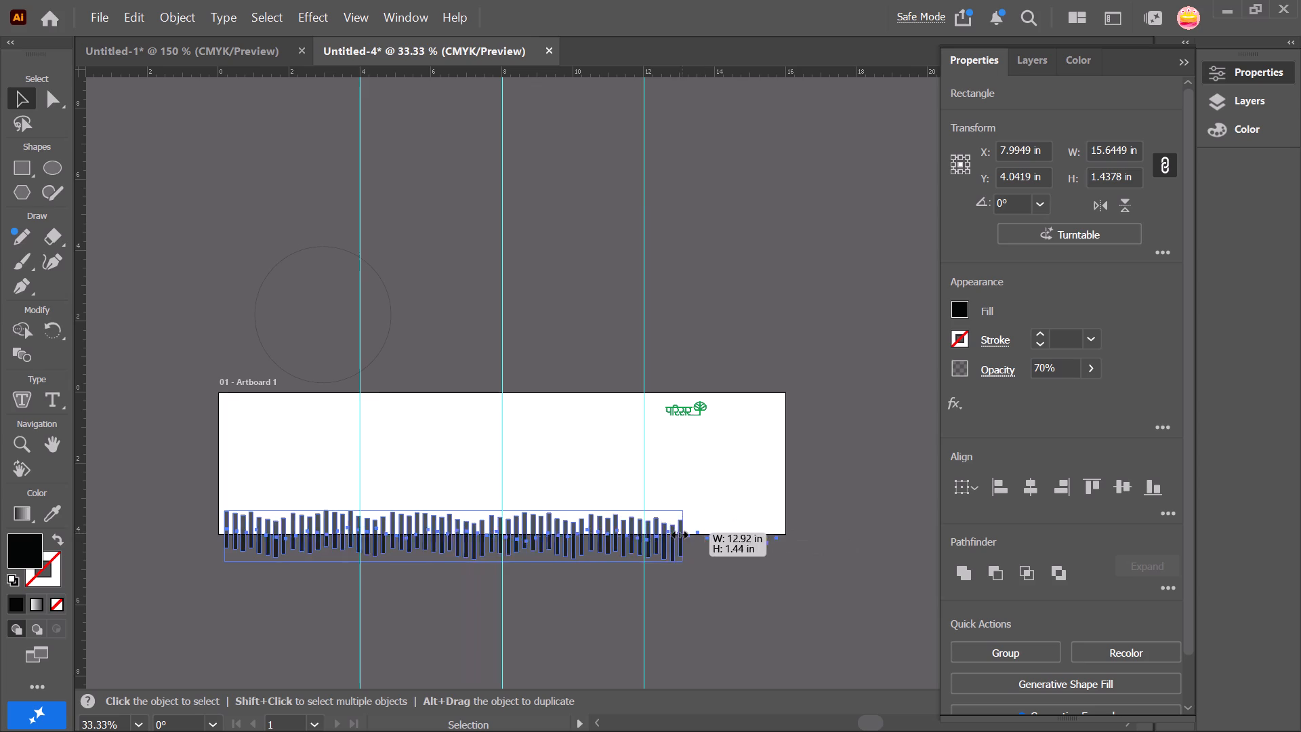
left_click_drag(678, 533, 590, 542)
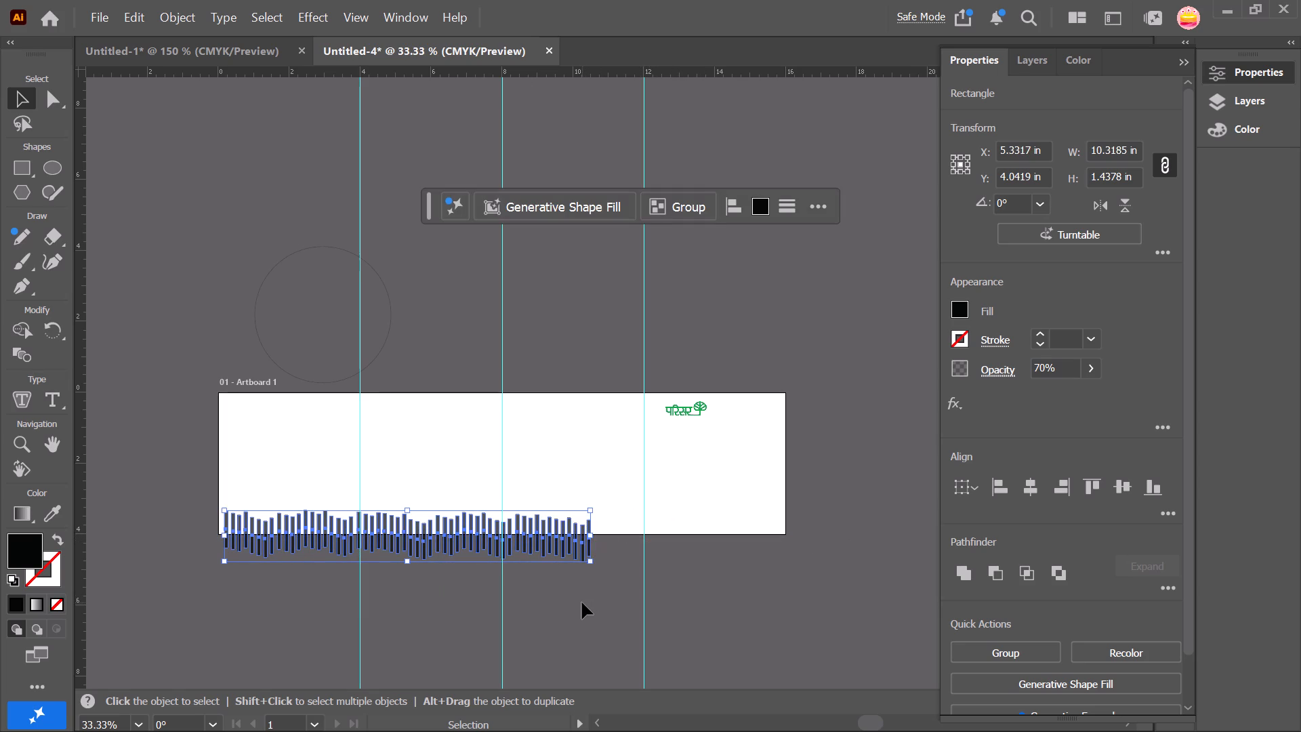
Duplicate the narrowed row and place the copy directly after its right end, continuing the wave past the artboard's right edge.
key("ctrl+c")
key("ctrl+v")
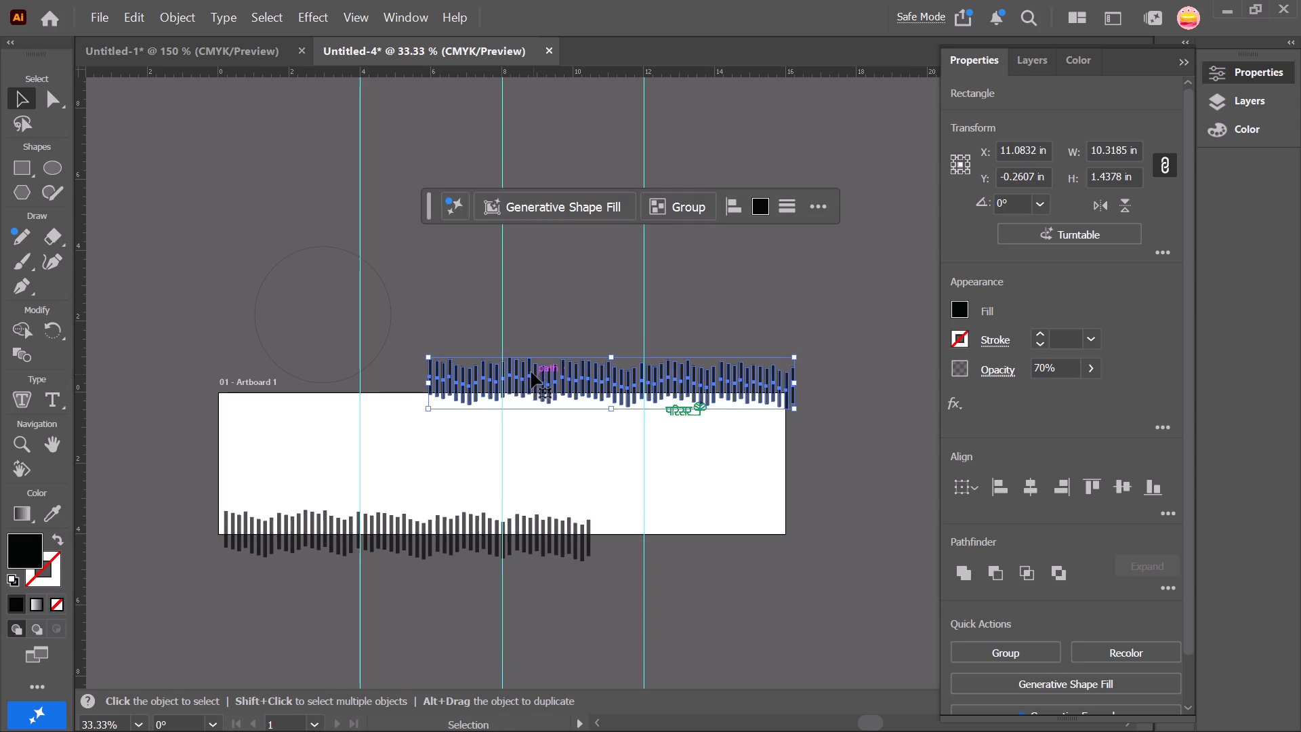
left_click_drag(531, 367, 700, 527)
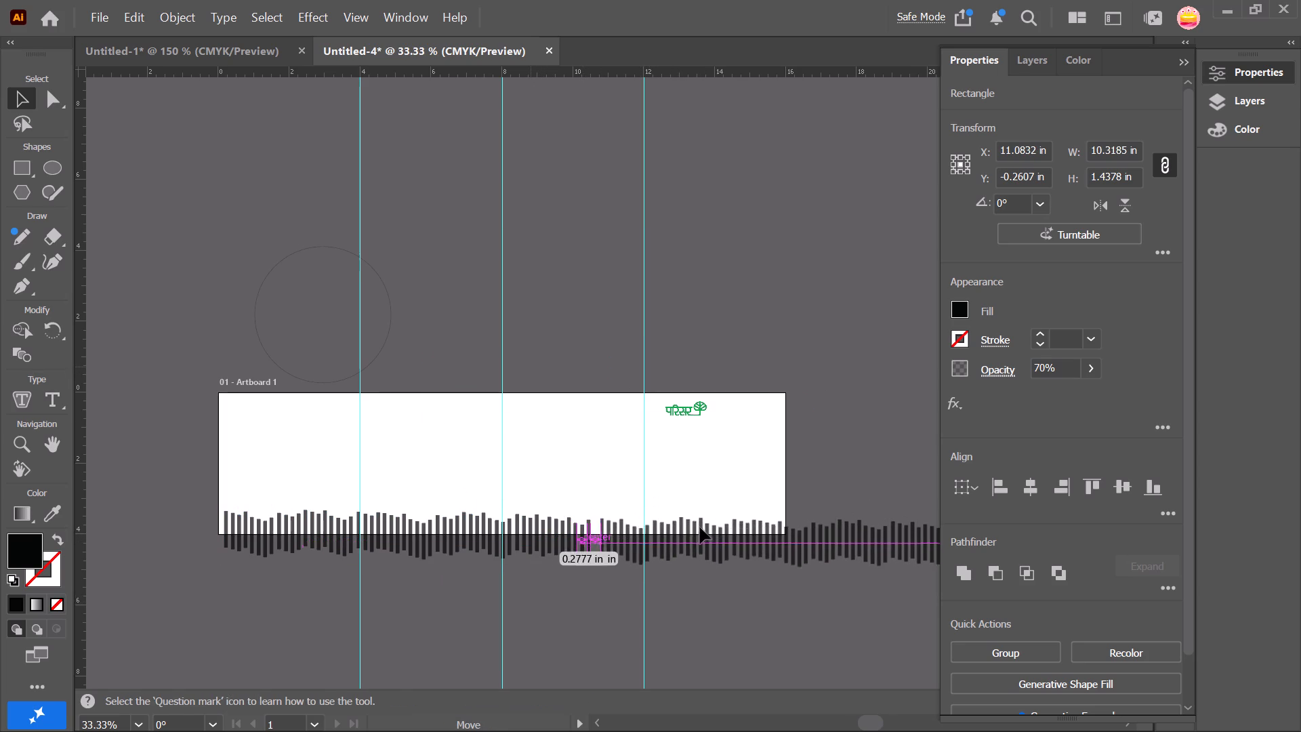
left_click_drag(700, 527, 694, 524)
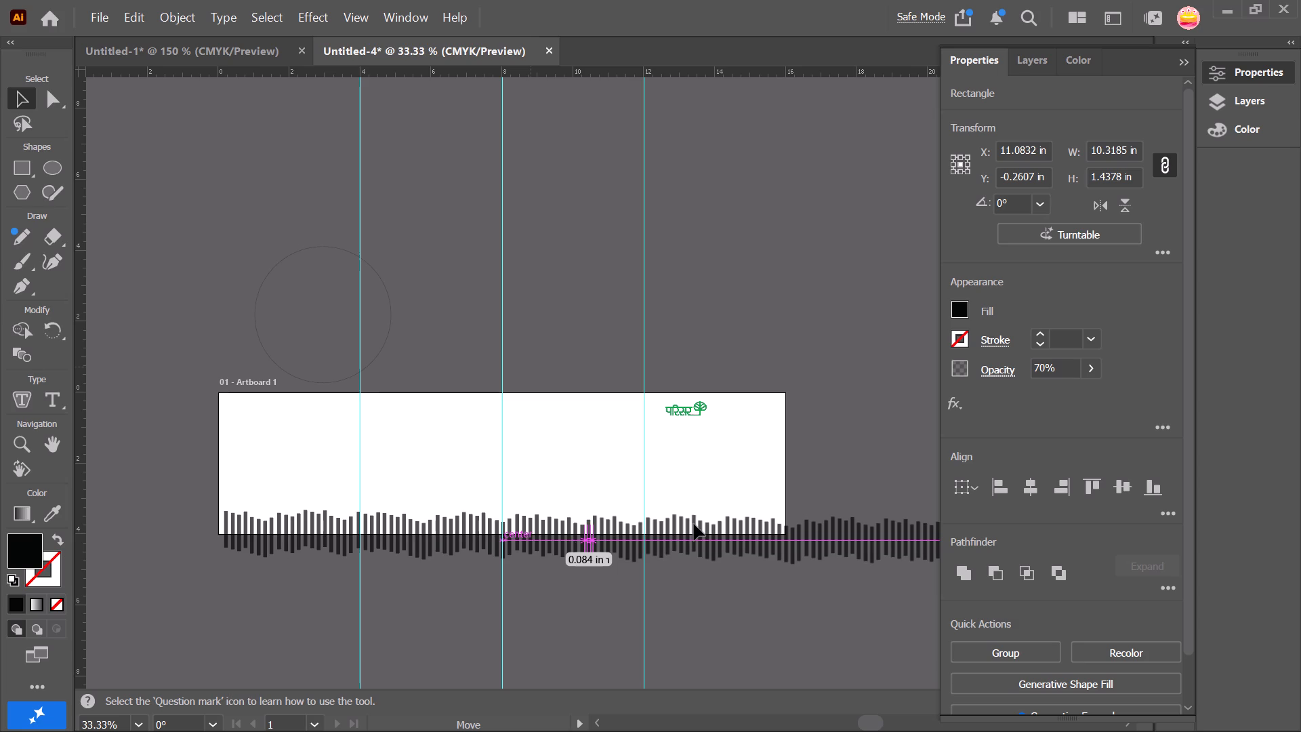
left_click_drag(694, 524, 694, 523)
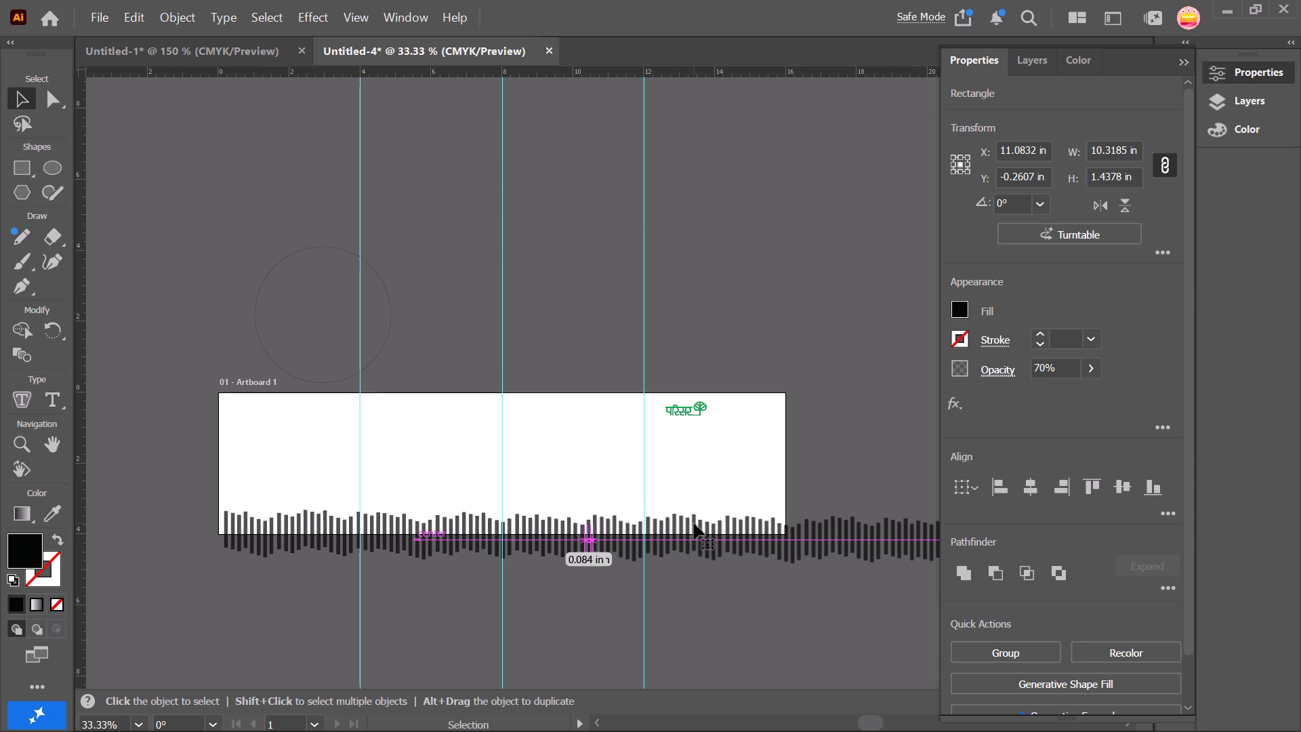
left_click(695, 586)
Delete the bars beyond the artboard's right edge, including the one straddling the edge.
scroll(806, 592, "left", 3)
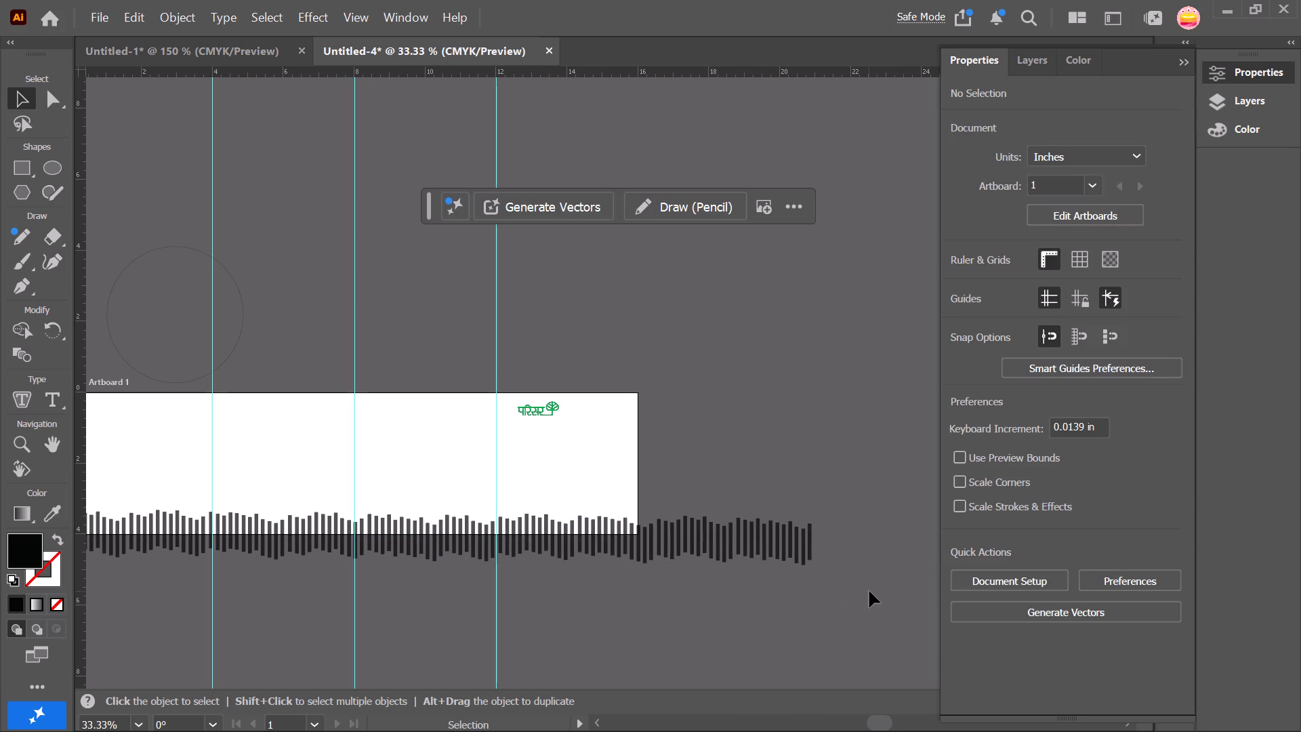
left_click_drag(869, 591, 645, 506)
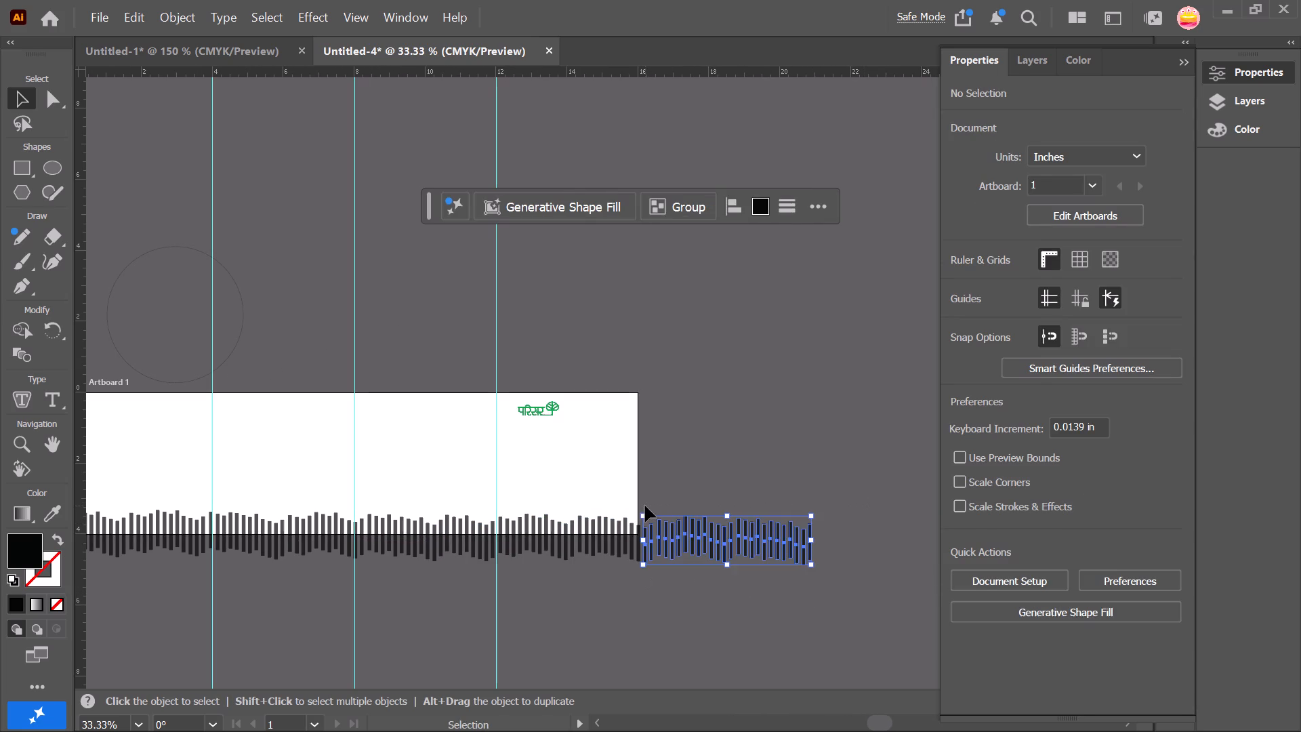
key("Delete")
left_click_drag(652, 573, 636, 512)
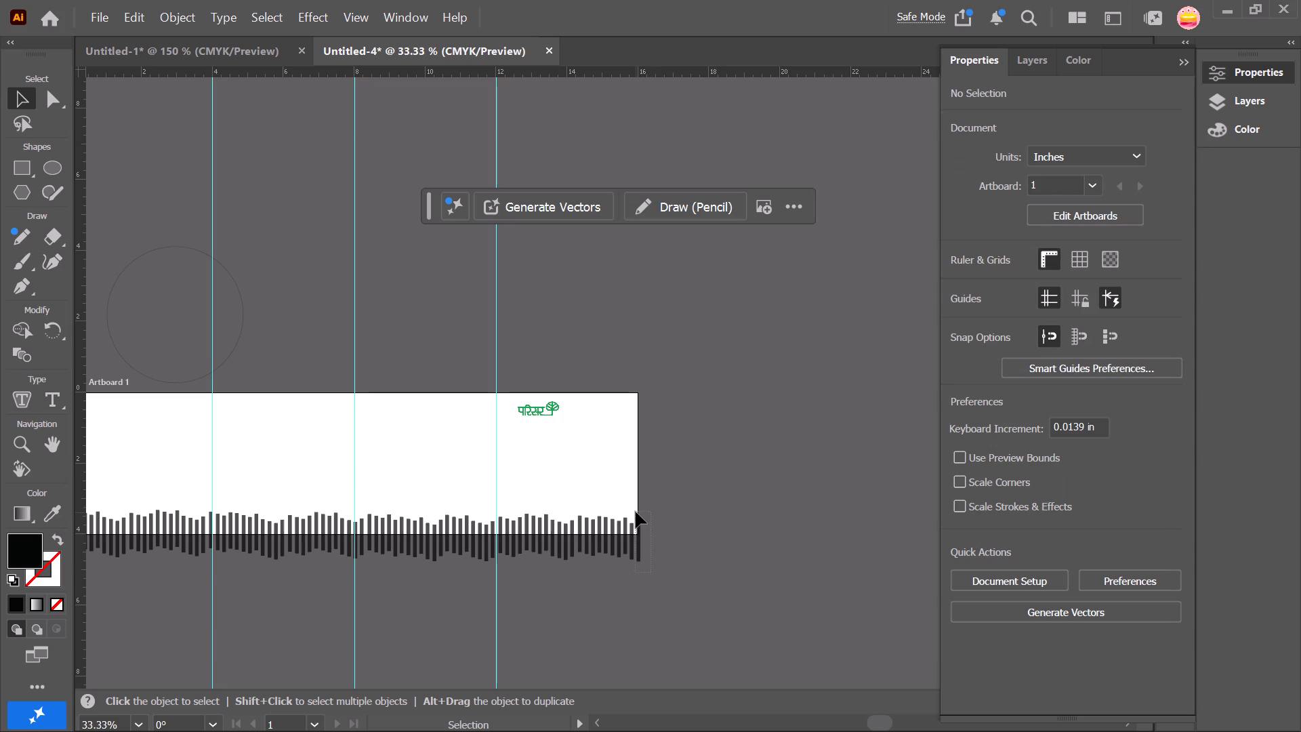
left_click_drag(636, 512, 640, 512)
key("Delete")
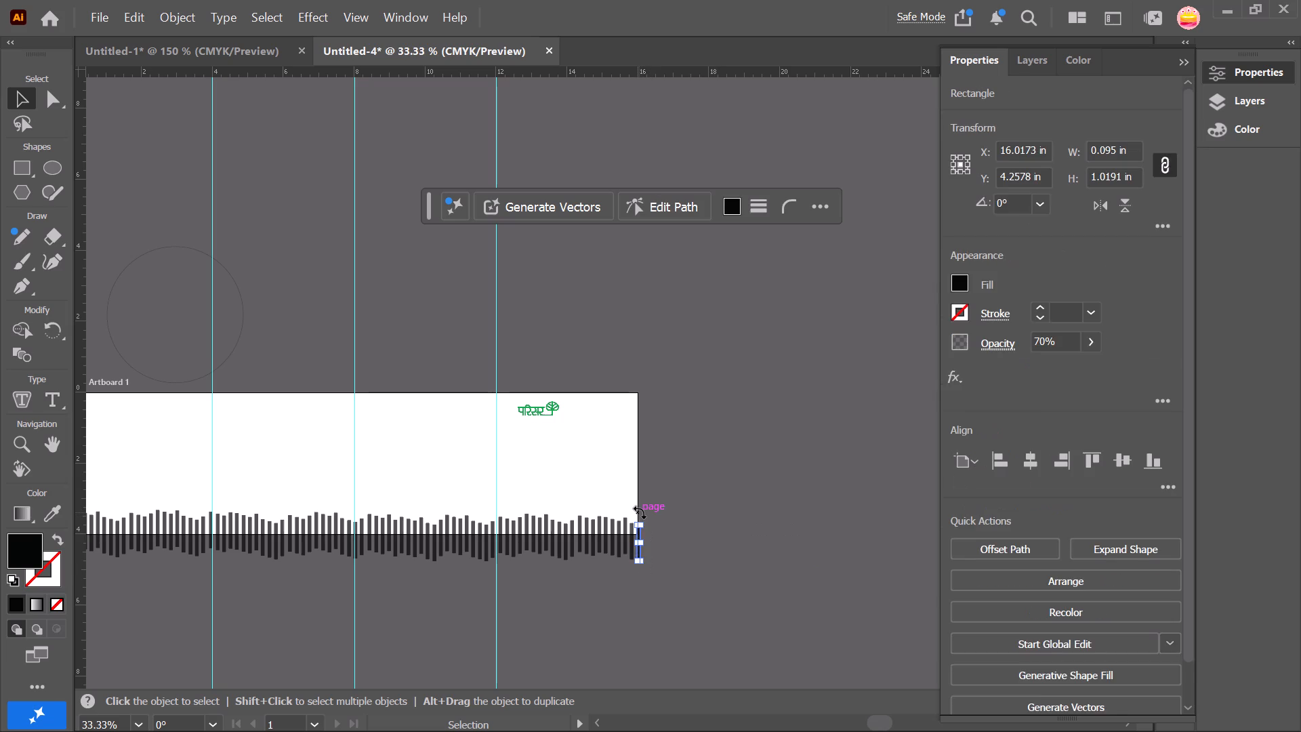
scroll(582, 683, "right", 1)
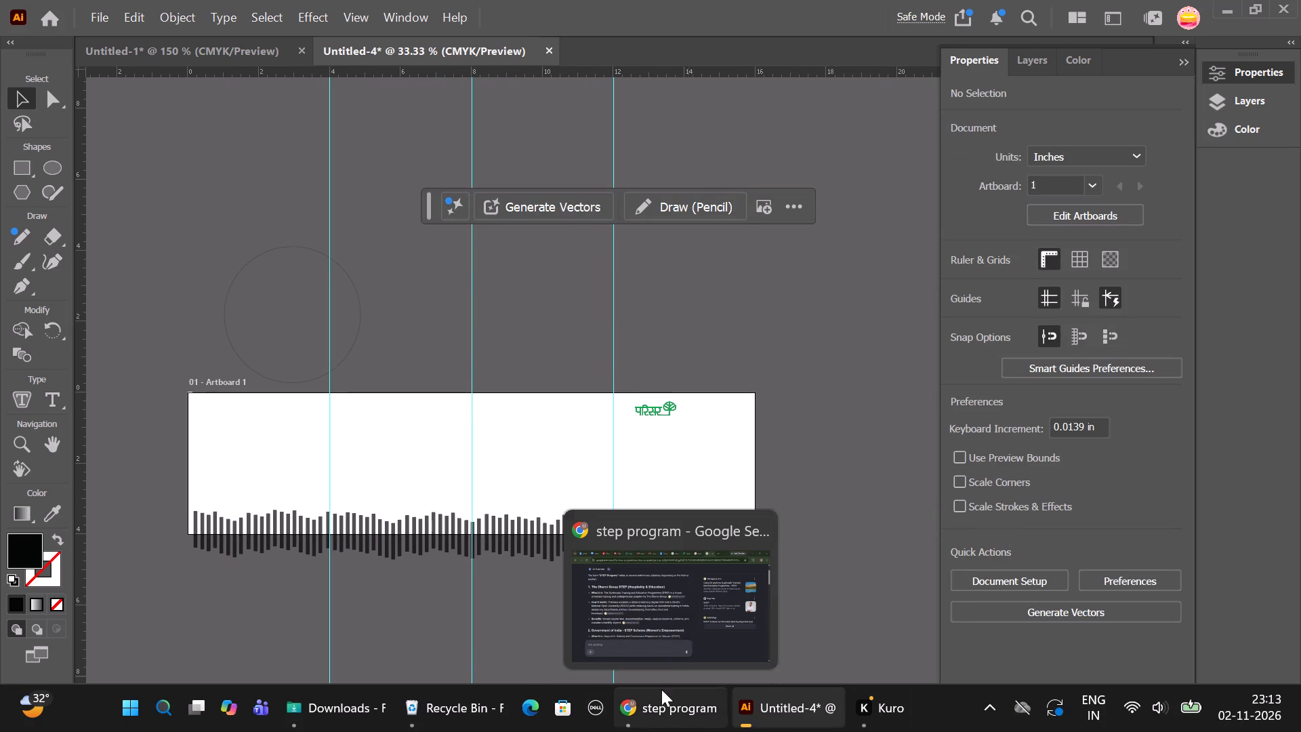
Switch to Chrome and open a new tab with its search box ready for a query.
left_click(676, 580)
left_click(954, 9)
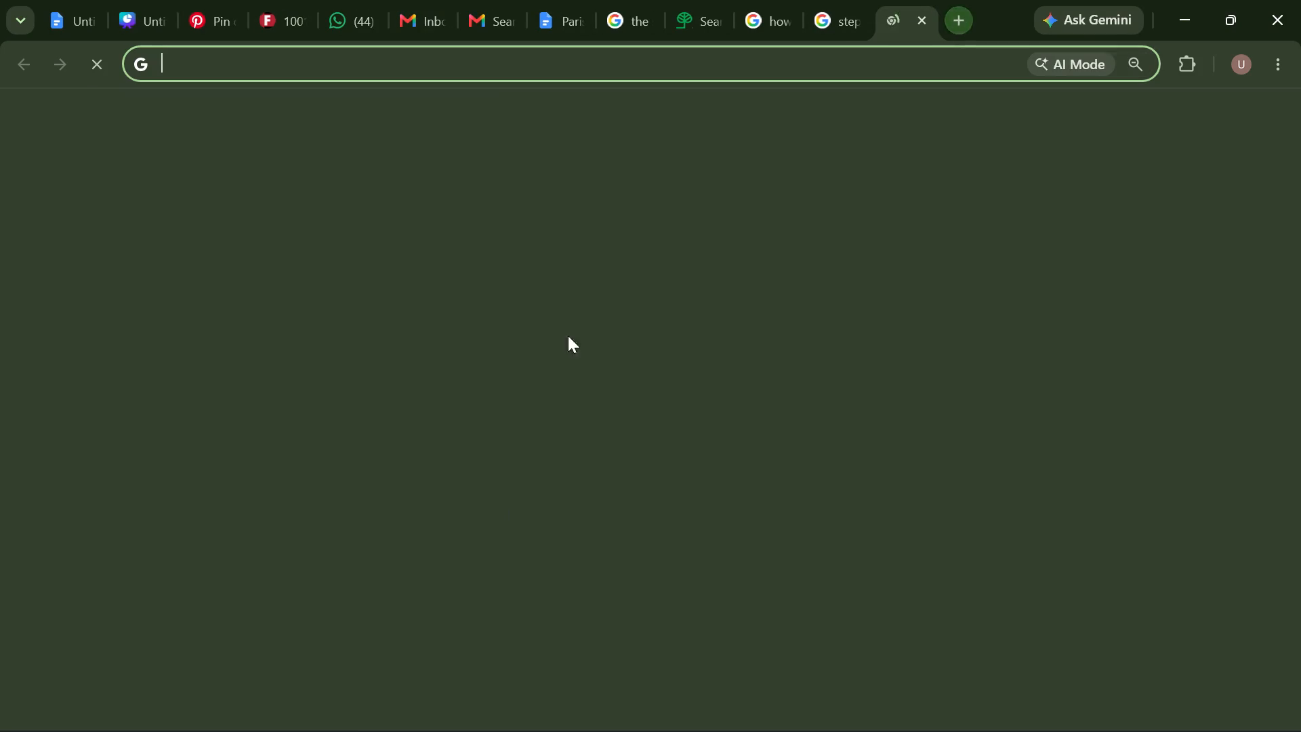
left_click(568, 321)
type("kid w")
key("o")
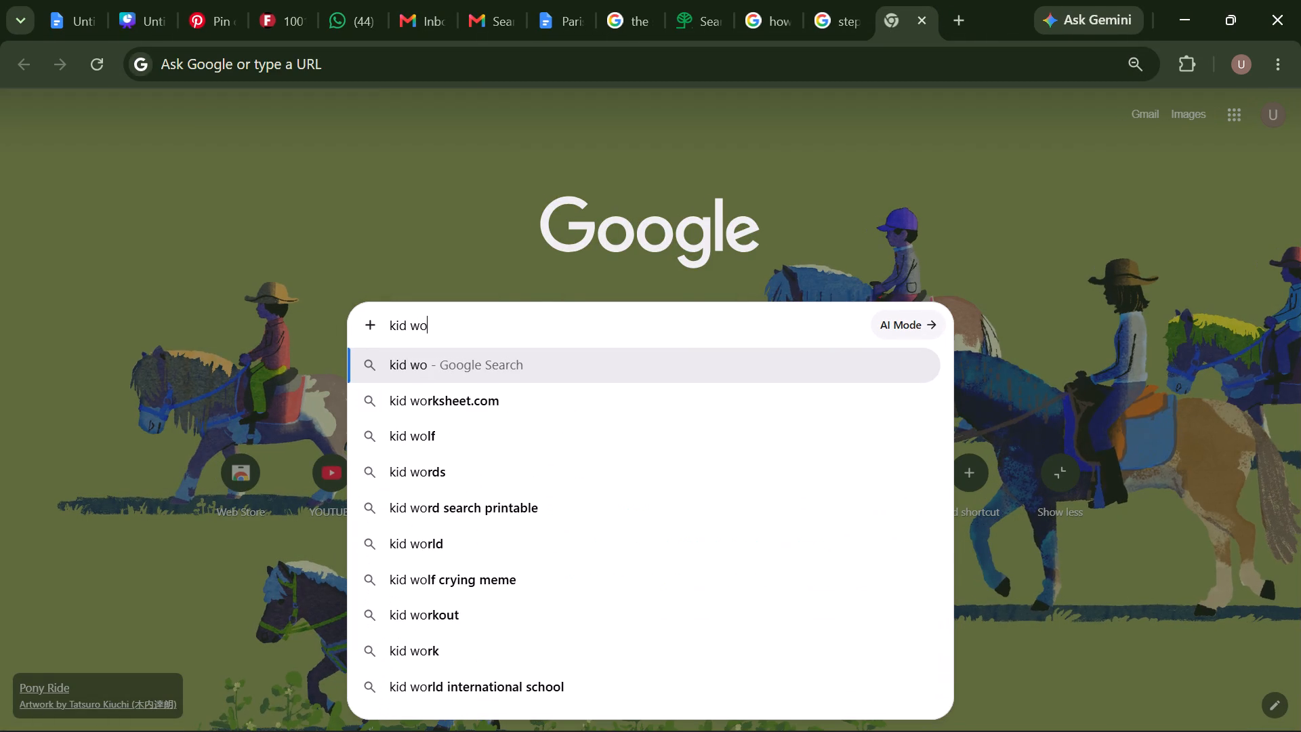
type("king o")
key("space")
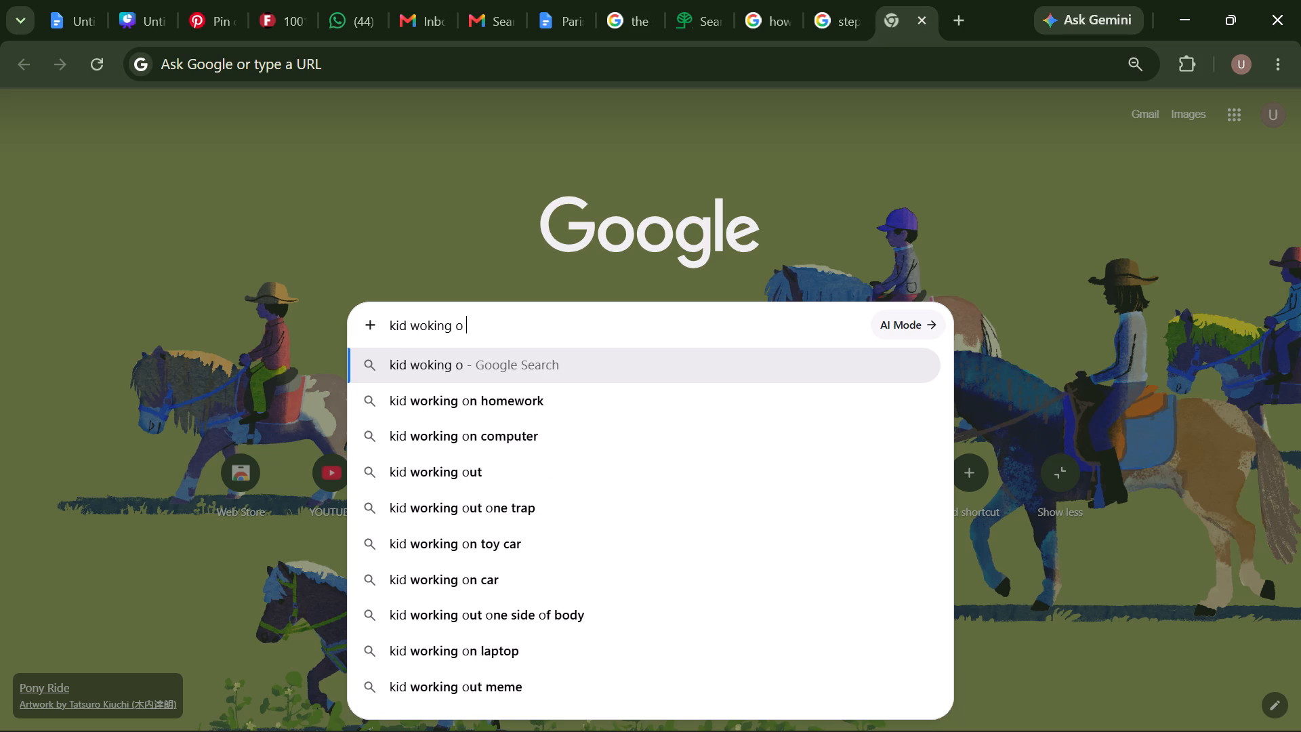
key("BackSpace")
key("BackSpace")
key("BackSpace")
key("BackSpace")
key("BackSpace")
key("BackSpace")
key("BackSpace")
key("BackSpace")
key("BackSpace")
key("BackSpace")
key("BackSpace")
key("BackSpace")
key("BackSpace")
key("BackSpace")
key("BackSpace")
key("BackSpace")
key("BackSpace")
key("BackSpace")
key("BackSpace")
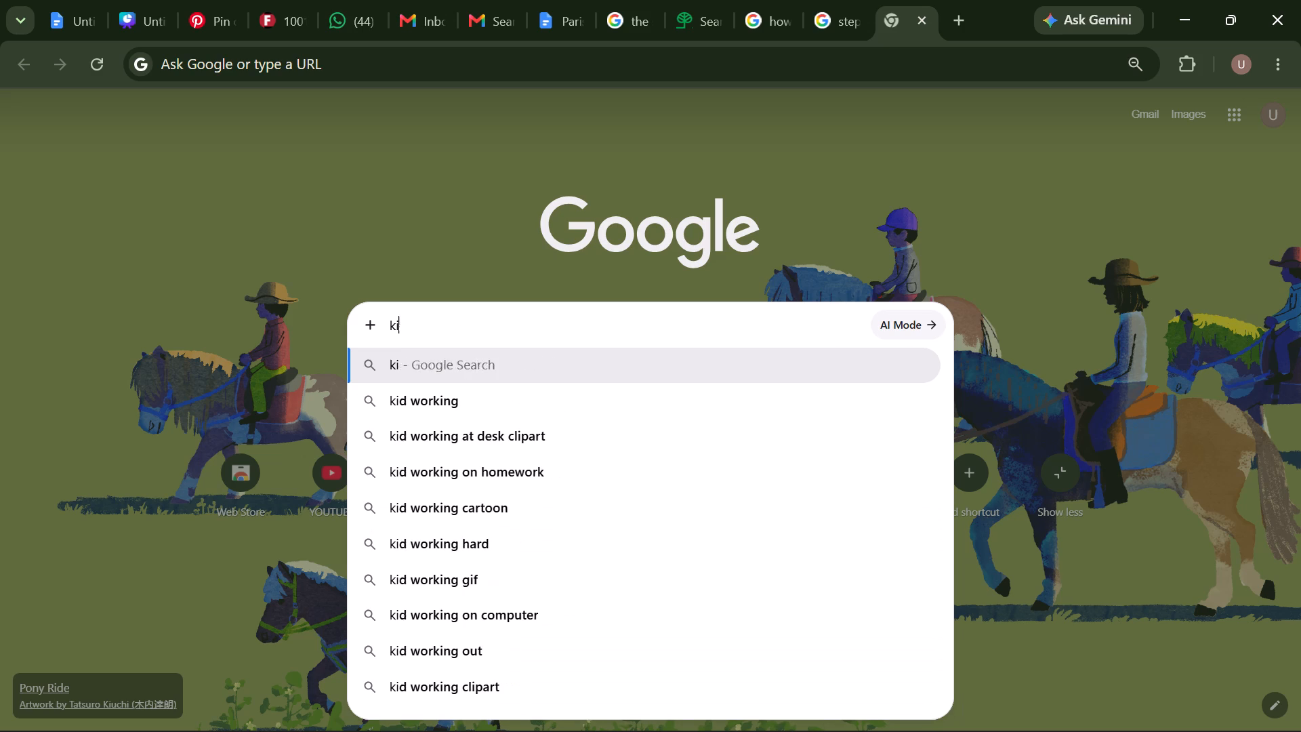
Search Google for "school kid walking on the roadcross".
type("sh")
key("BackSpace")
type("chool kid w")
type("alking on")
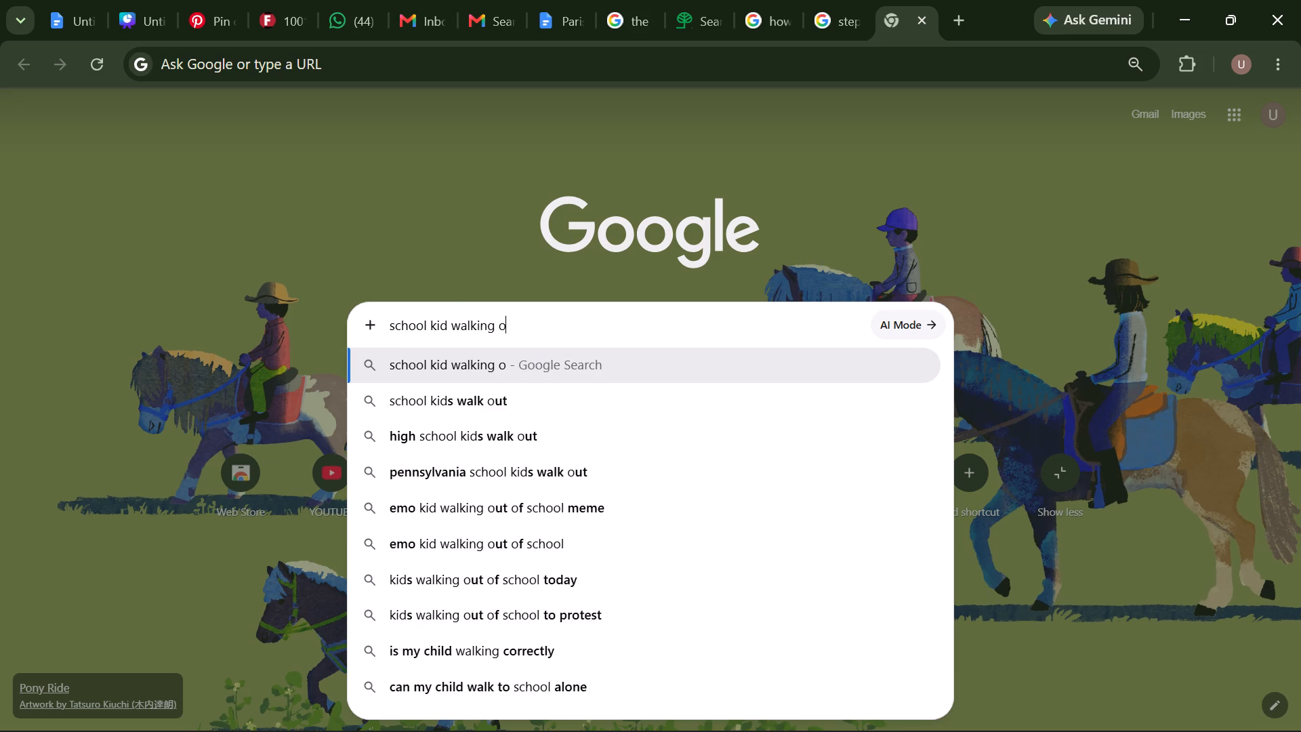
key("space")
type("the")
key("space")
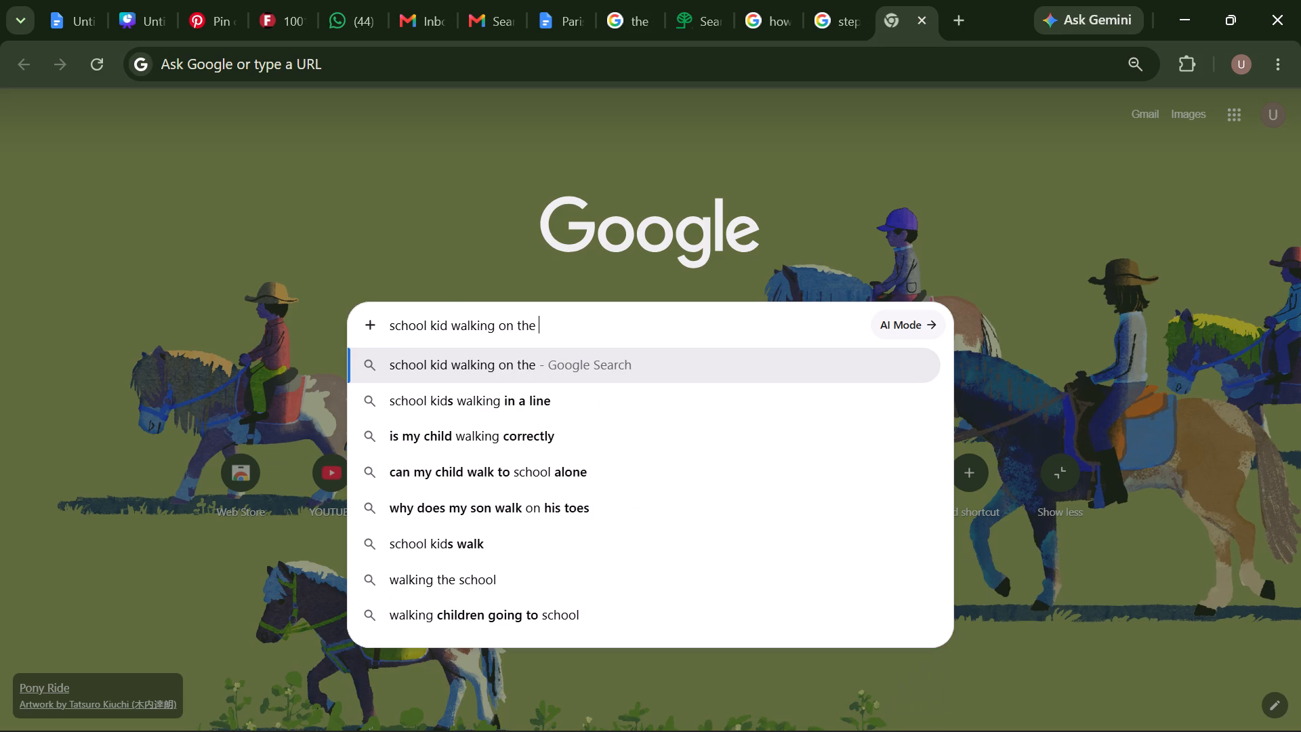
type("road")
key("space")
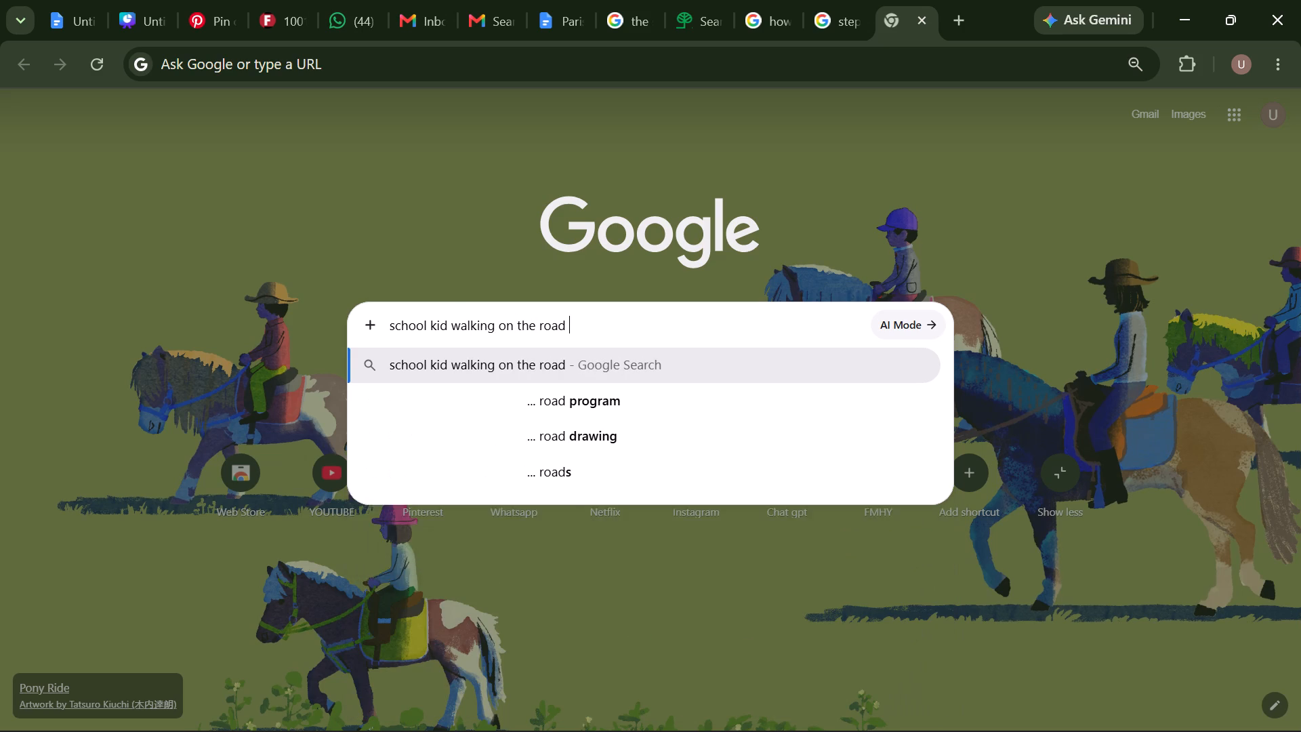
key("BackSpace")
type("ways")
key("BackSpace")
key("BackSpace")
key("BackSpace")
key("BackSpace")
key("BackSpace")
key("BackSpace")
key("BackSpace")
key("BackSpace")
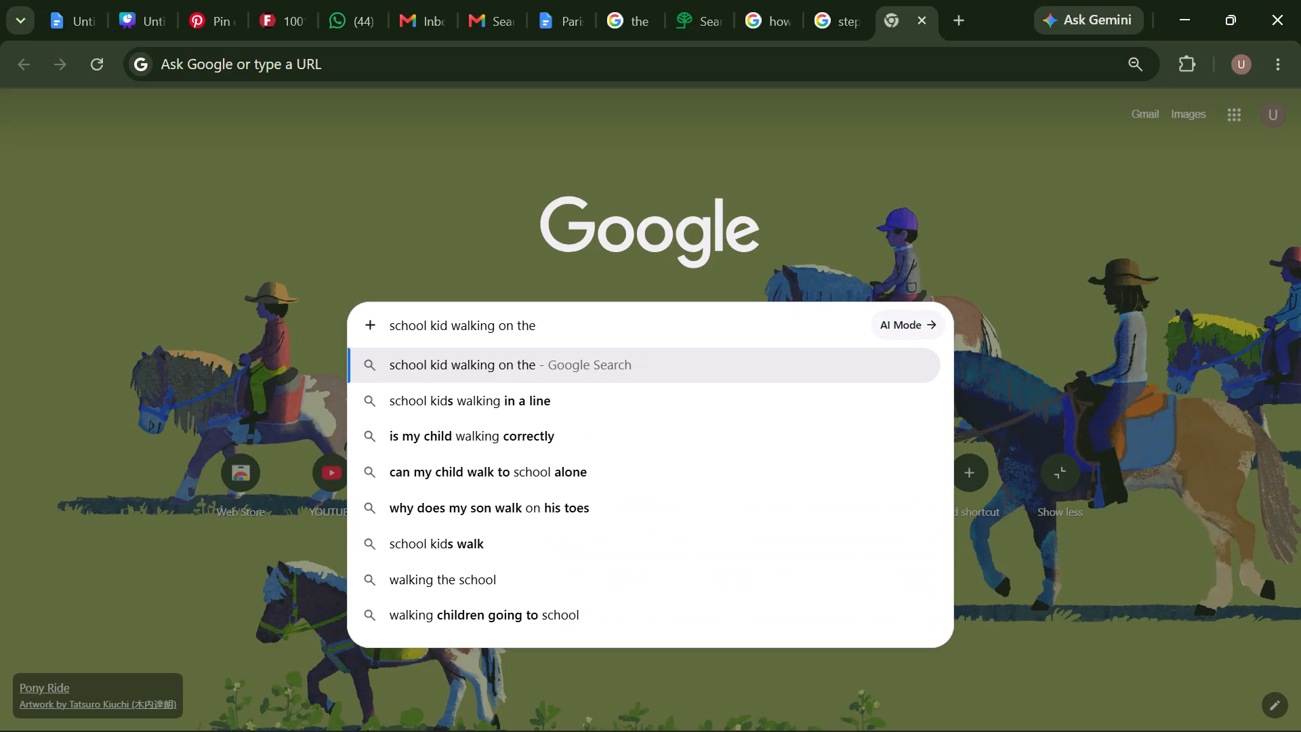
type("roadcro")
type("ss")
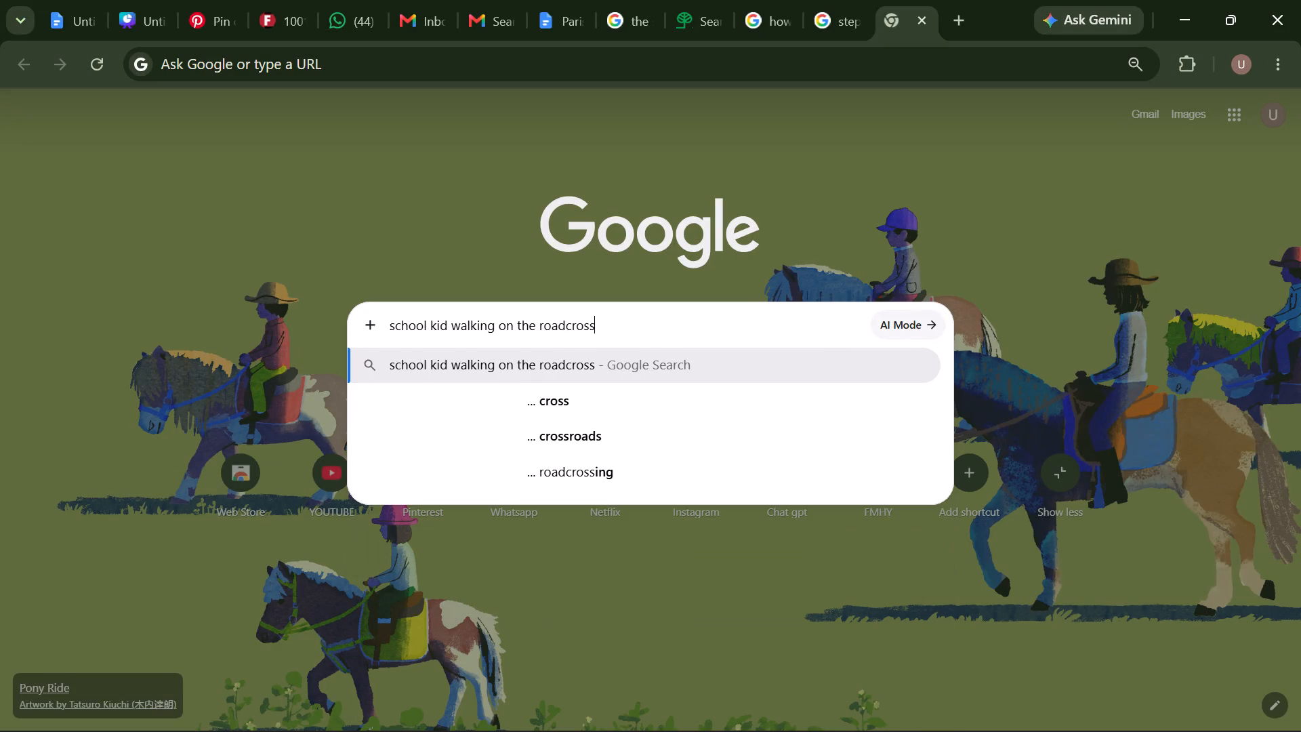
key("space")
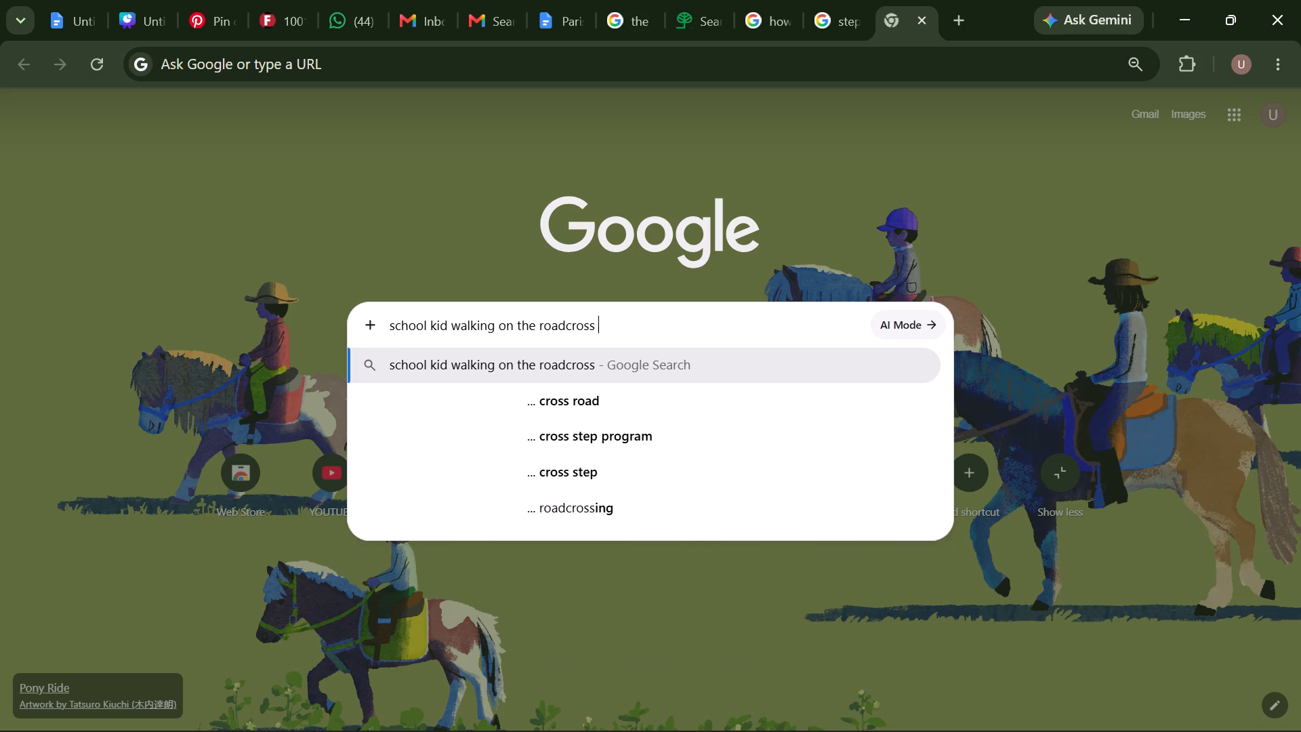
key("Return")
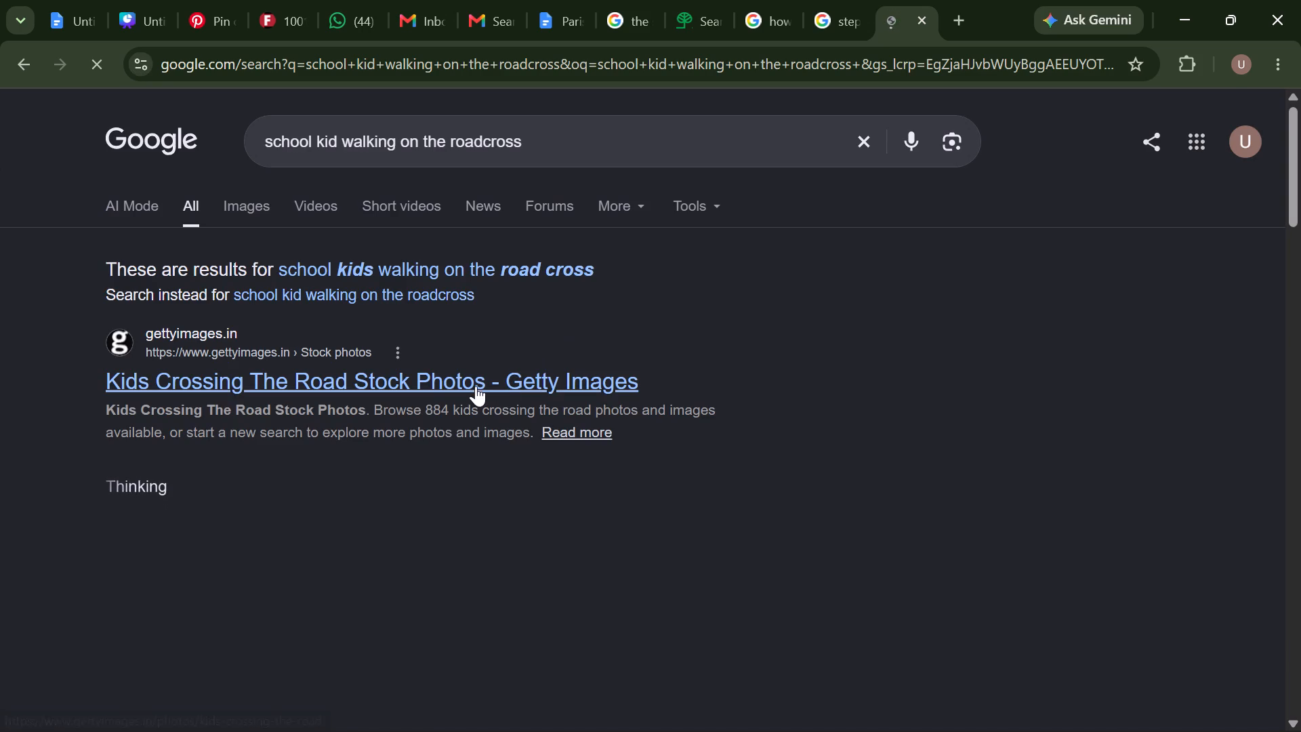
Show the image results for the search and look through them for photos of schoolchildren on a road crossing.
left_click_drag(562, 144, 488, 157)
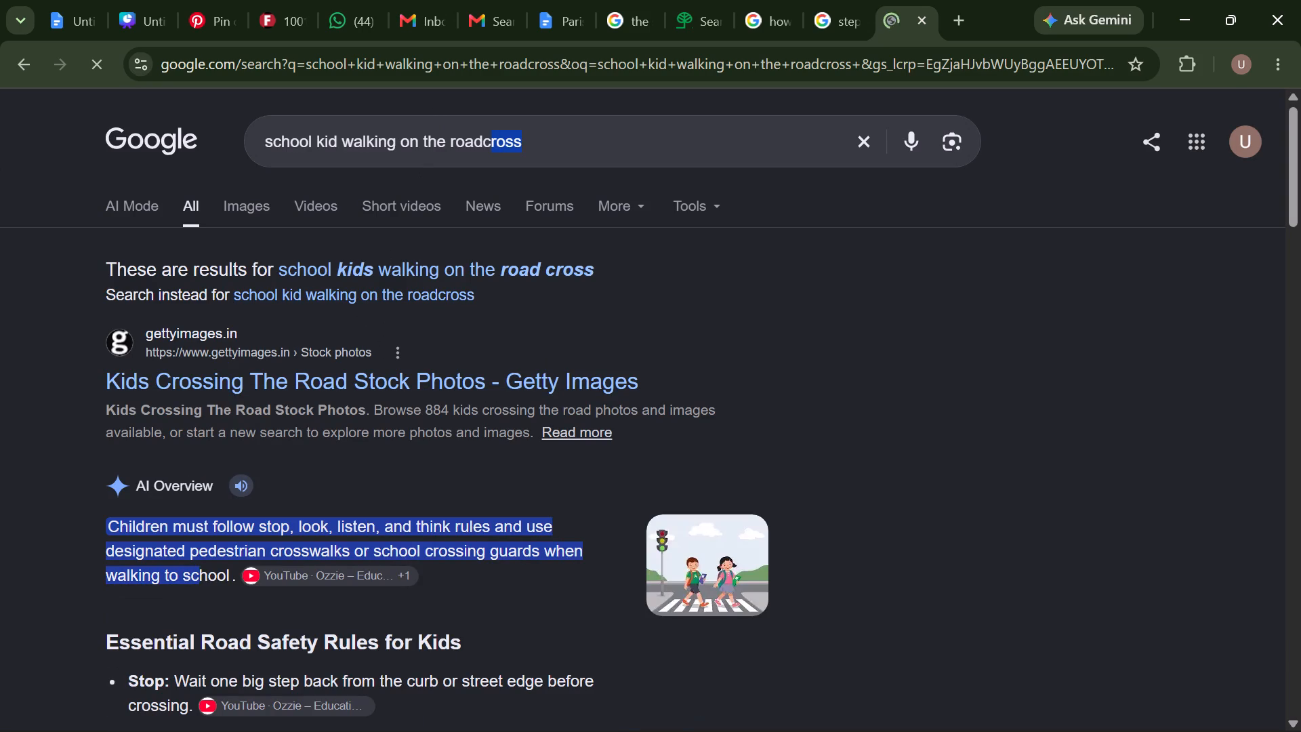
left_click_drag(488, 157, 465, 154)
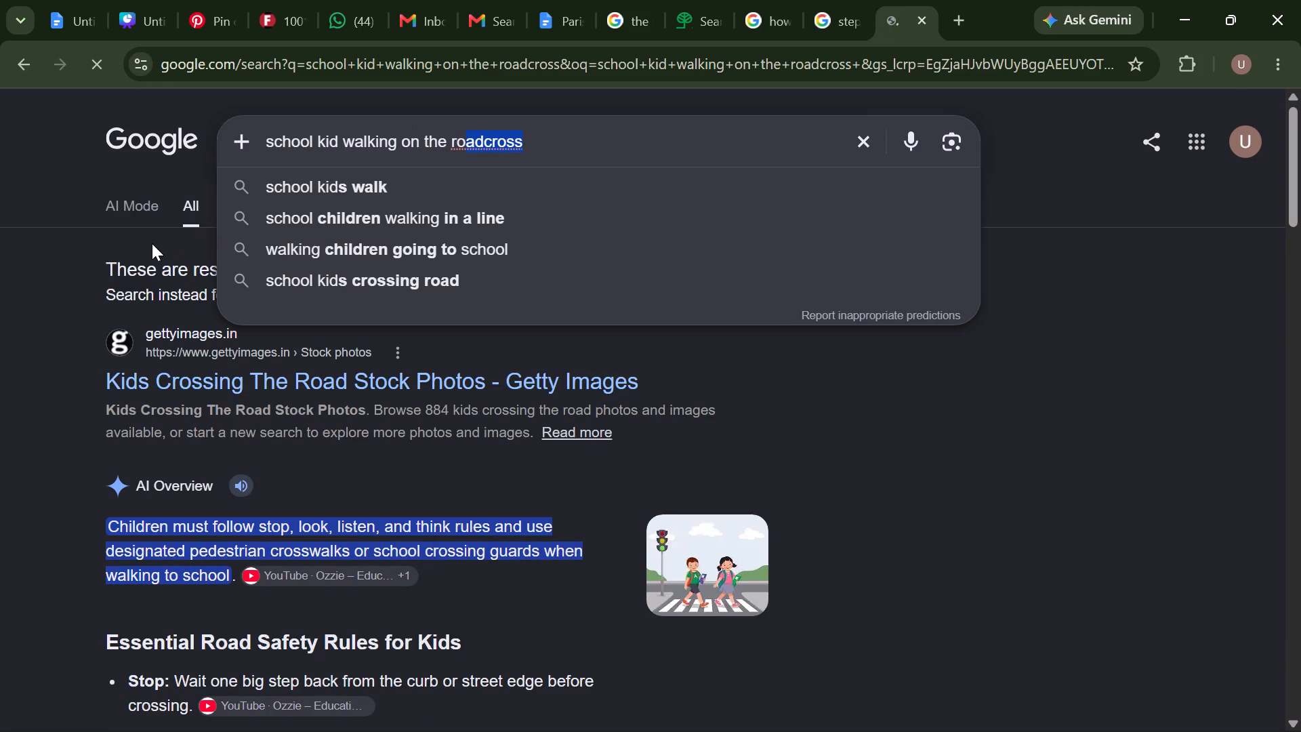
left_click(152, 243)
left_click(254, 195)
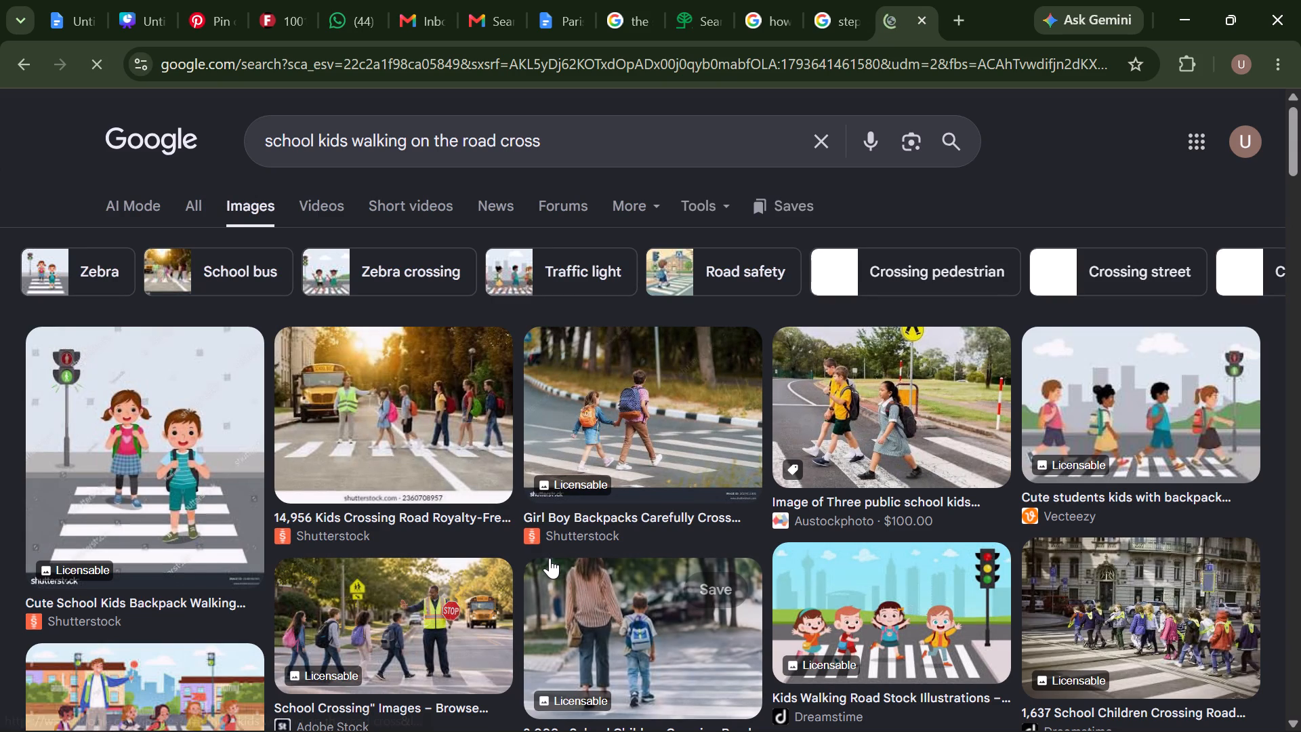
scroll(550, 558, "down", 4)
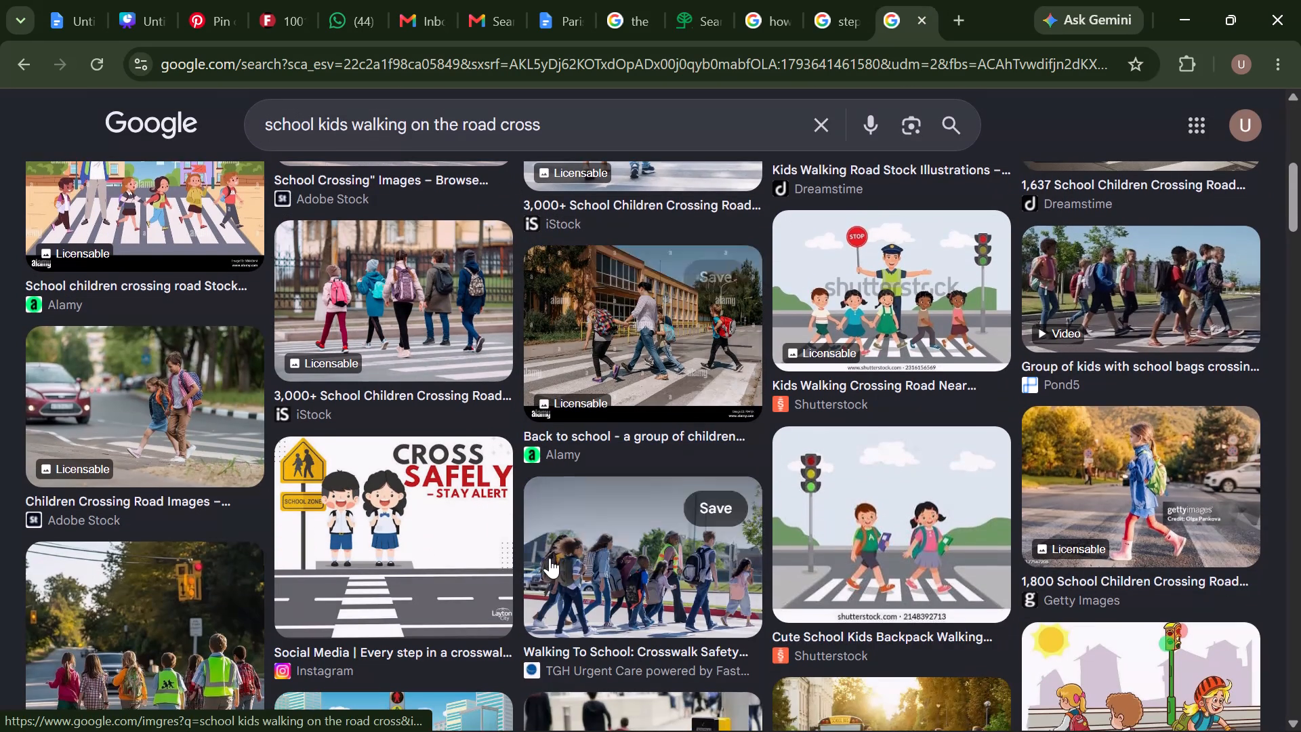
scroll(550, 558, "down", 3)
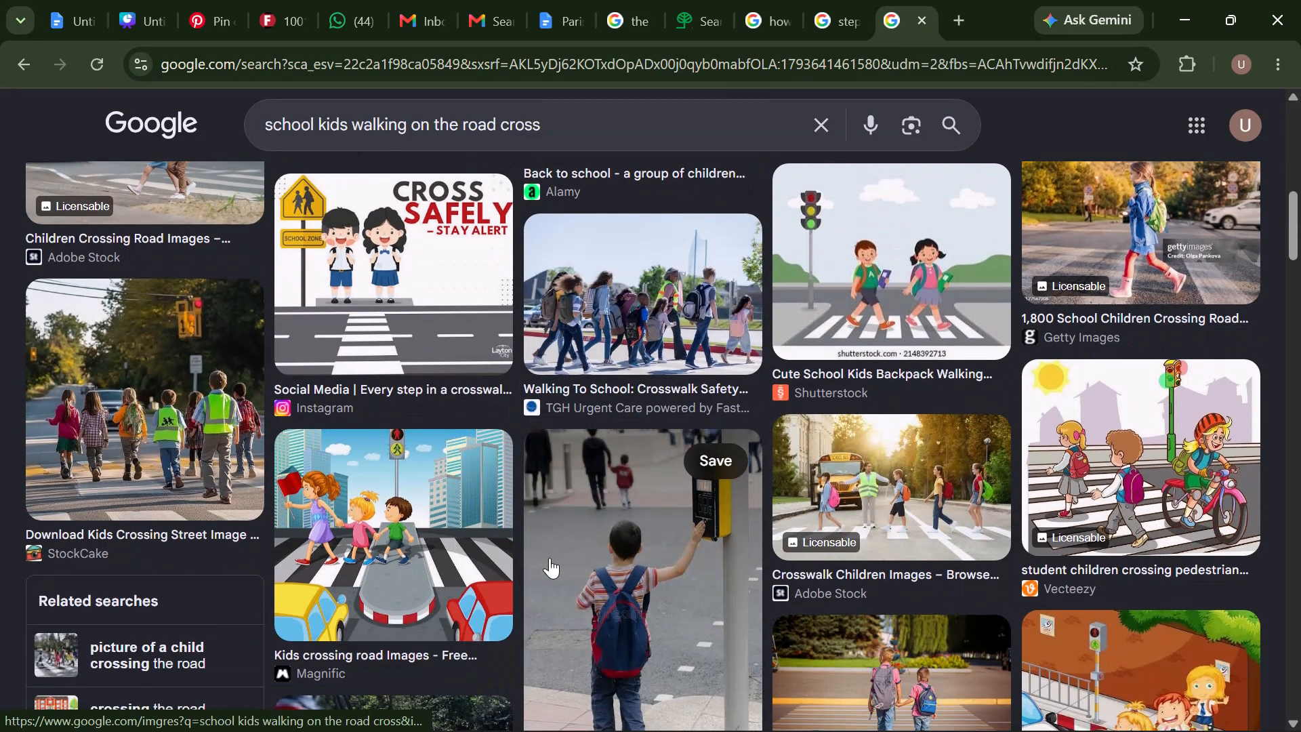
scroll(550, 558, "down", 3)
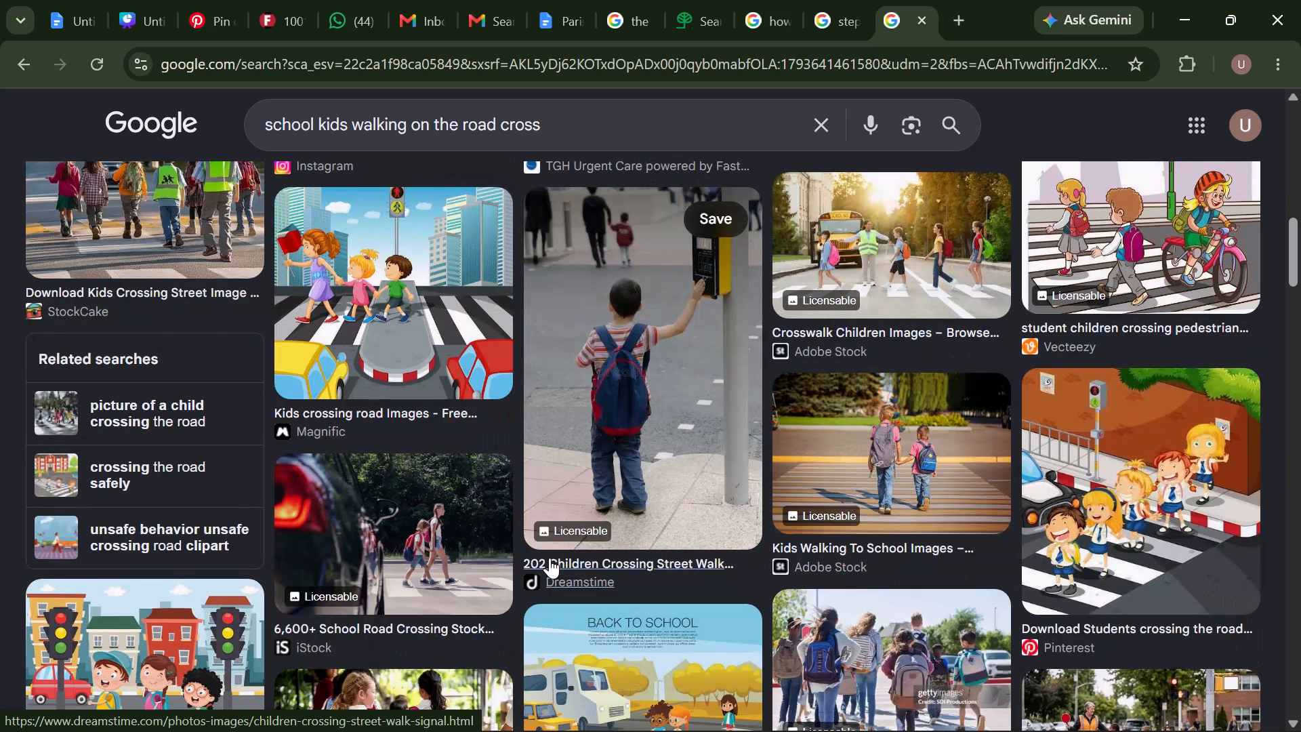
scroll(550, 558, "down", 4)
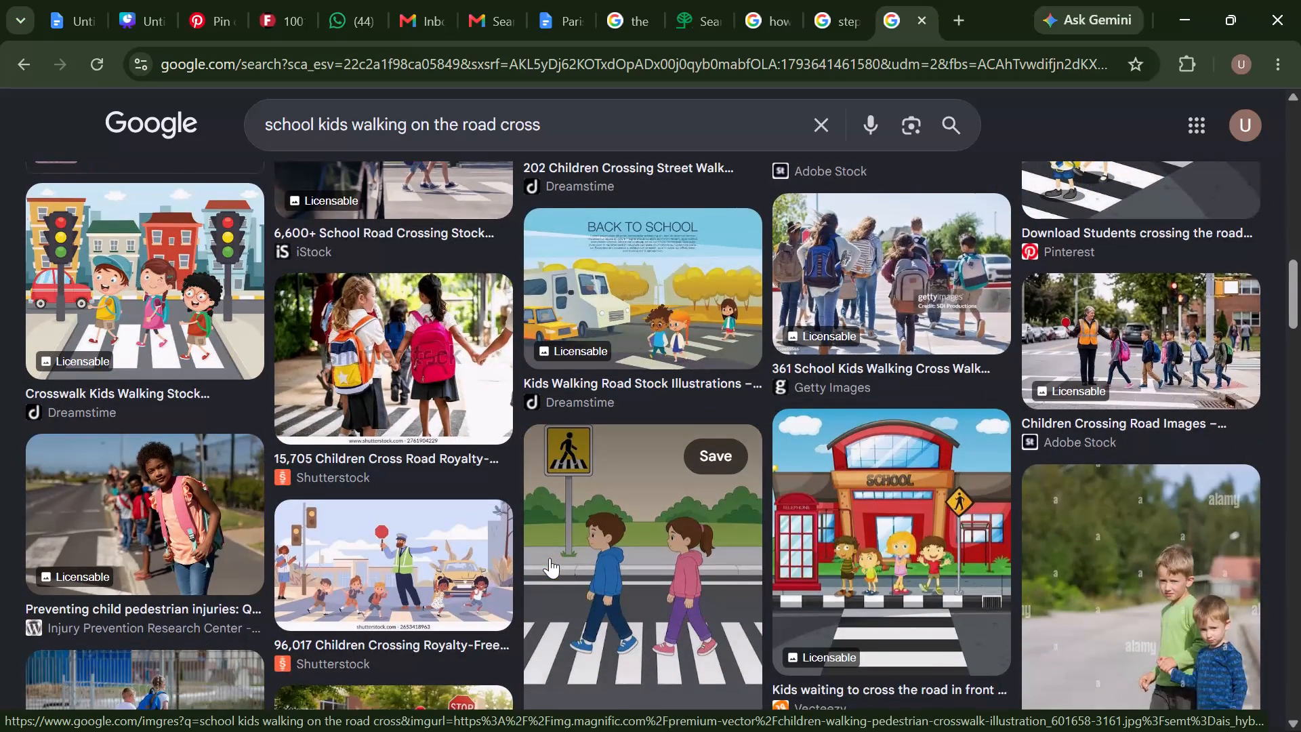
scroll(550, 558, "down", 3)
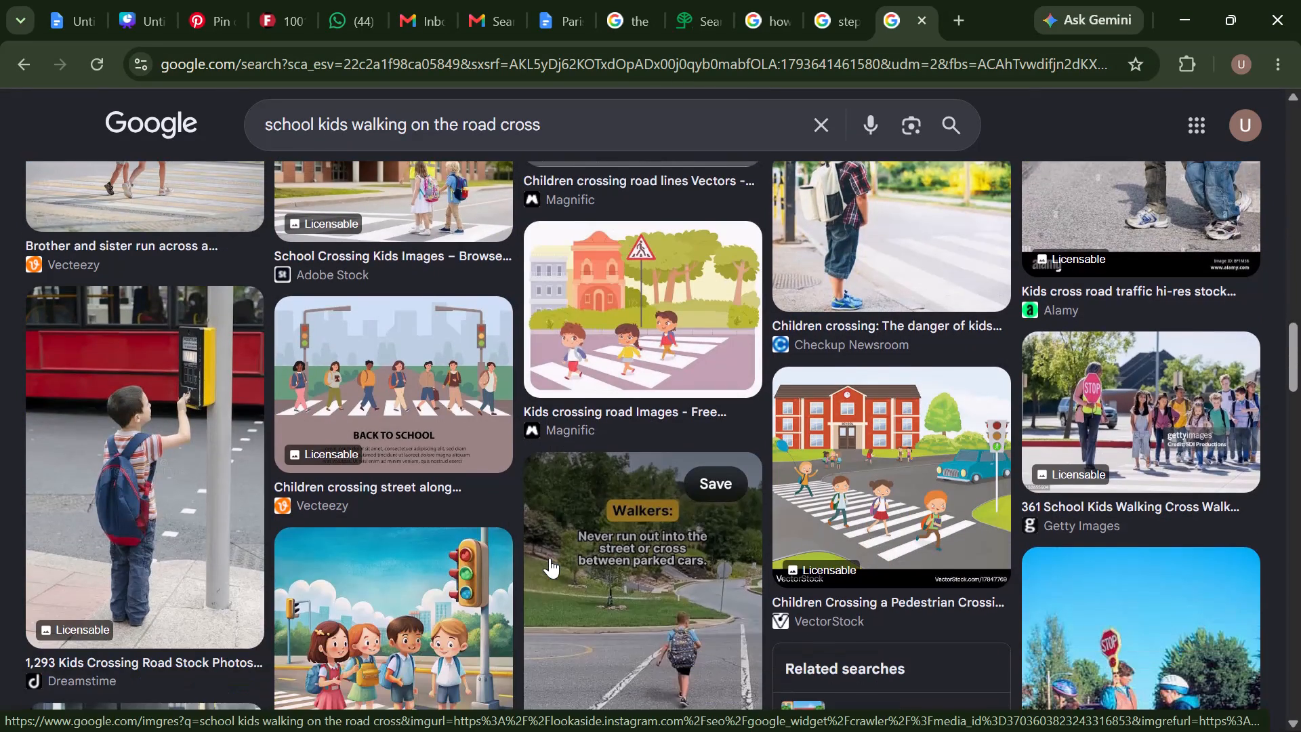
scroll(550, 558, "down", 3)
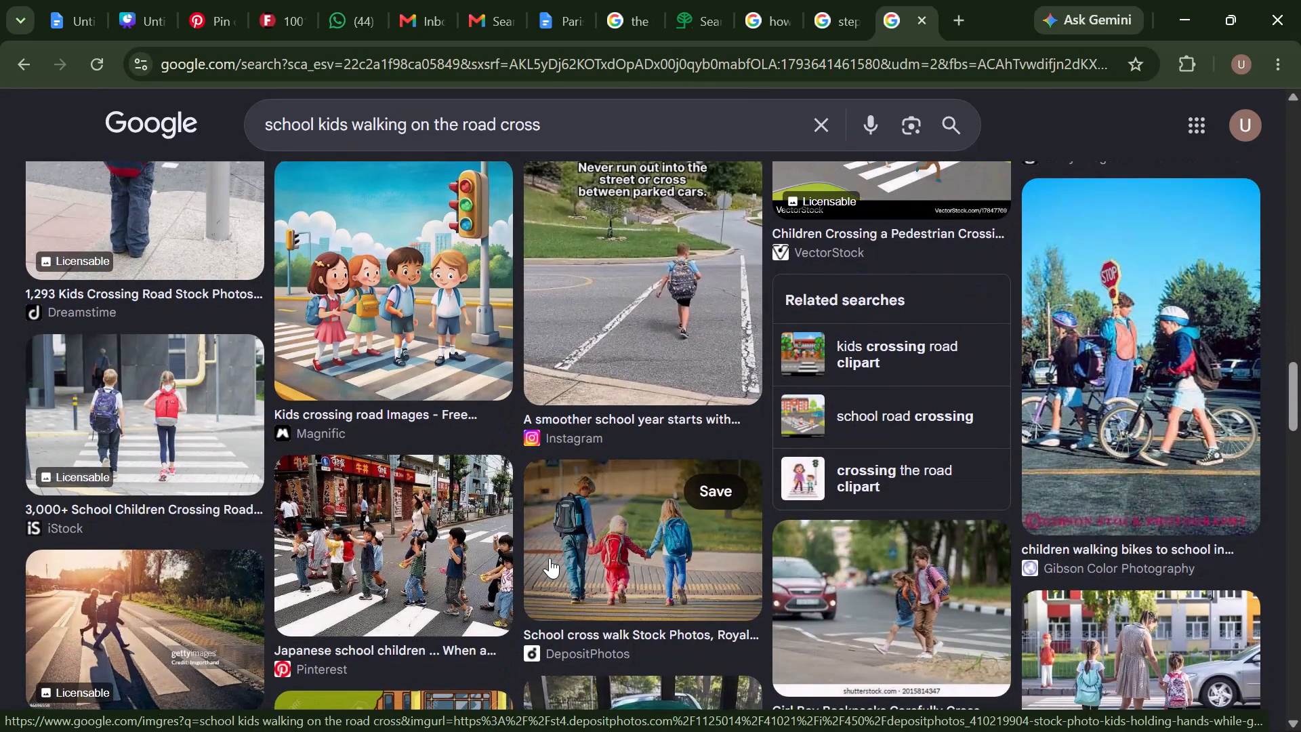
scroll(550, 558, "down", 2)
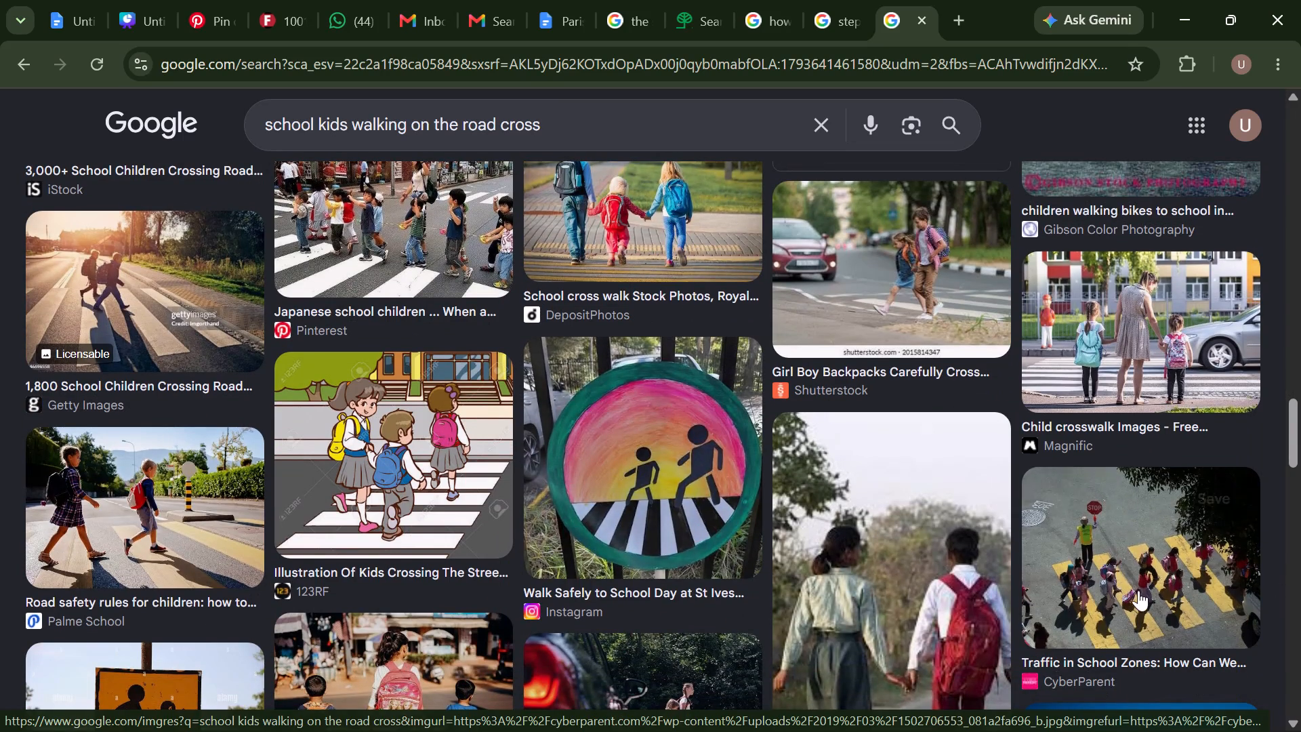
Preview the CyberParent photo of children on a yellow crosswalk and look through its related images.
left_click(1136, 589)
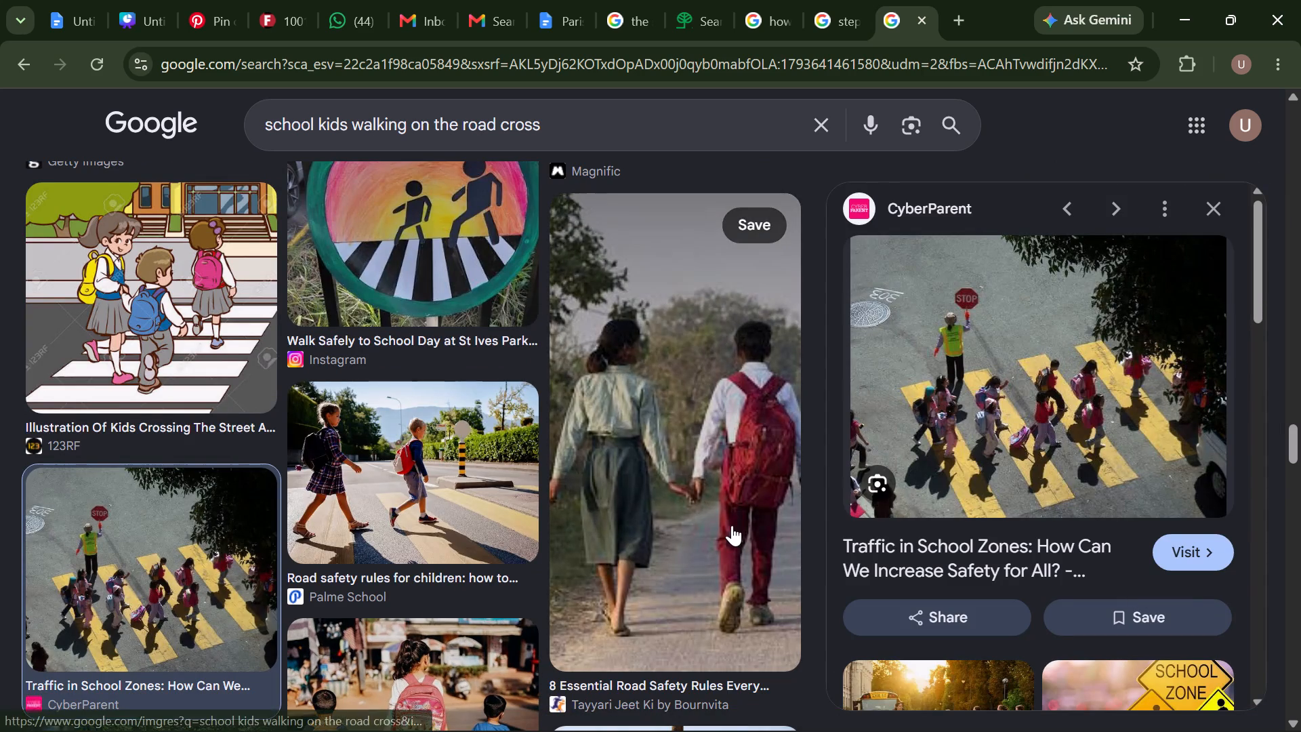
scroll(972, 551, "down", 3)
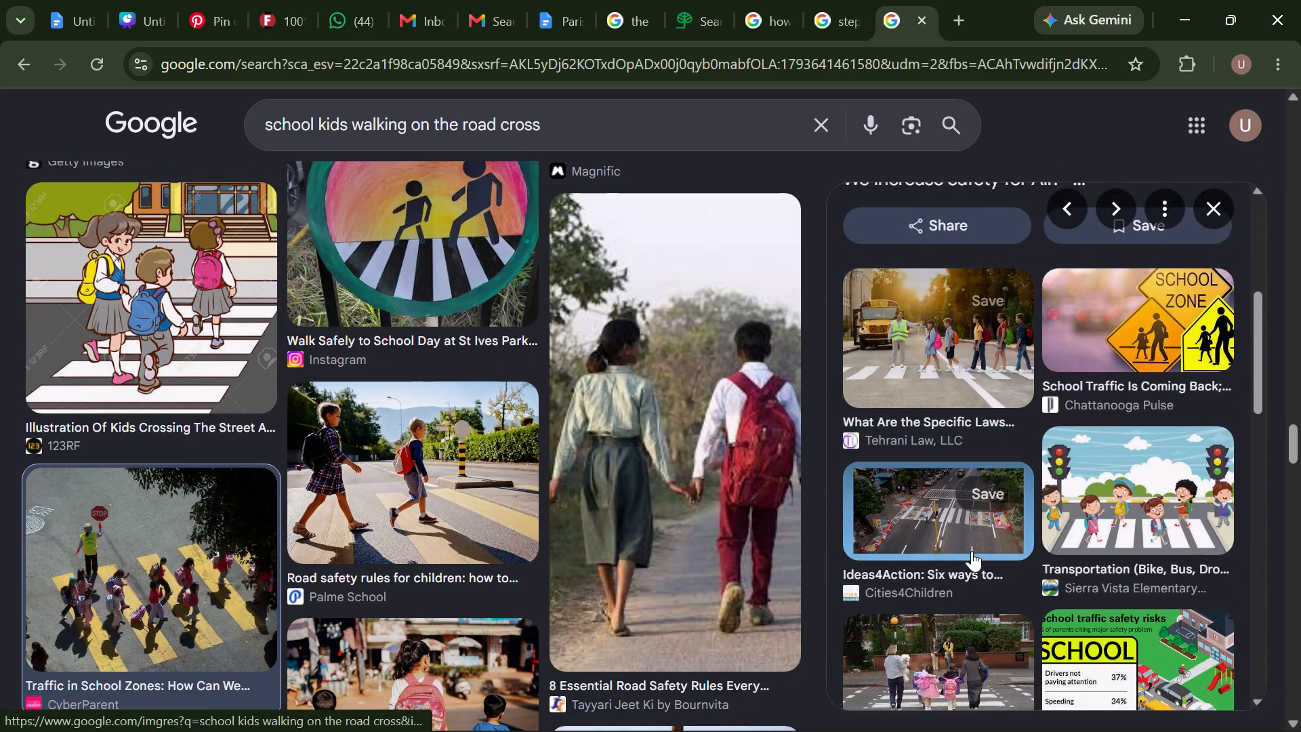
scroll(972, 551, "down", 3)
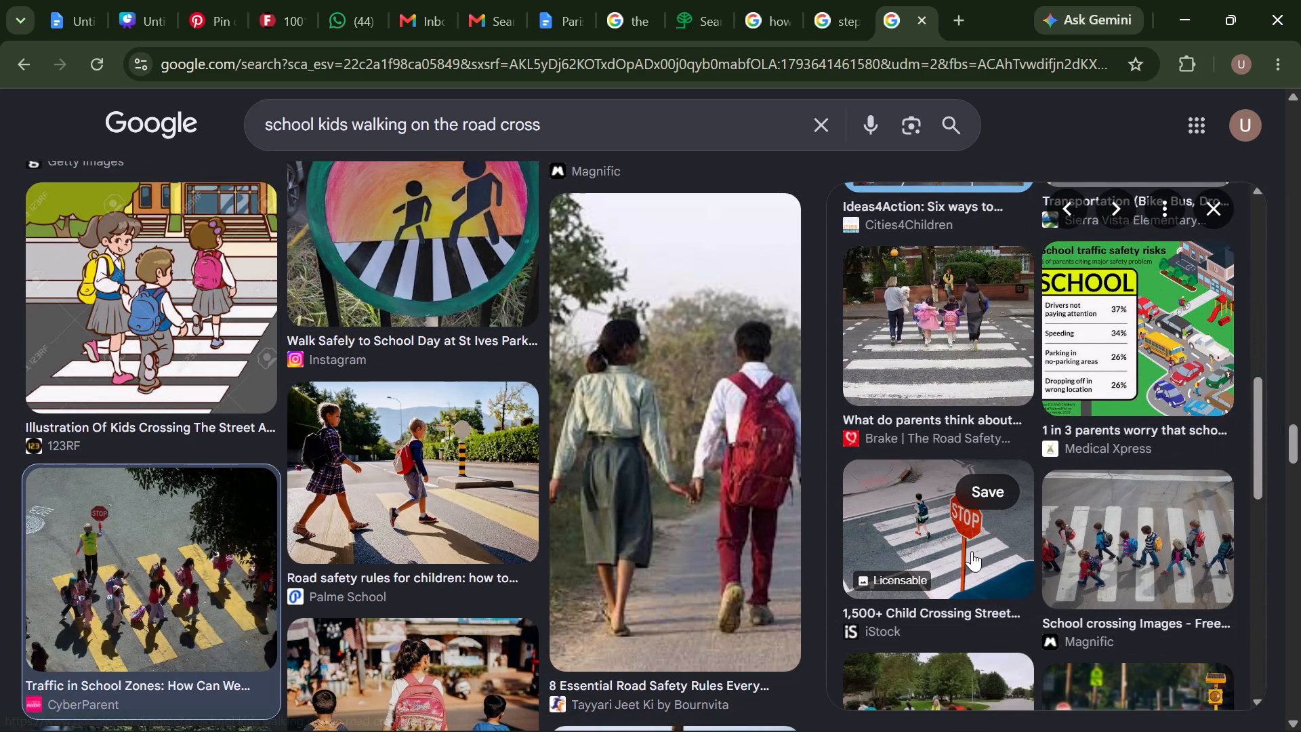
scroll(972, 551, "down", 1)
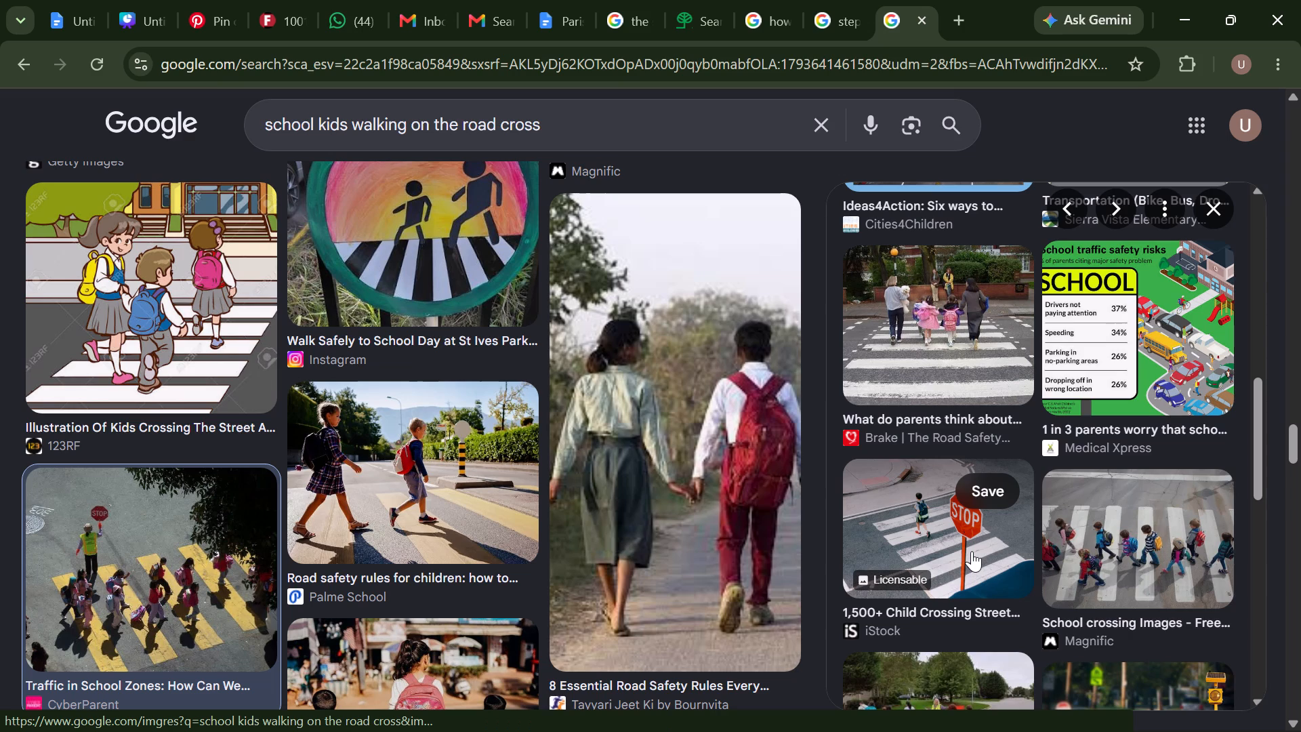
scroll(972, 551, "down", 1)
Preview the Magnific overhead photo of children on a zebra crossing and look through its related images.
left_click(1090, 534)
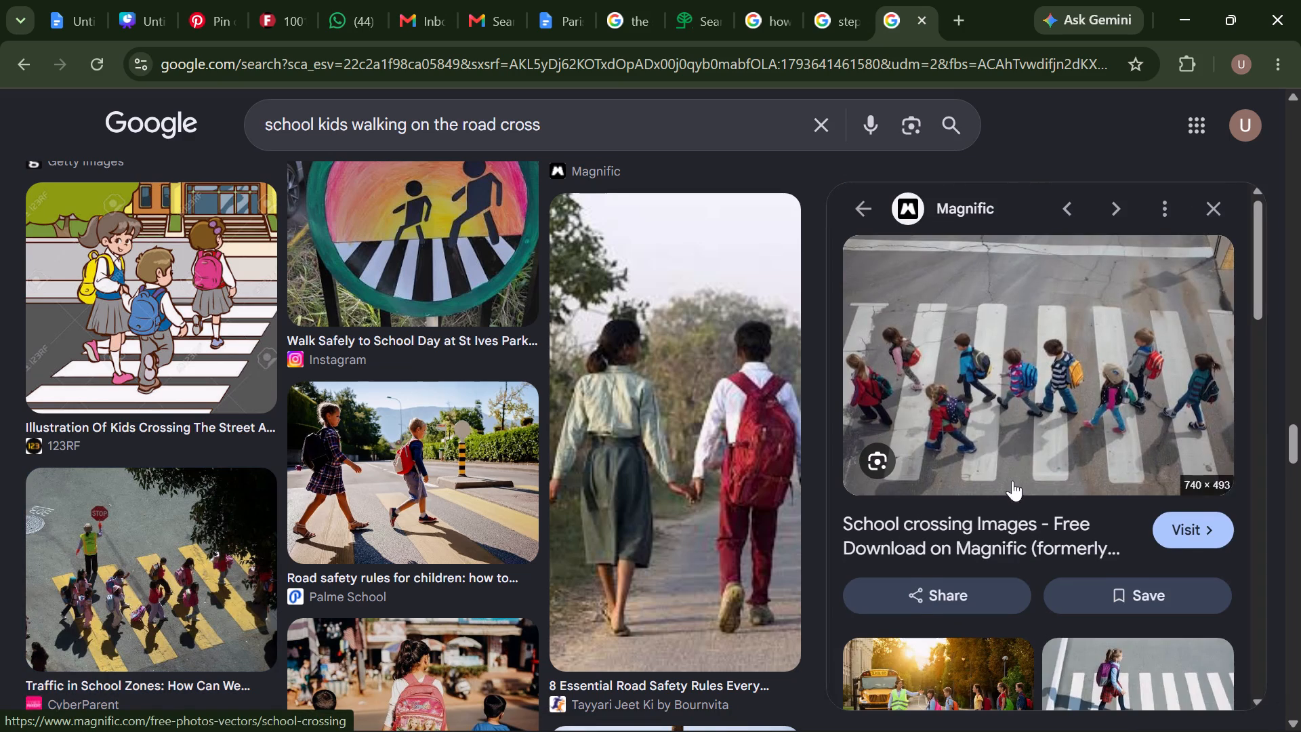
scroll(1007, 505, "down", 2)
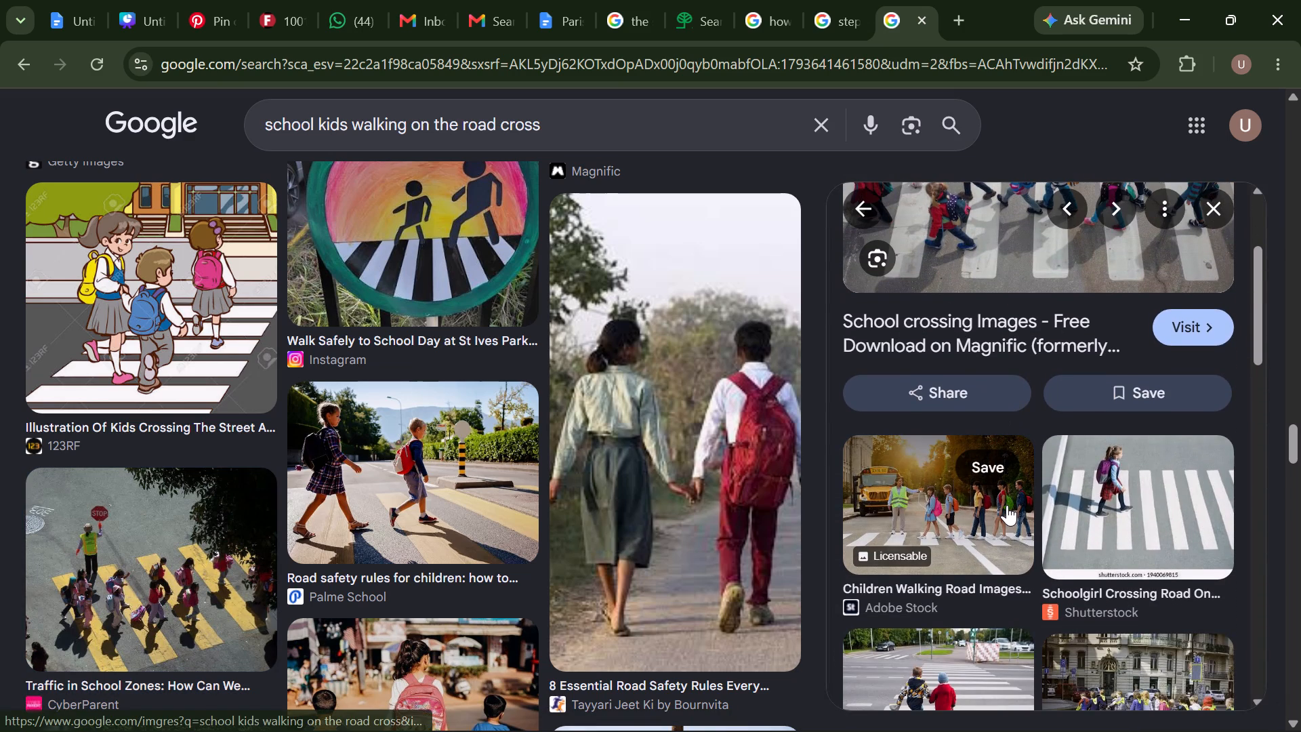
scroll(1007, 505, "down", 1)
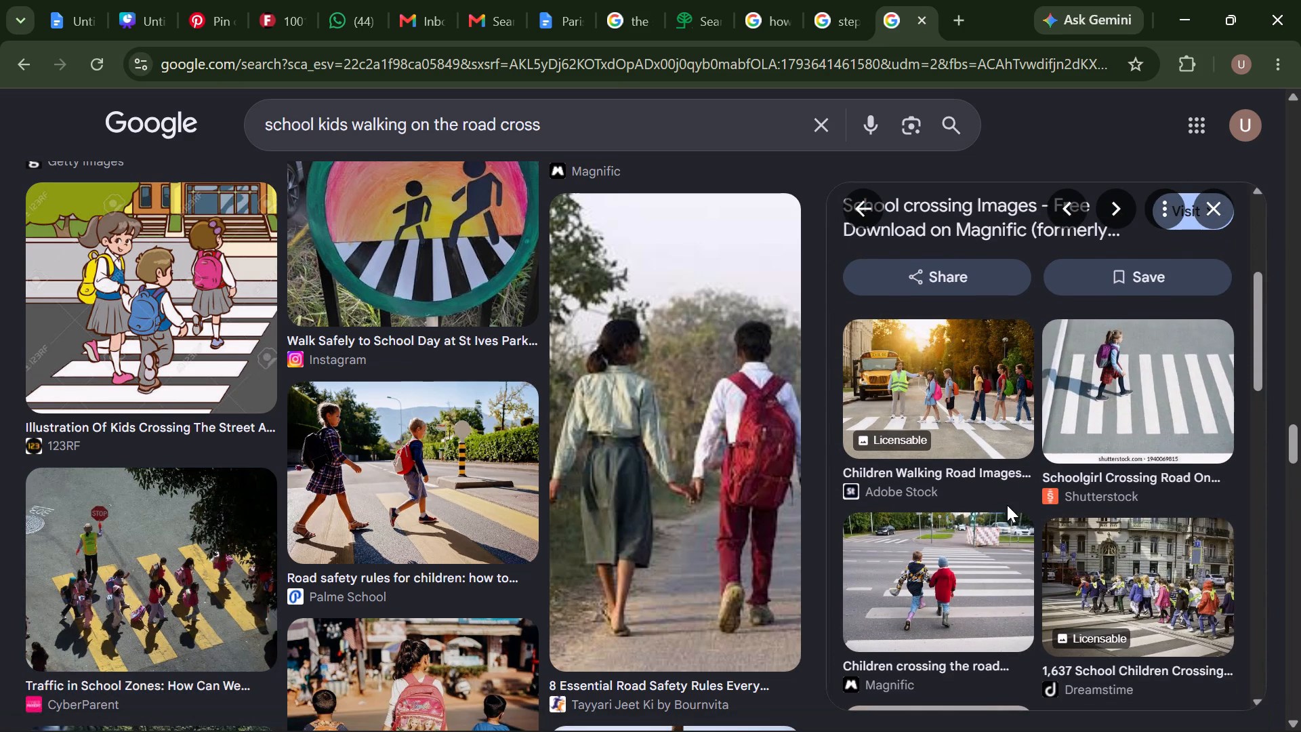
scroll(1101, 415, "down", 2)
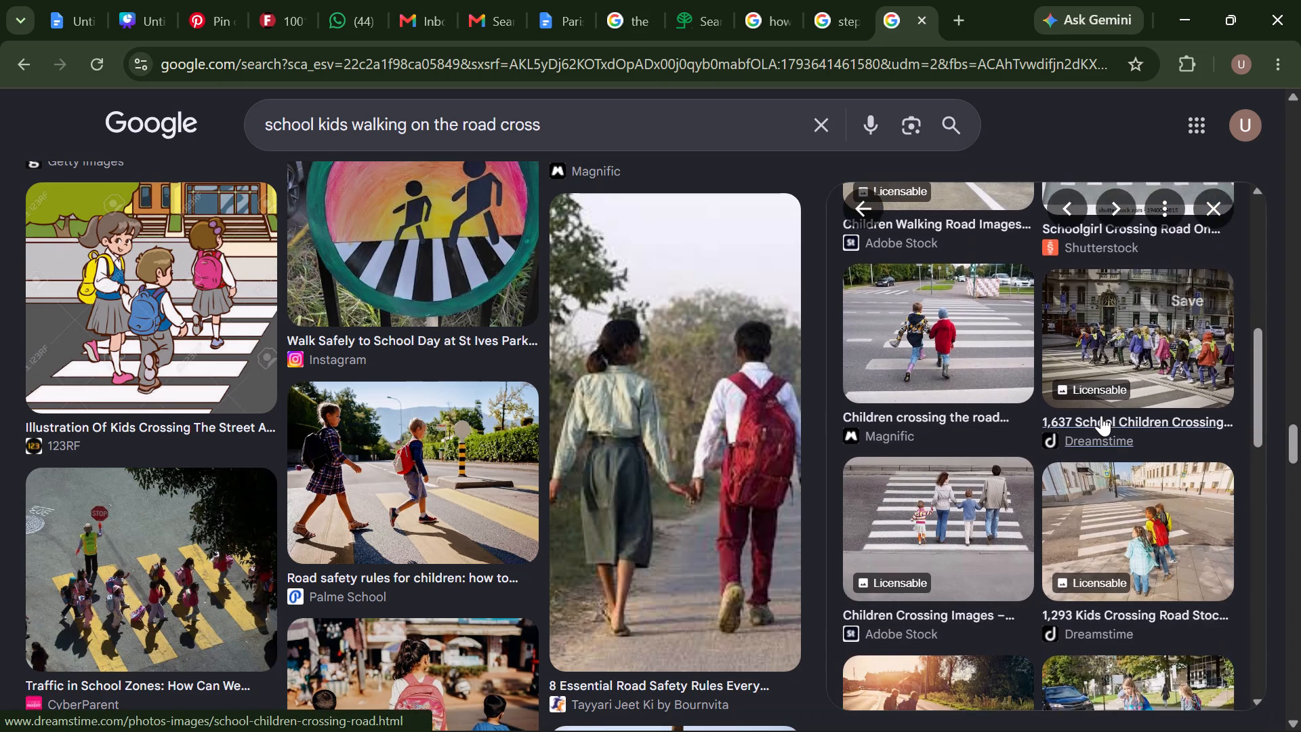
scroll(1101, 415, "up", 2)
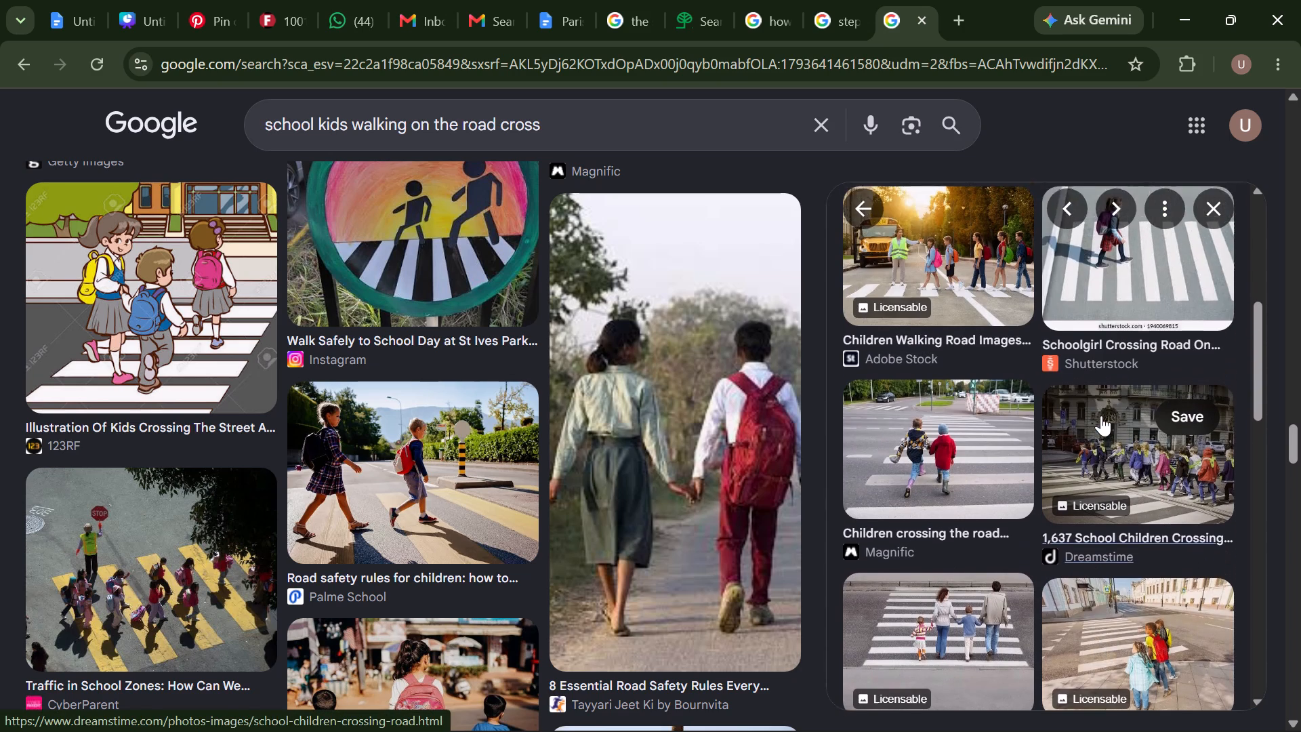
scroll(1101, 415, "up", 1)
left_click(1111, 386)
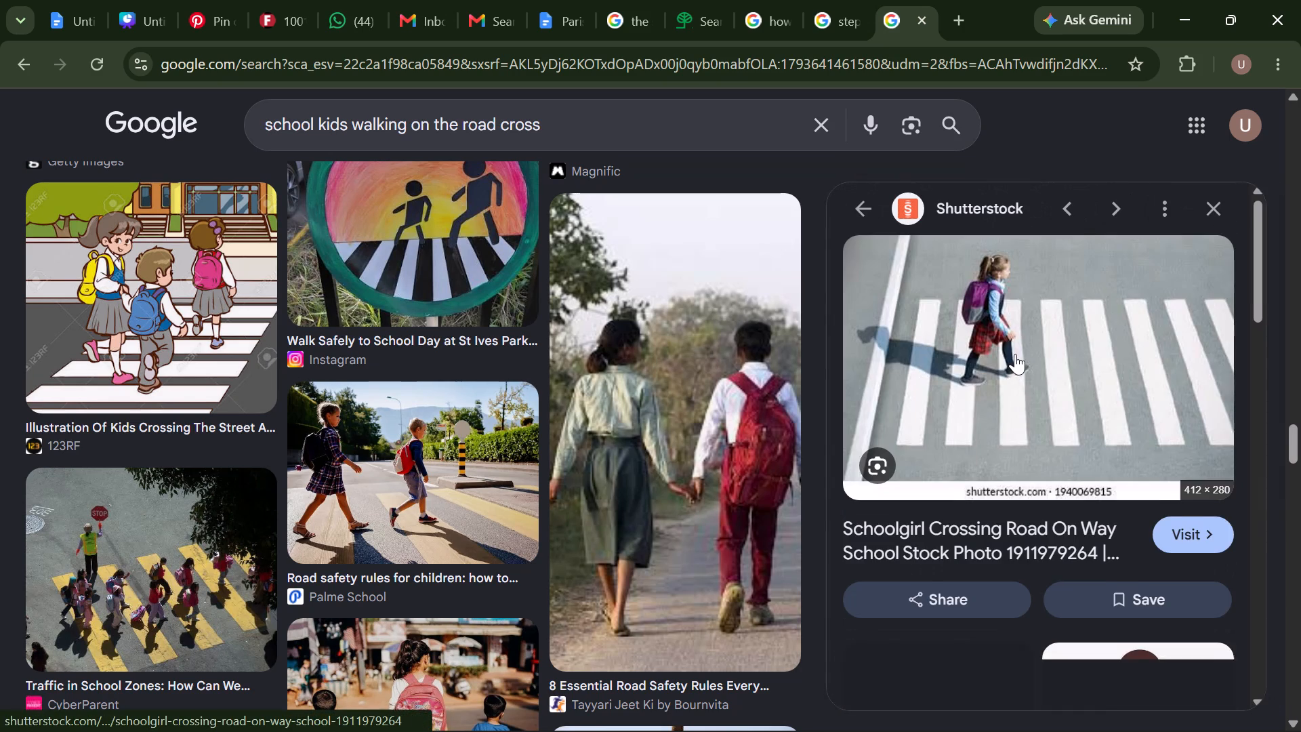
scroll(975, 451, "down", 2)
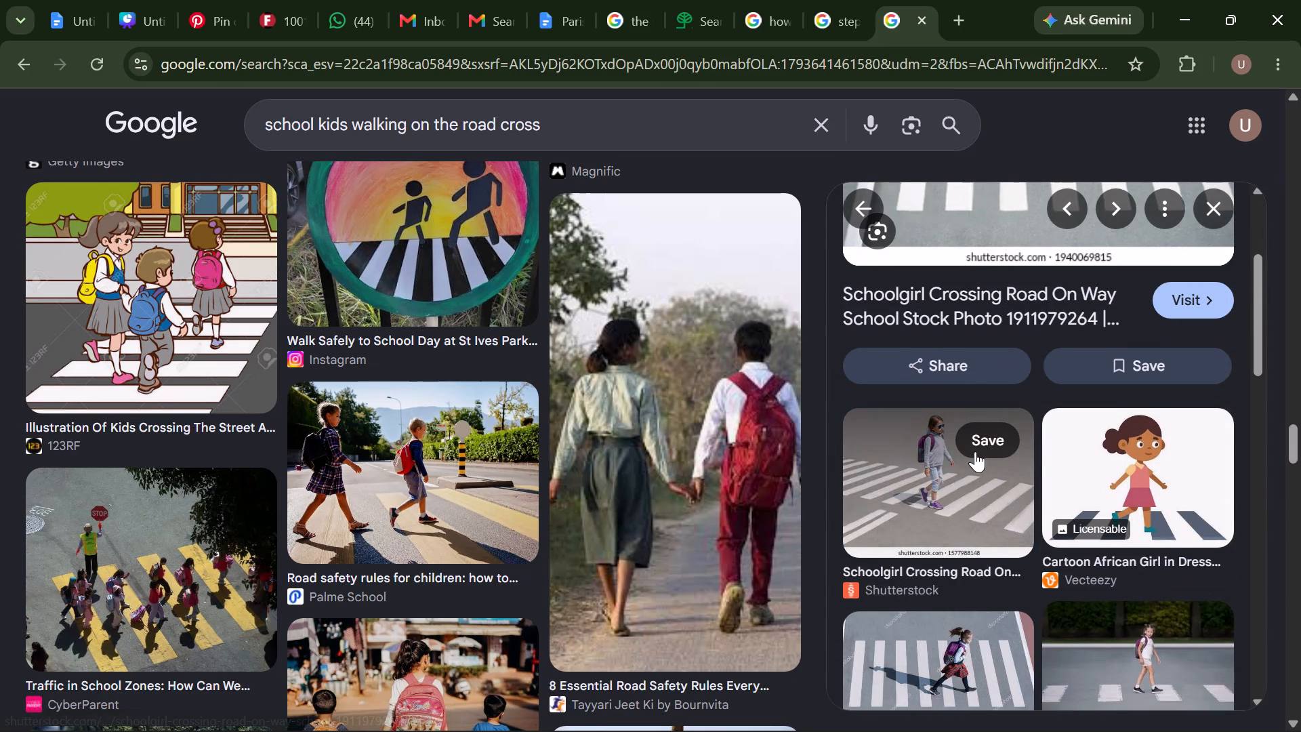
scroll(975, 451, "down", 3)
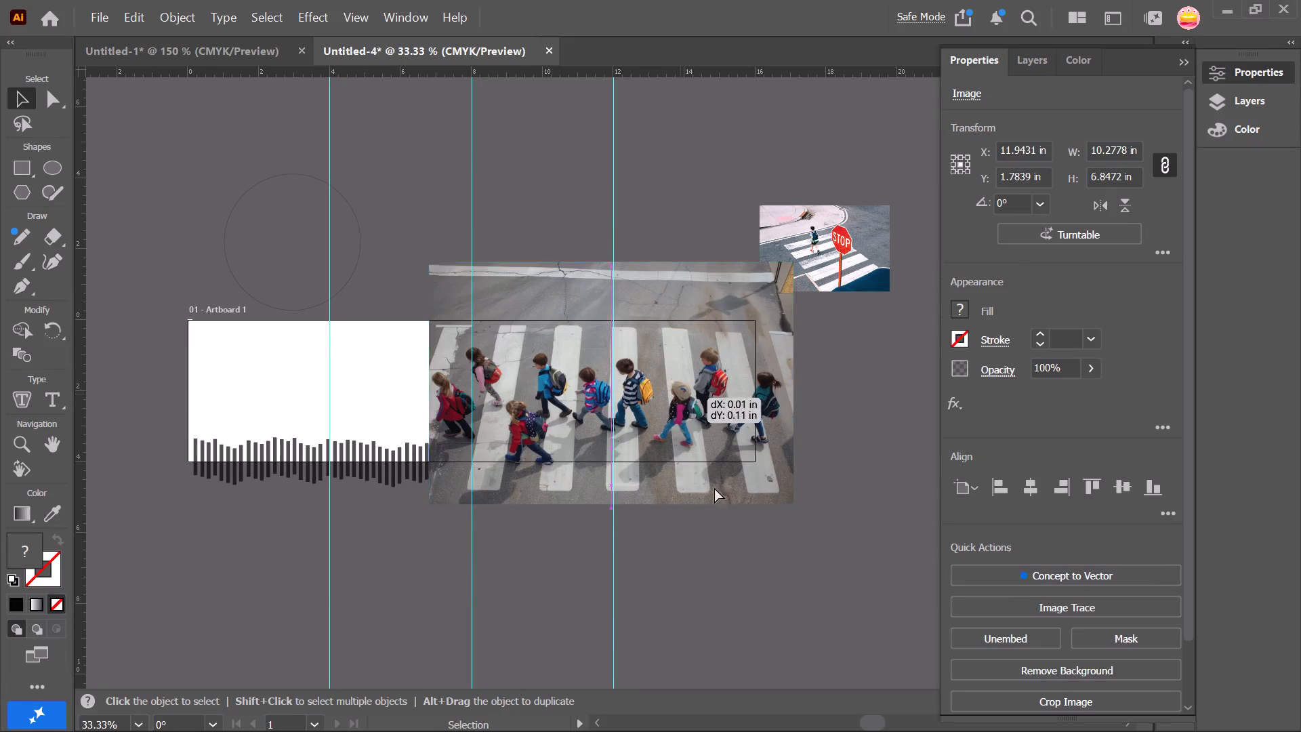
left_click_drag(714, 487, 762, 533)
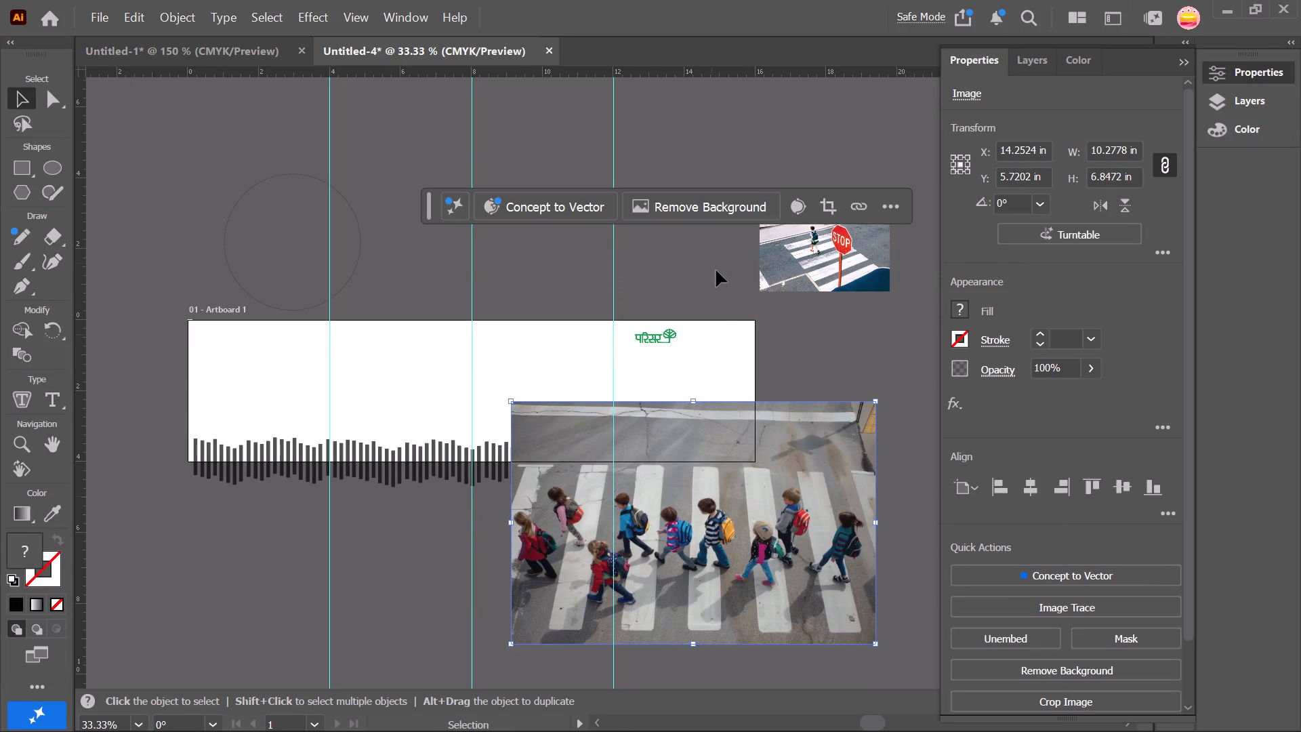
Remove the background from the pasted photo of children on the zebra crossing.
left_click(696, 206)
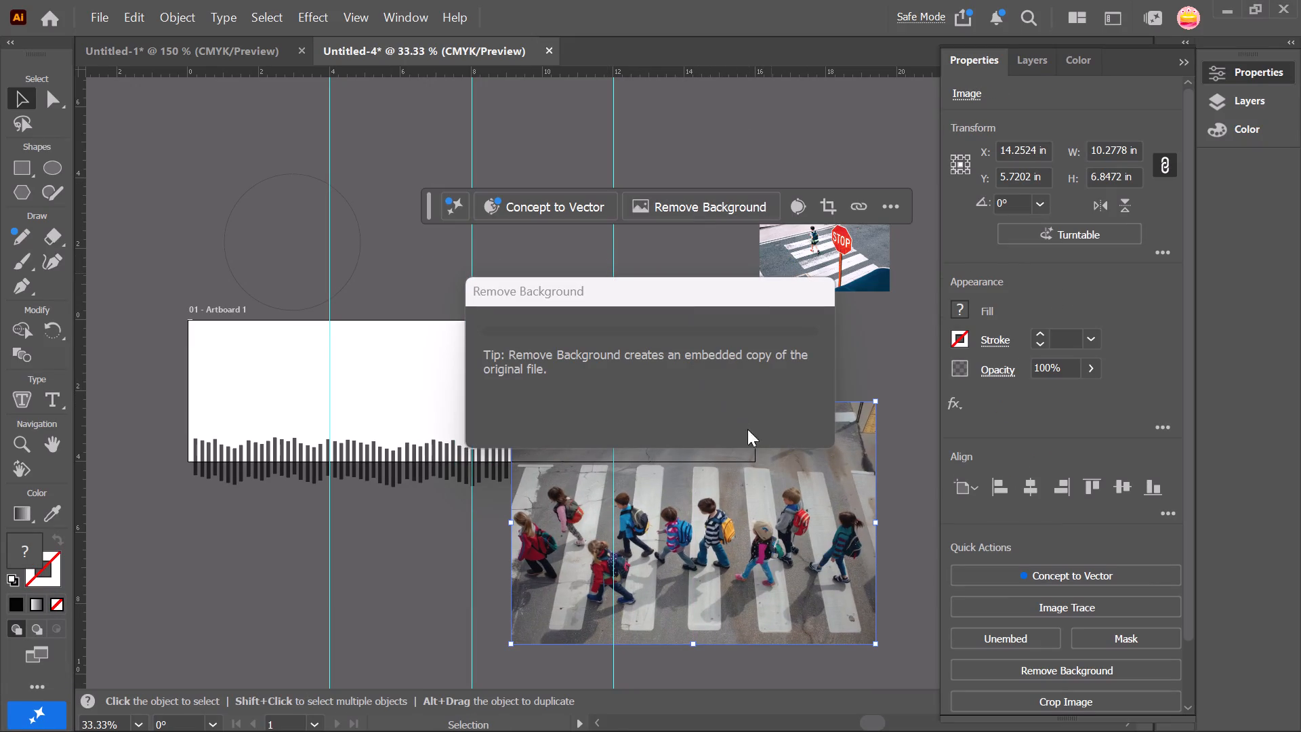
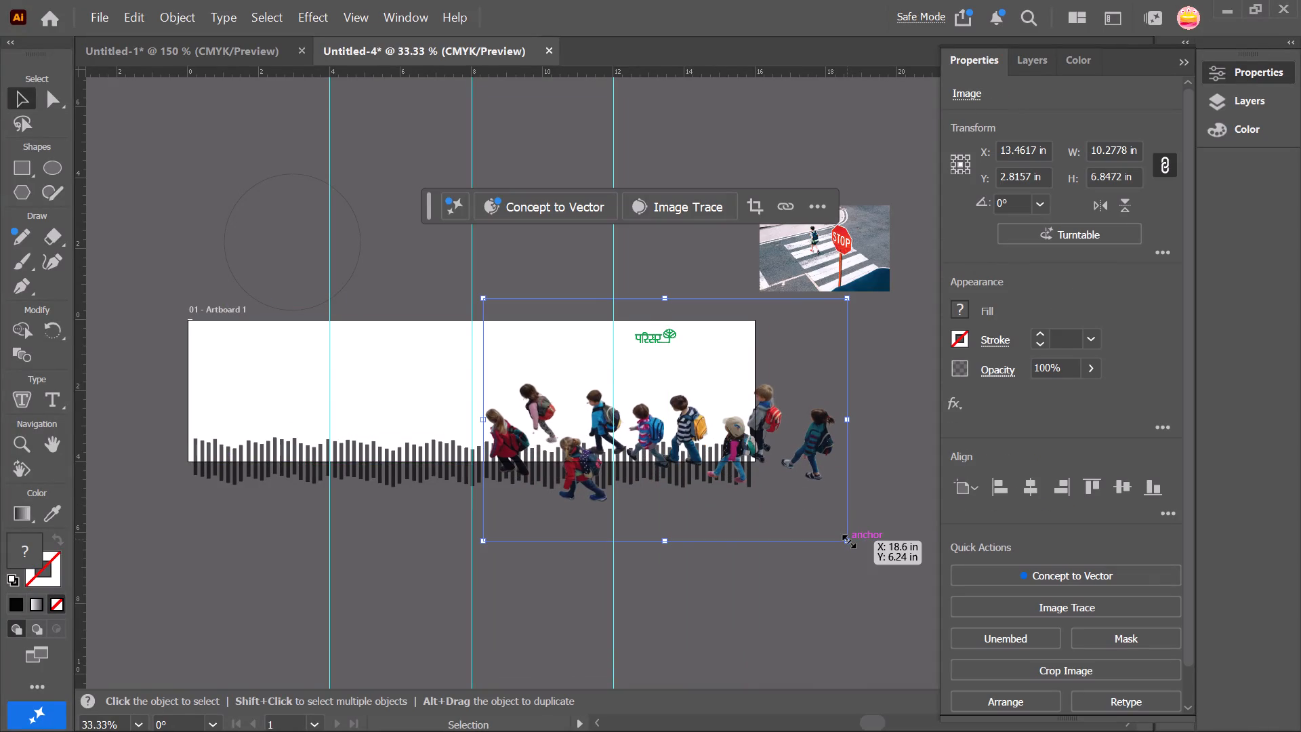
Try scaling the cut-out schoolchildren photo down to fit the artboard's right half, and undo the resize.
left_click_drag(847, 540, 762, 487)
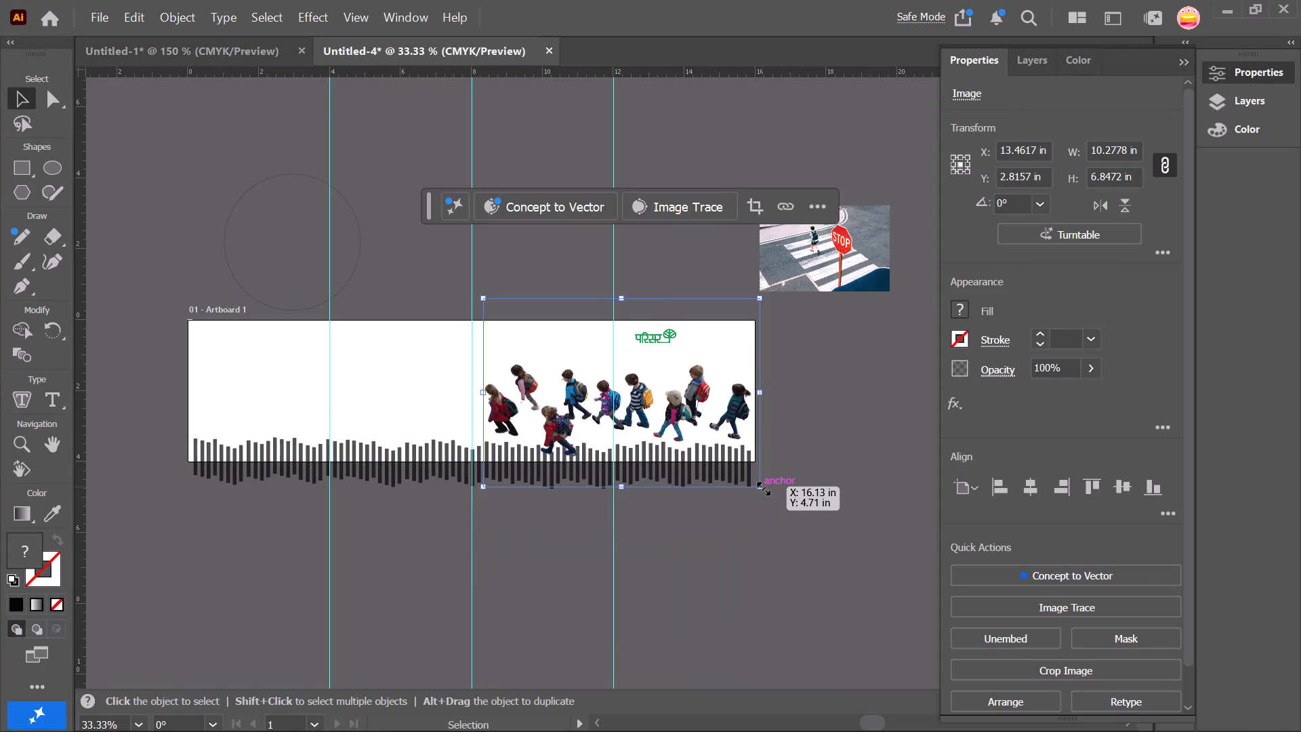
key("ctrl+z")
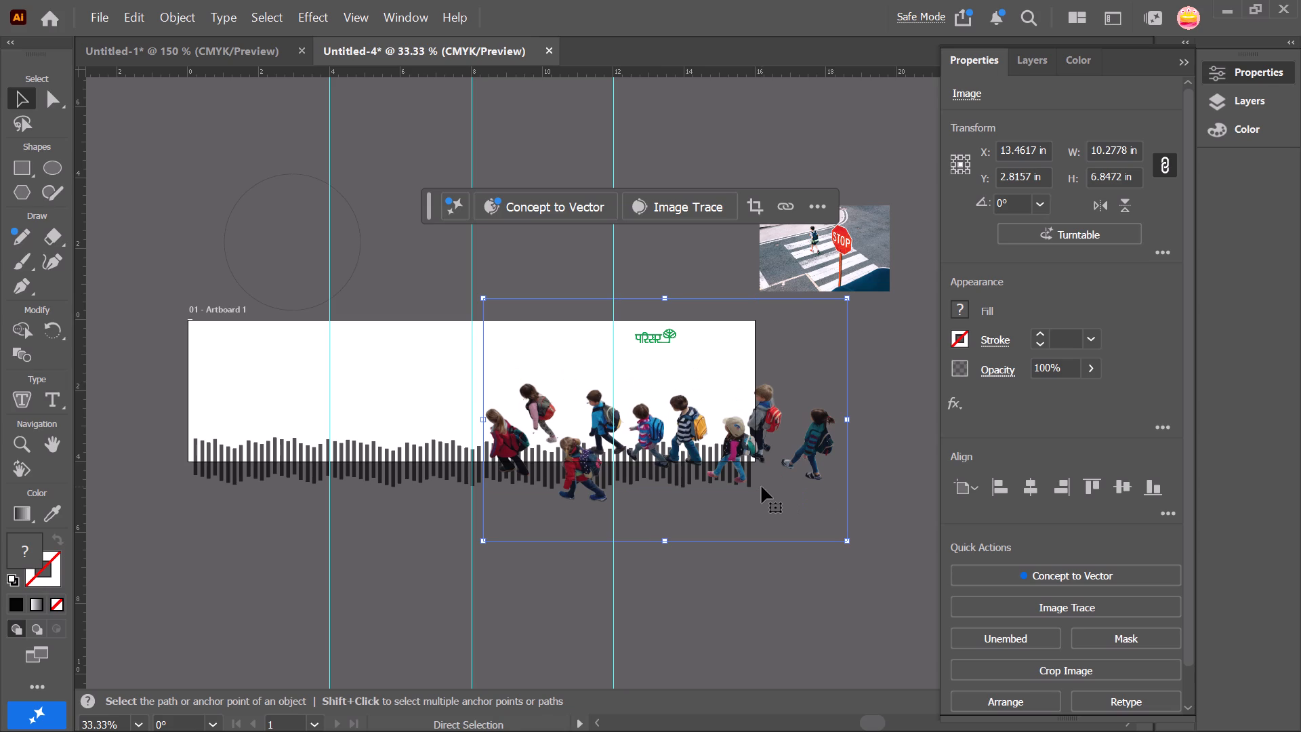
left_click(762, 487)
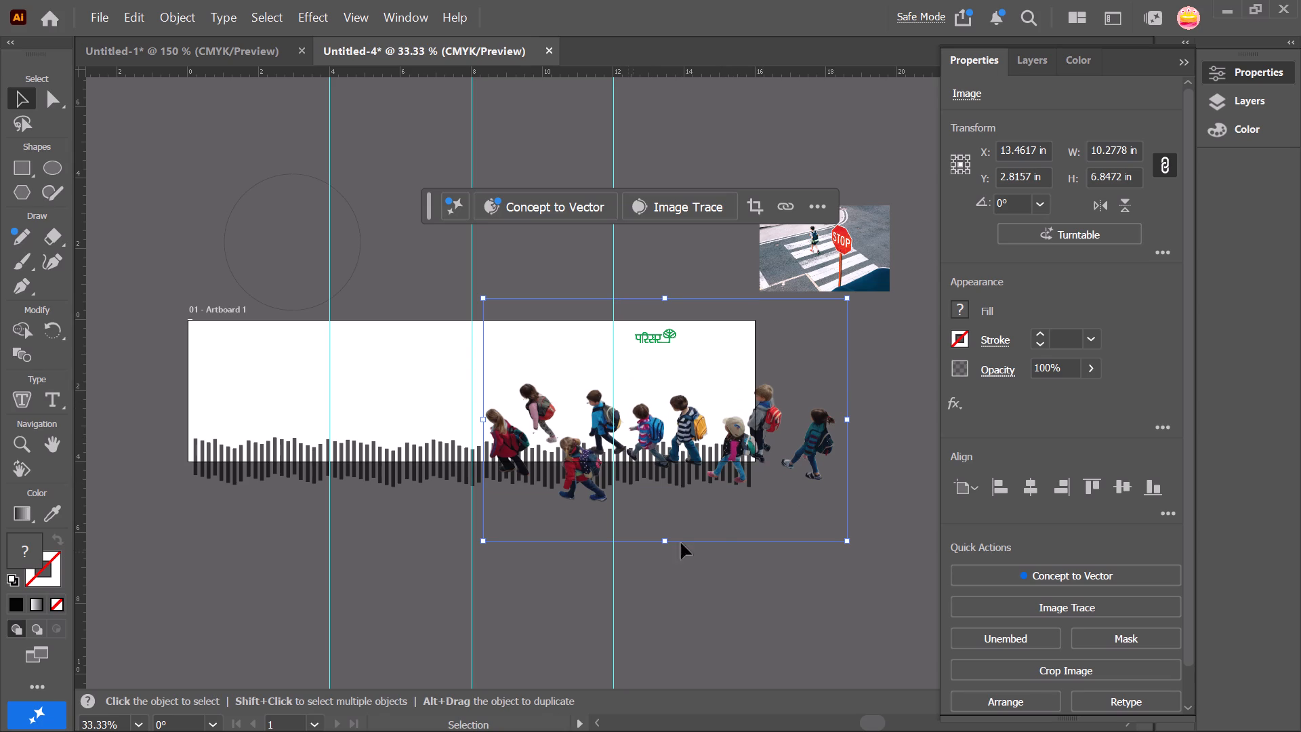
Move the cut-out schoolchildren photo above the artboard, clear of the bar row, centred at about X 11, Y -3.83 in.
left_click_drag(628, 416, 541, 180)
left_click(799, 547)
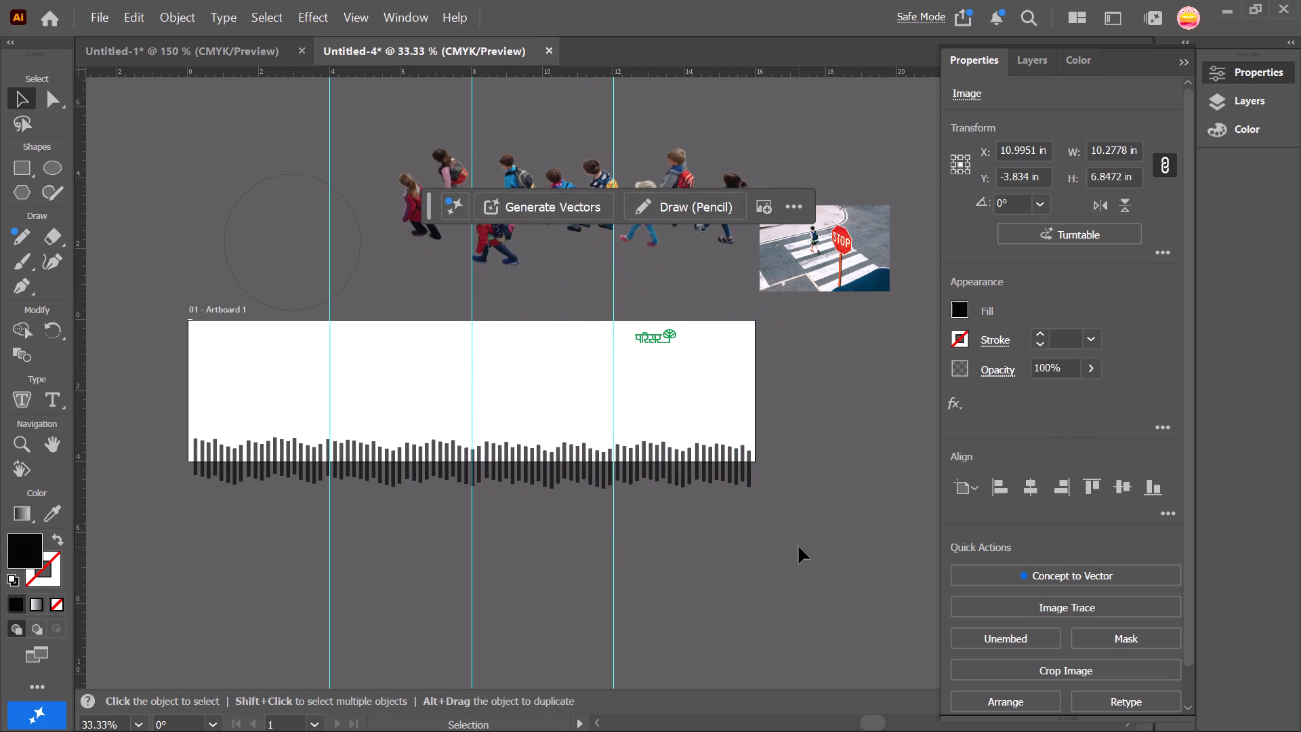
Select the whole wavy bar row and raise it along the artboard's lower edge to about Y 3.83 in.
left_click_drag(799, 547, 188, 434)
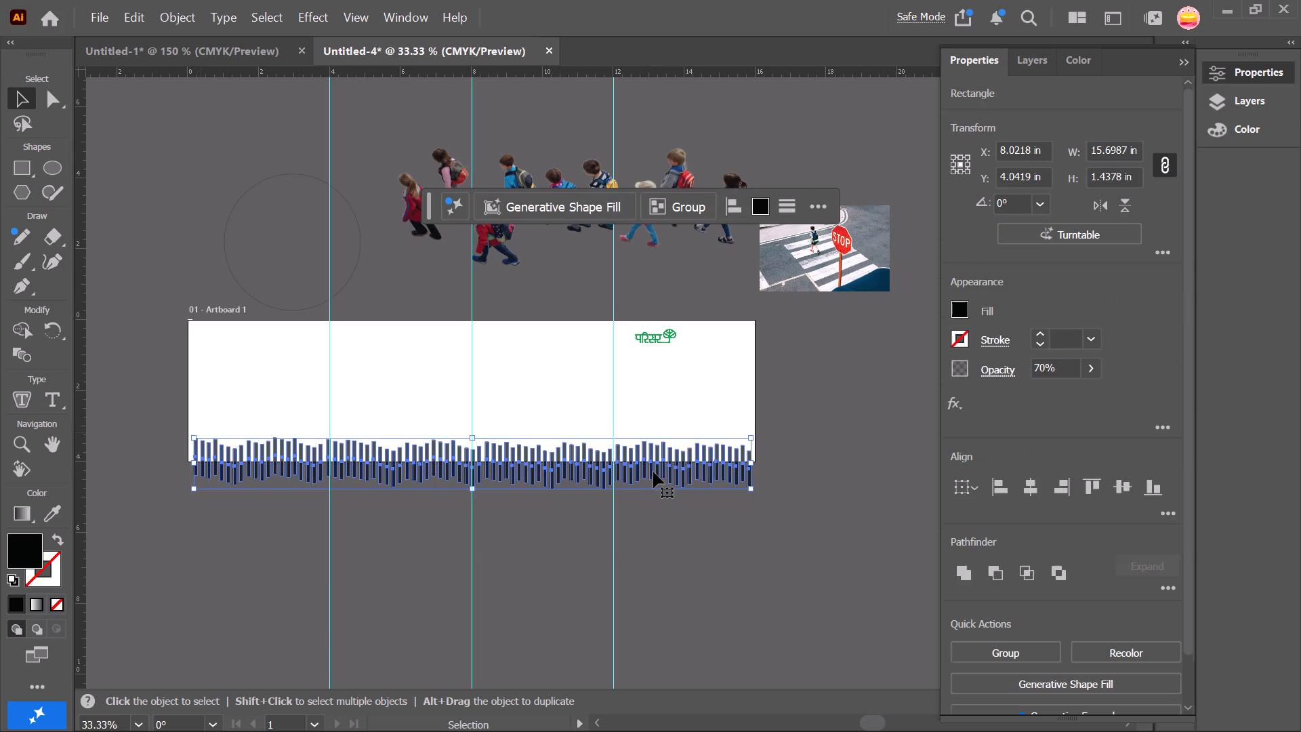
left_click(749, 490, "shift")
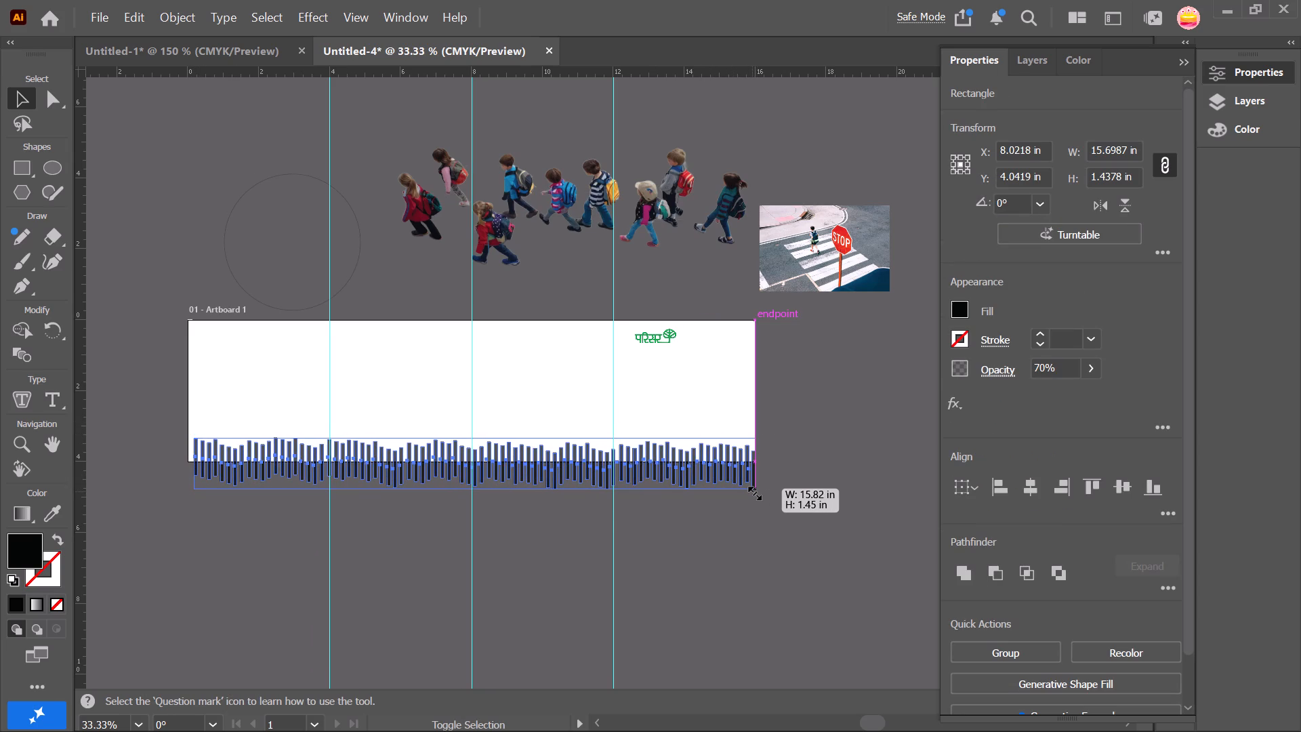
key("ctrl+z")
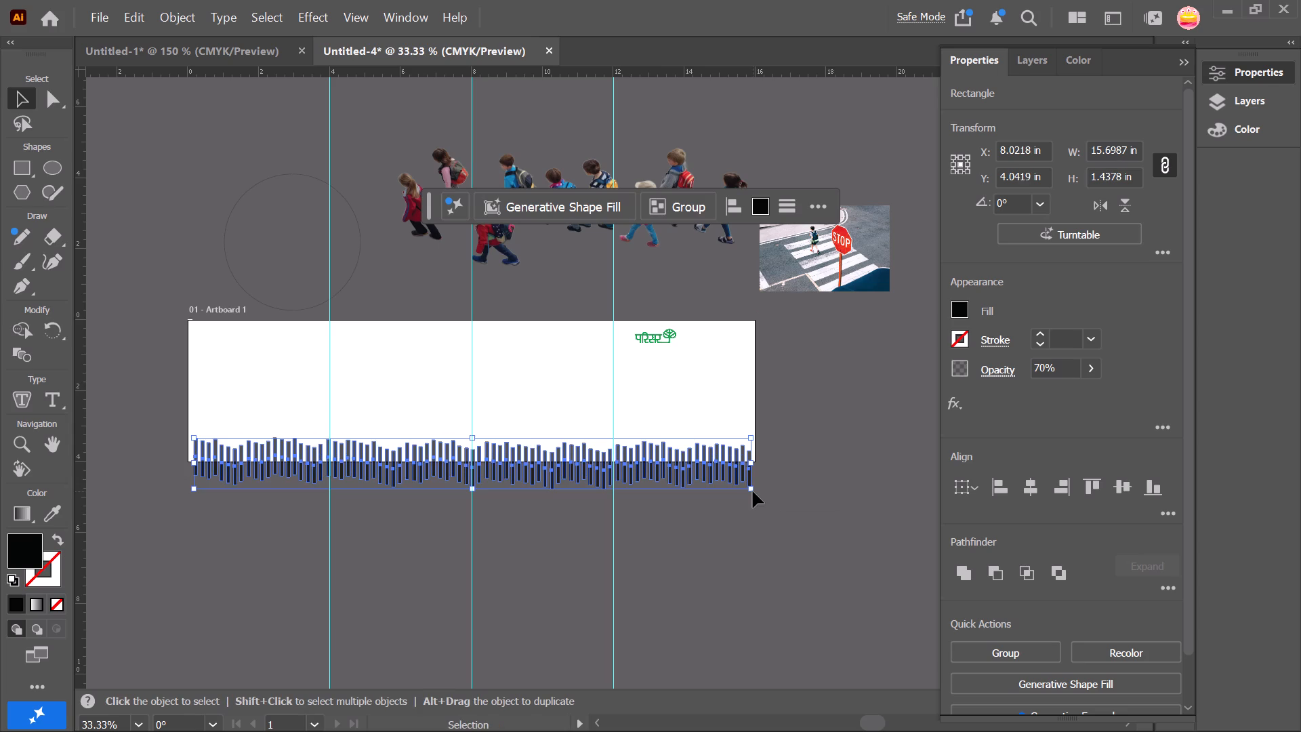
key("Up")
key("Up")
key("Up")
key("Up")
key("Up")
key("Up")
key("Up")
key("Up")
key("Up")
key("Up")
key("Up")
key("Up")
key("Up")
key("Up")
key("Up")
key("Up")
key("Up")
key("Up")
key("Up")
key("Up")
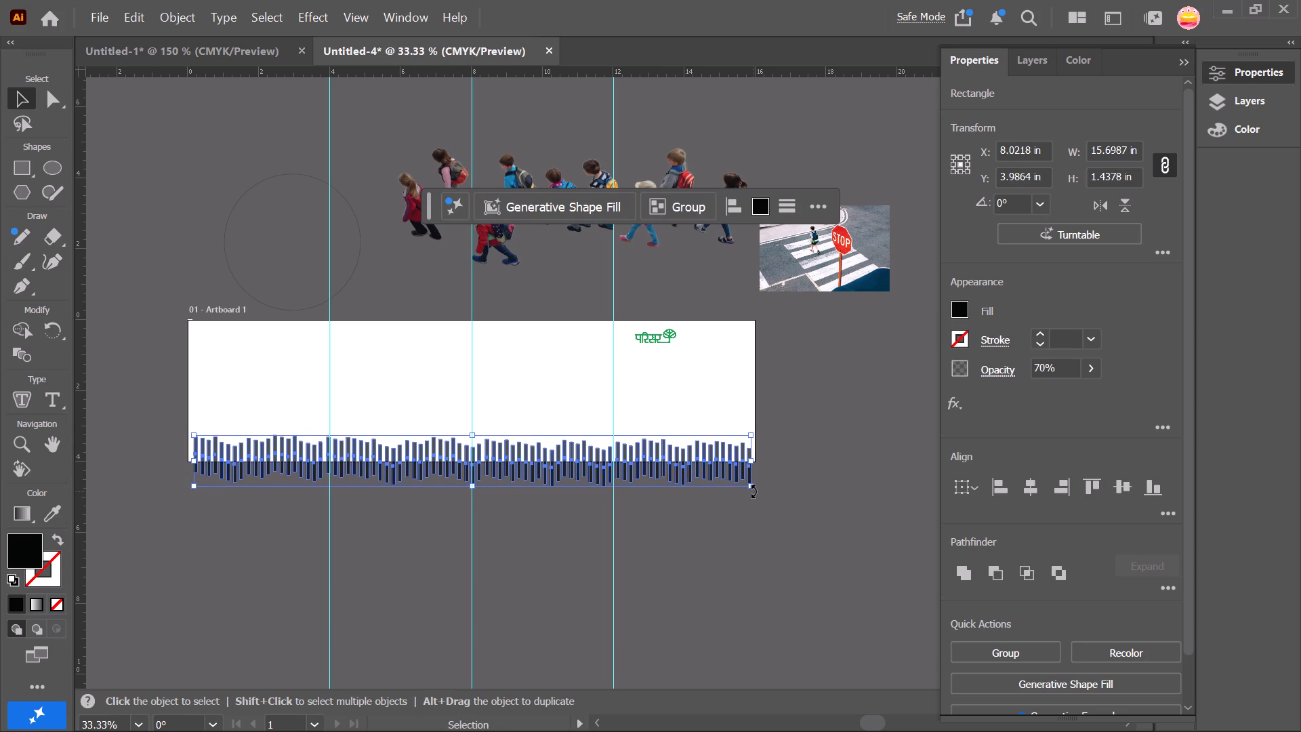
key("Up")
key("Up")
key("Up")
key("Up")
key("Up")
key("Up")
key("Up")
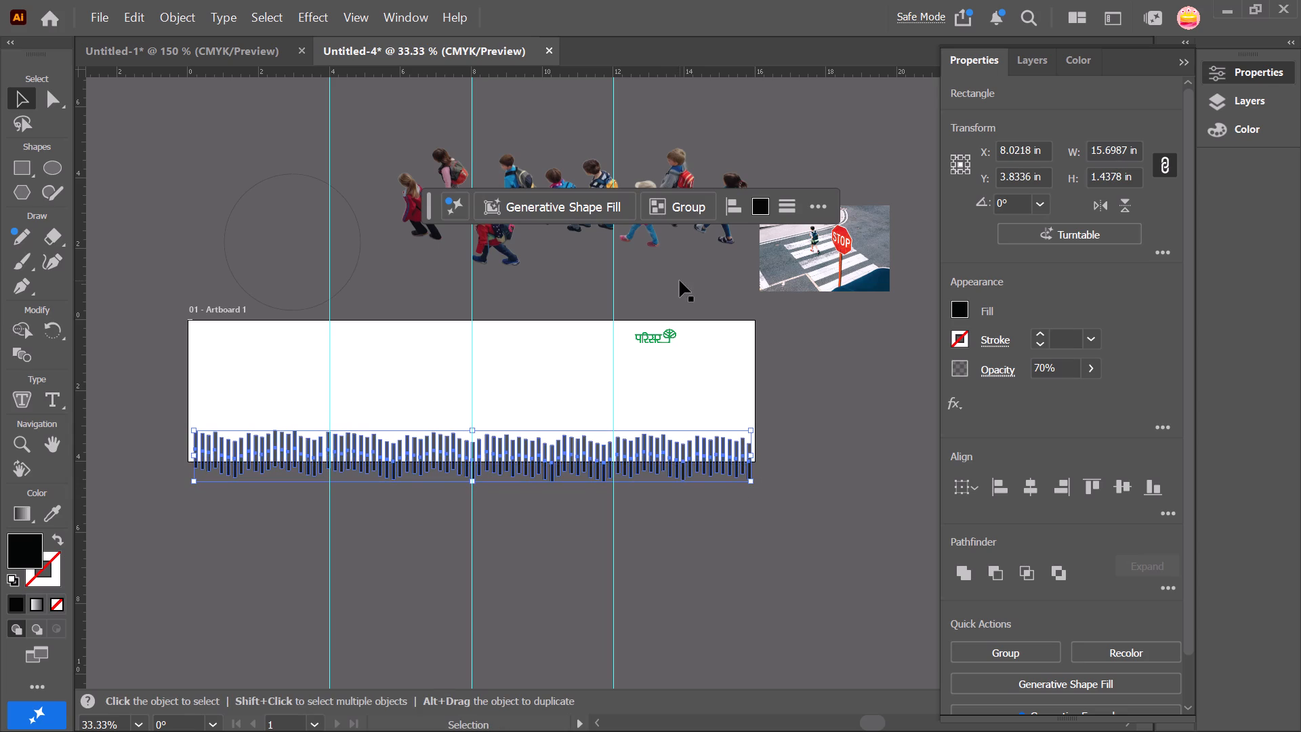
left_click(816, 528)
Scale the cut-out schoolchildren photo to about 4.95 by 3.29 in and place it over the bars, centred at about X 11.4, Y 2.85 in.
left_click_drag(599, 169, 648, 287)
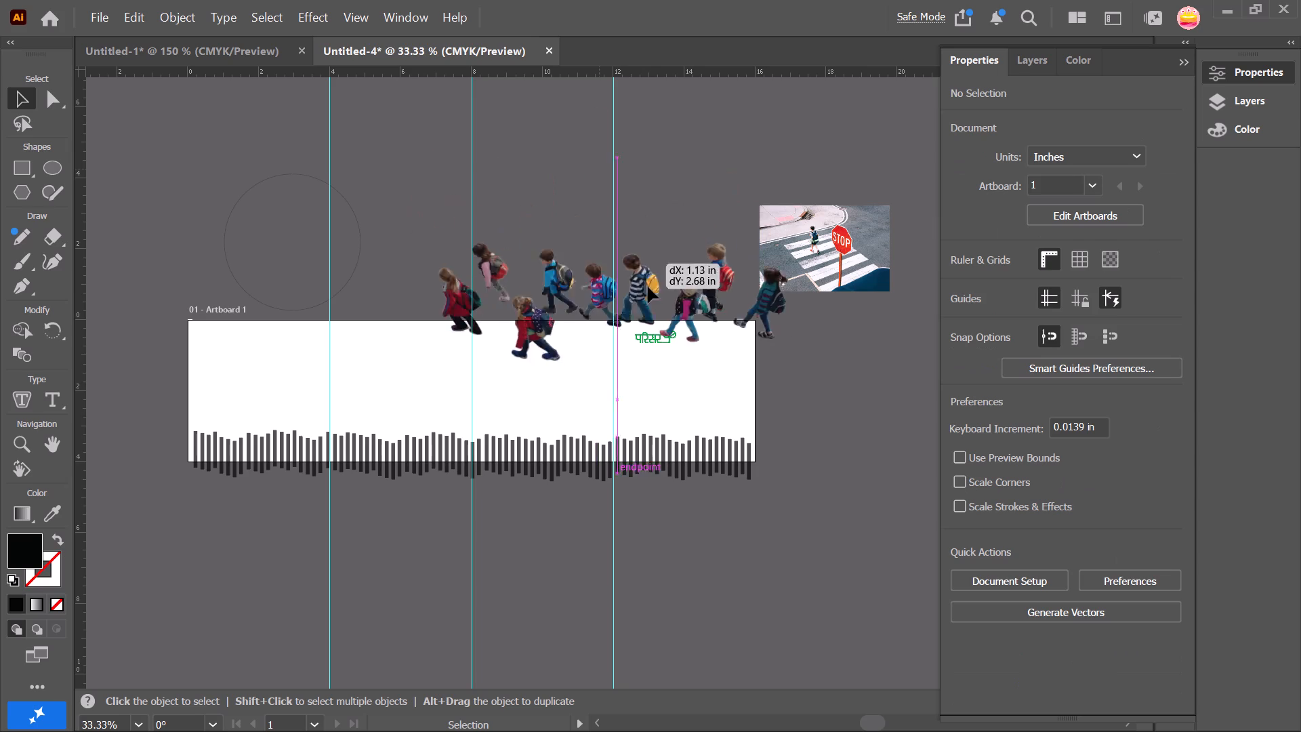
left_click_drag(648, 287, 644, 381)
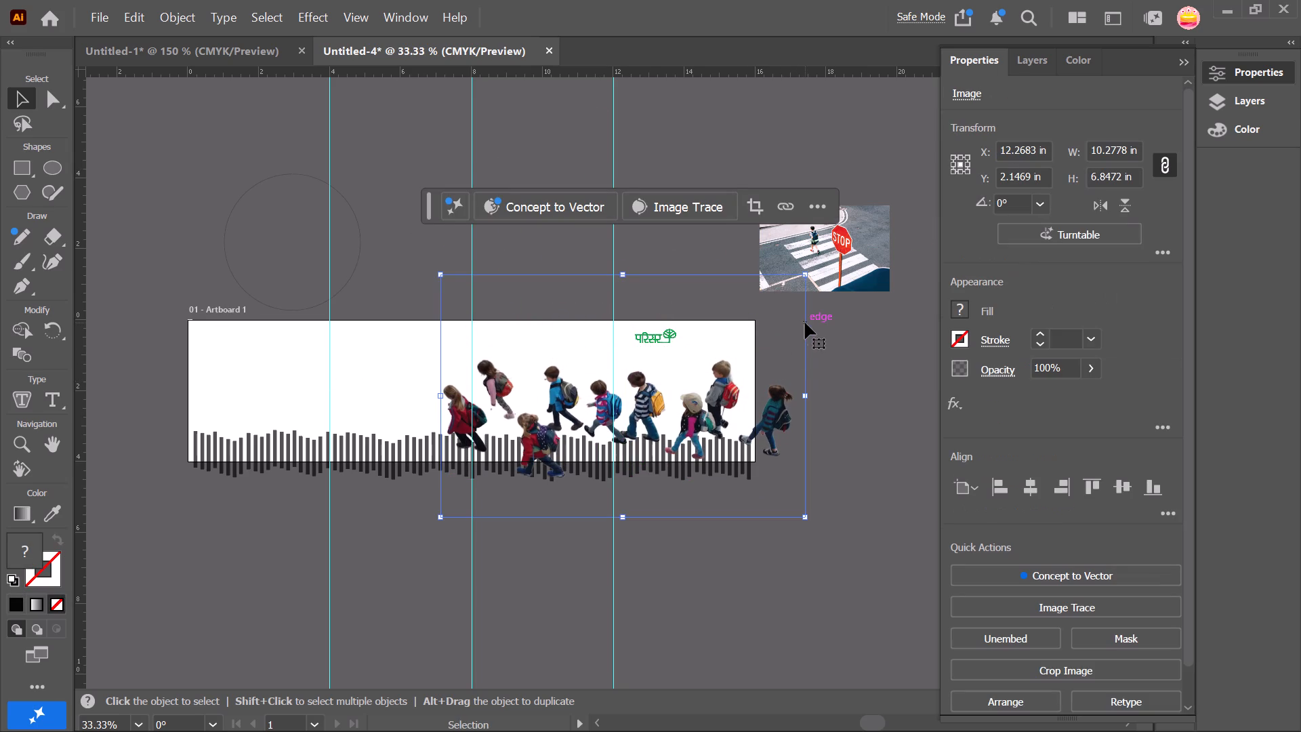
left_click_drag(806, 274, 772, 283, "shift")
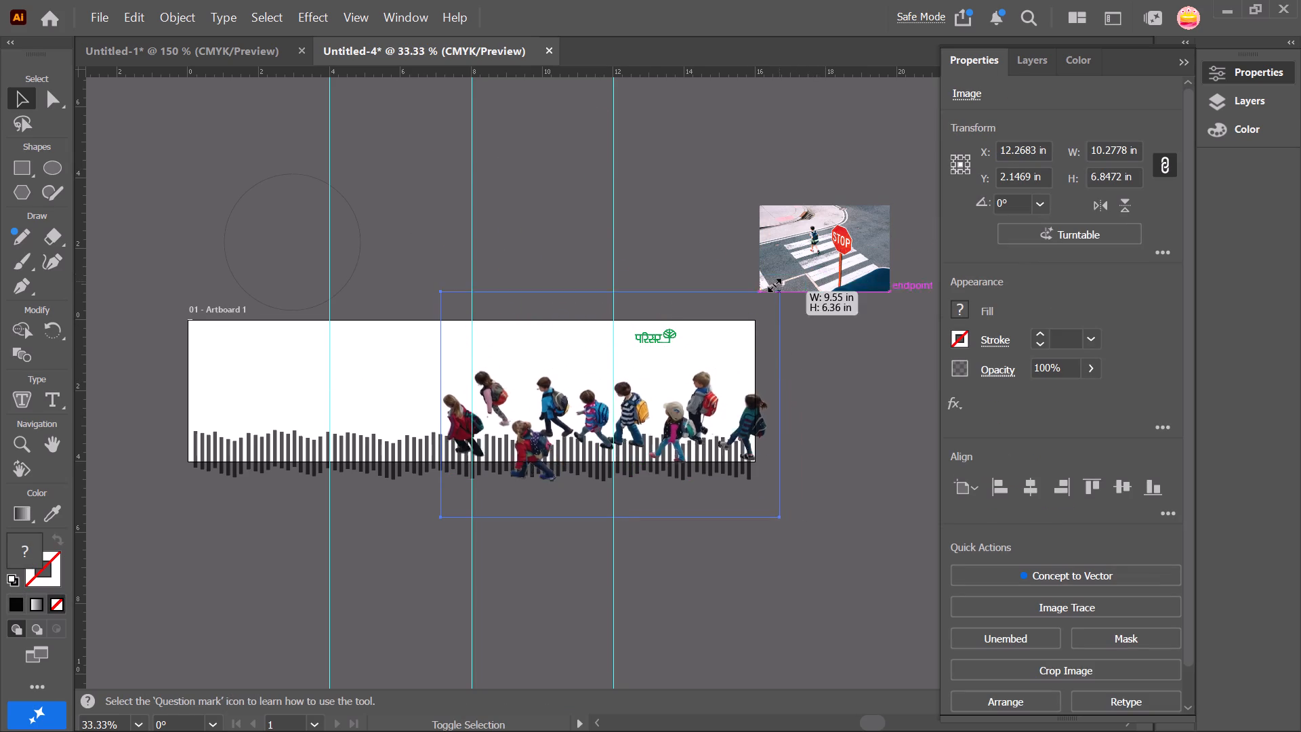
left_click_drag(772, 283, 615, 361, "shift")
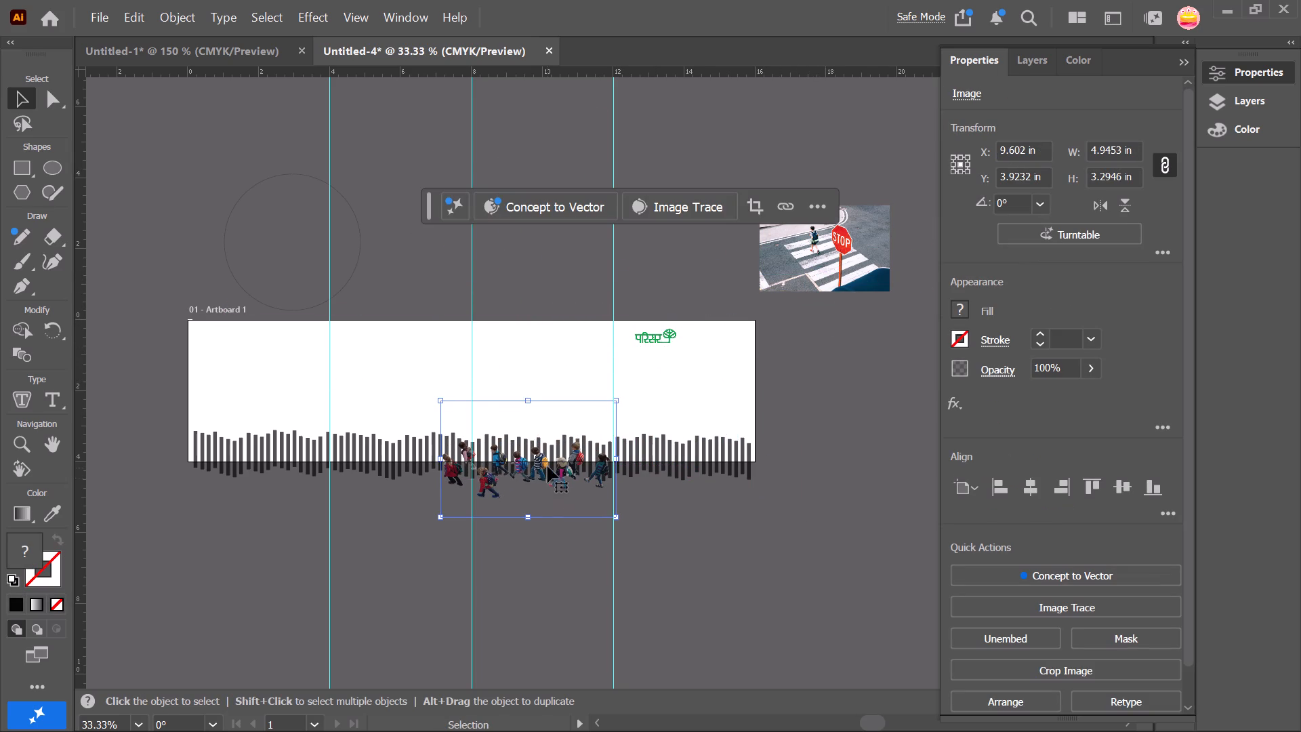
left_click_drag(539, 461, 598, 434)
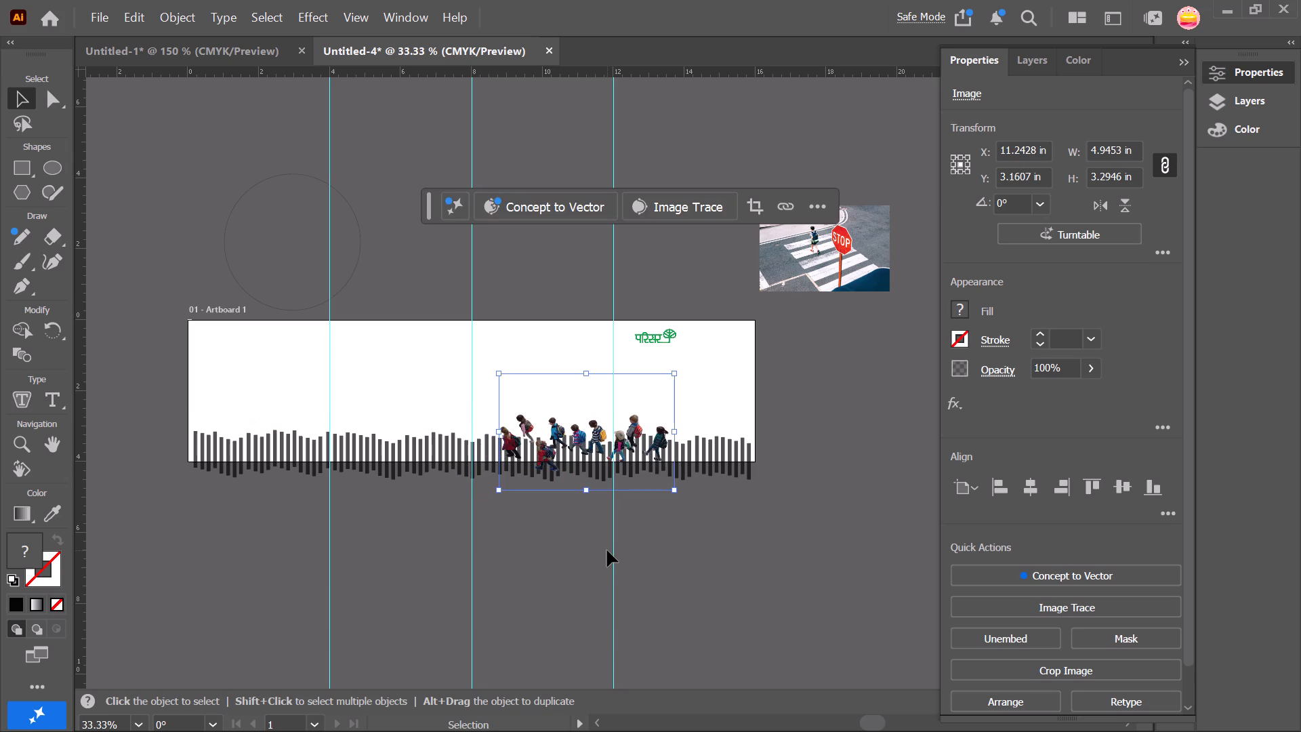
left_click(607, 550)
scroll(618, 445, "up", 2, "ctrl+alt")
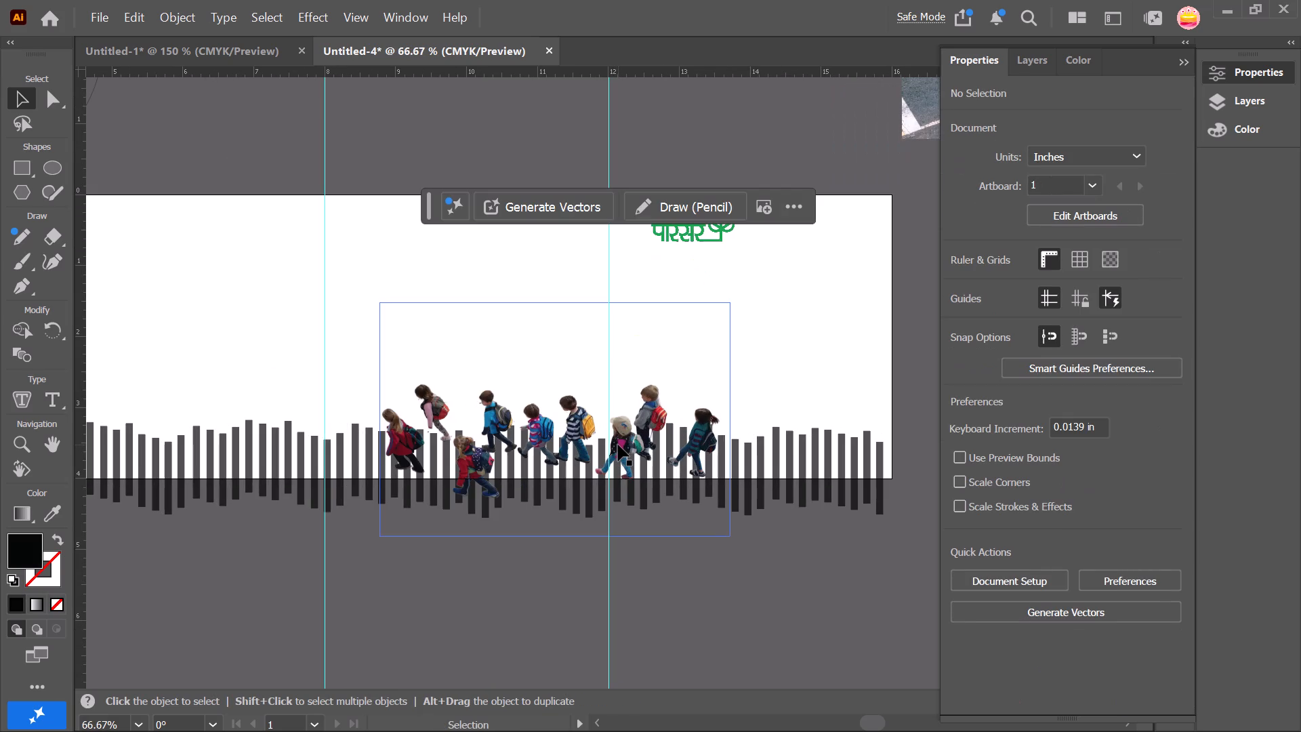
left_click_drag(628, 436, 640, 413)
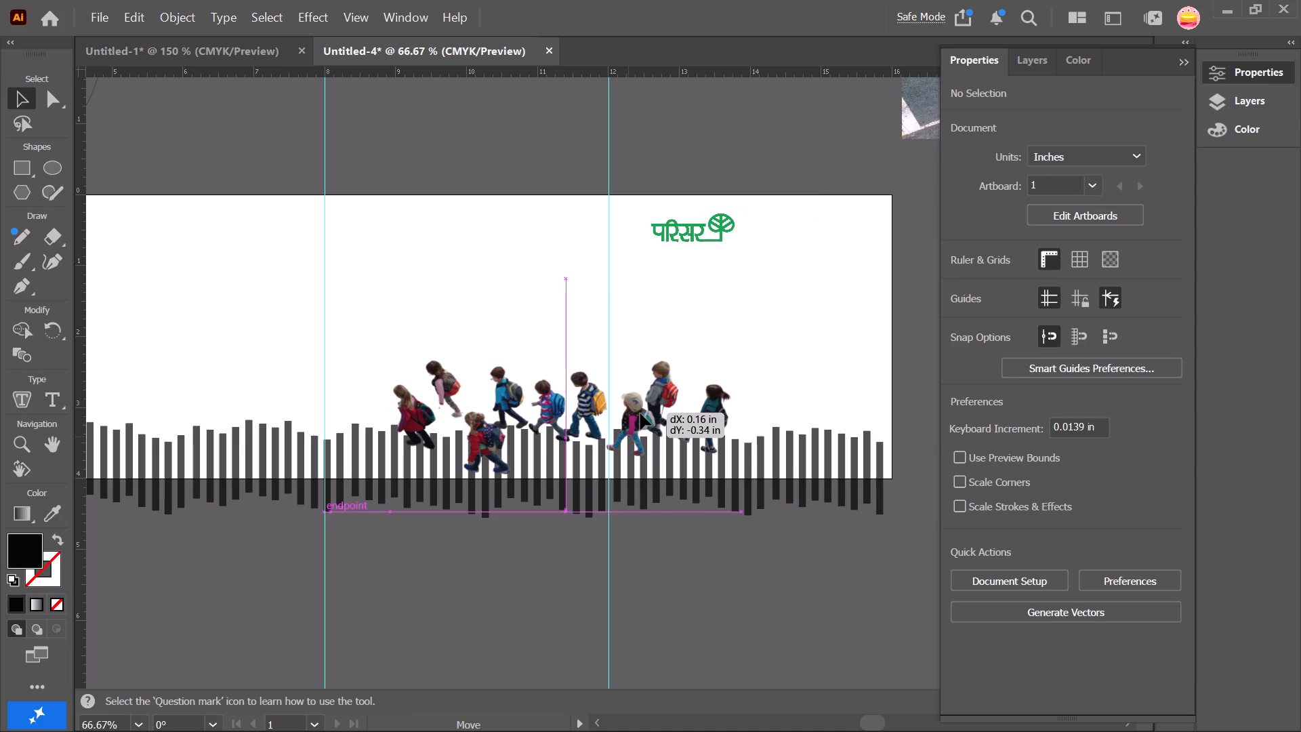
left_click_drag(640, 413, 640, 414)
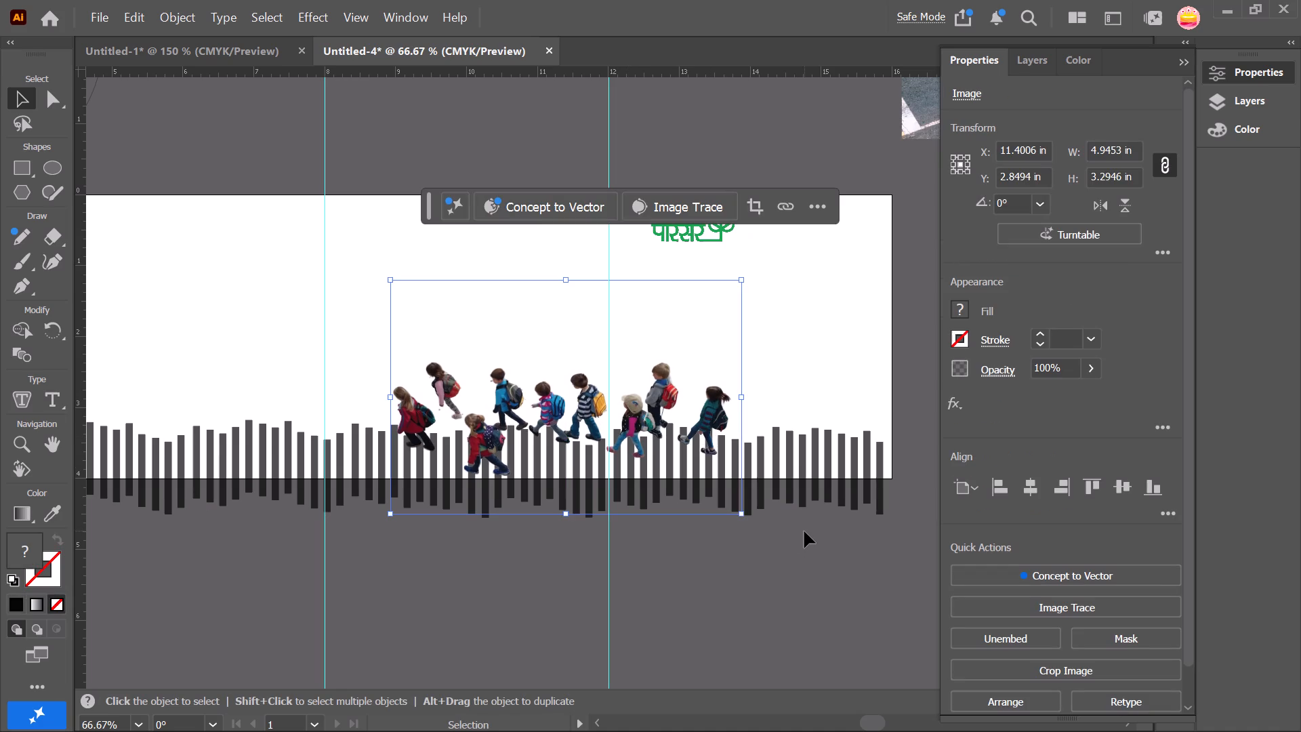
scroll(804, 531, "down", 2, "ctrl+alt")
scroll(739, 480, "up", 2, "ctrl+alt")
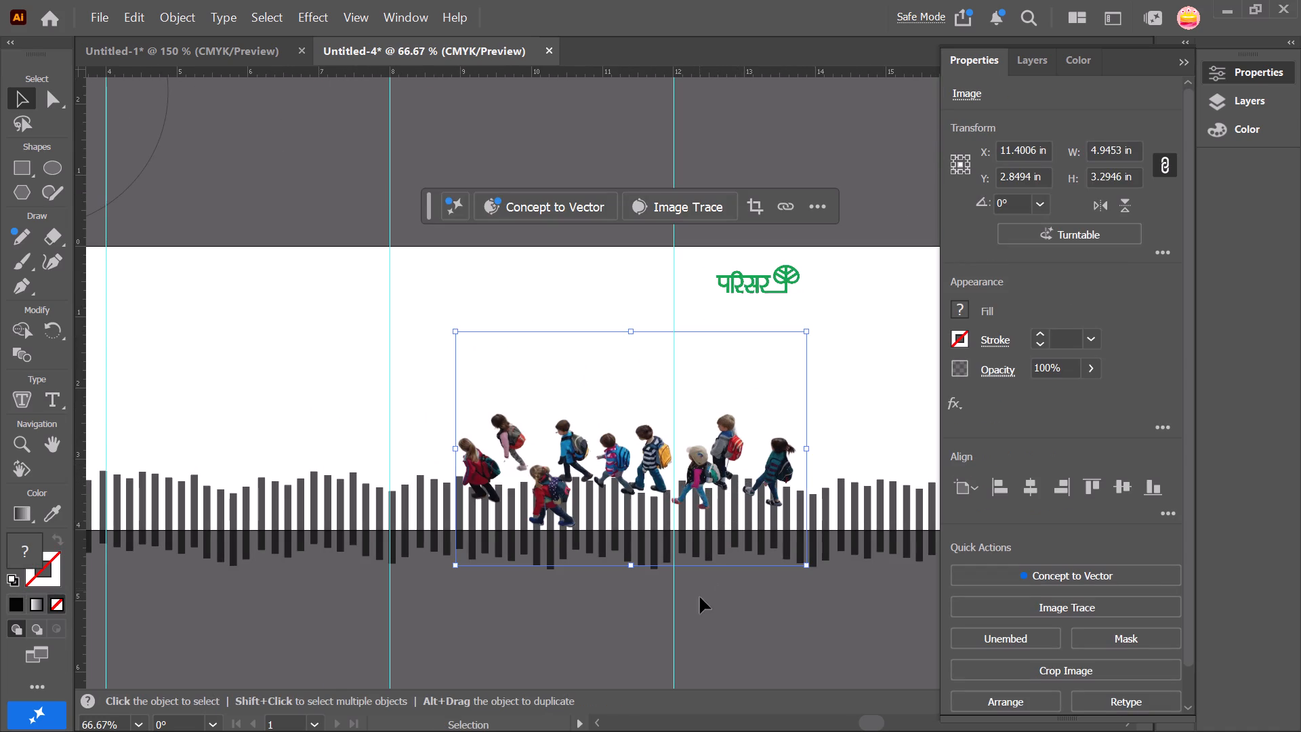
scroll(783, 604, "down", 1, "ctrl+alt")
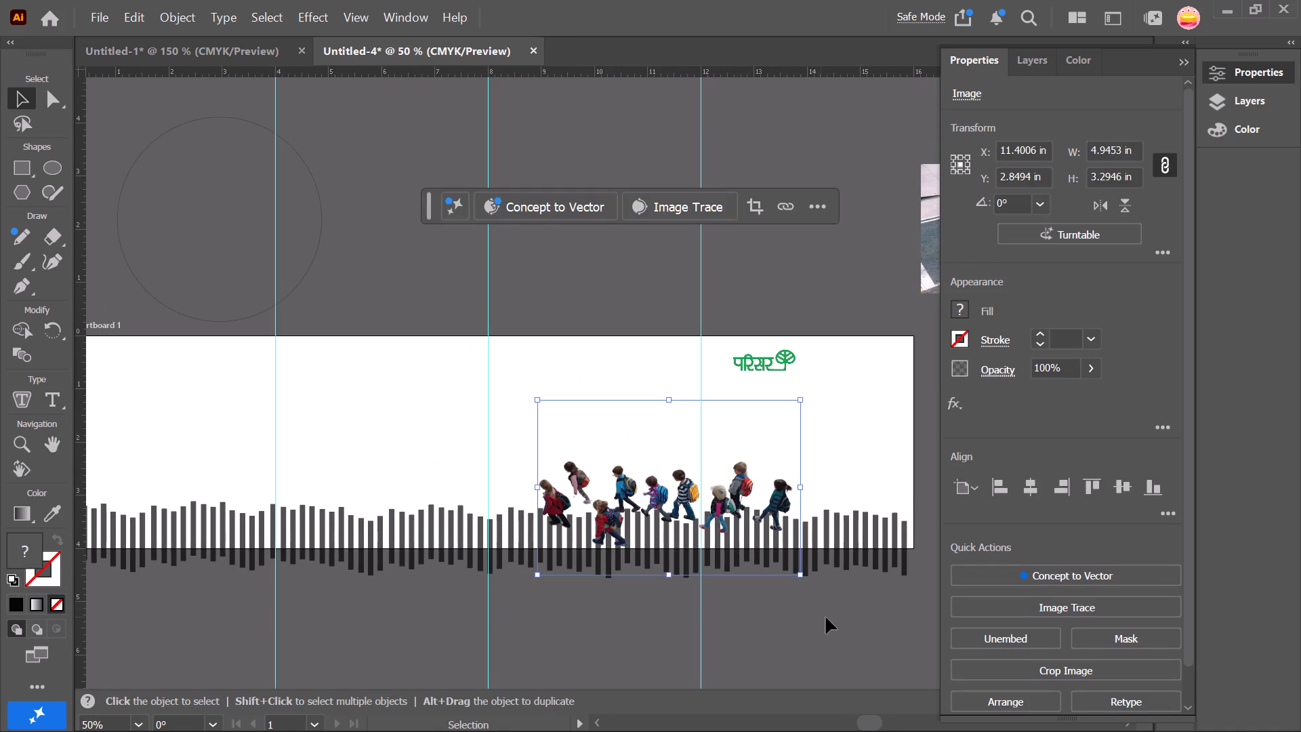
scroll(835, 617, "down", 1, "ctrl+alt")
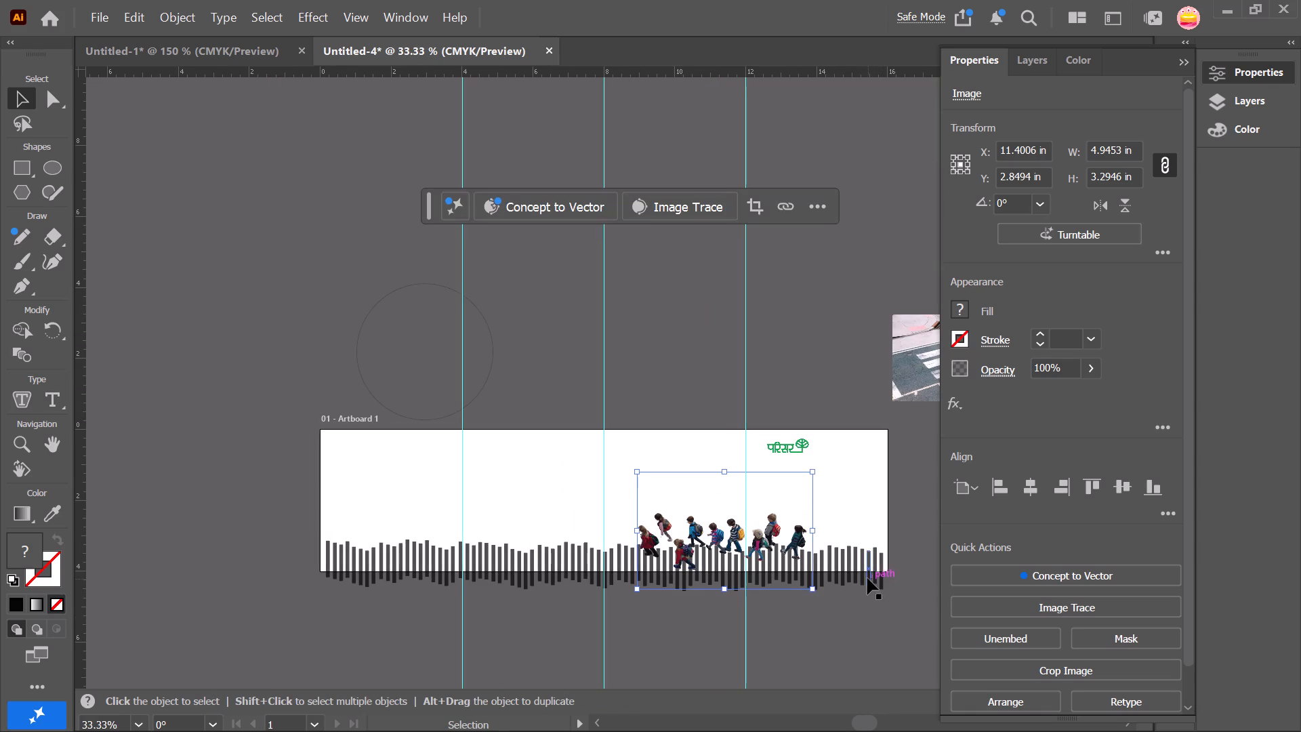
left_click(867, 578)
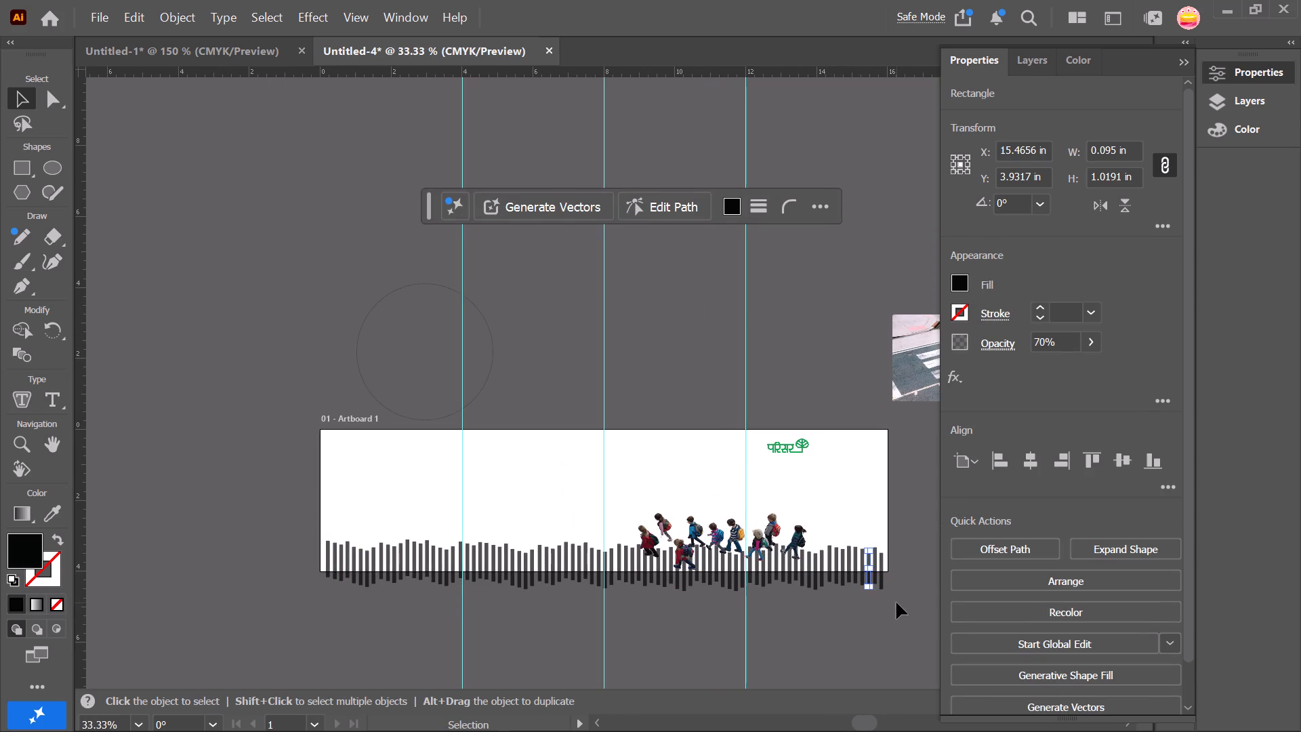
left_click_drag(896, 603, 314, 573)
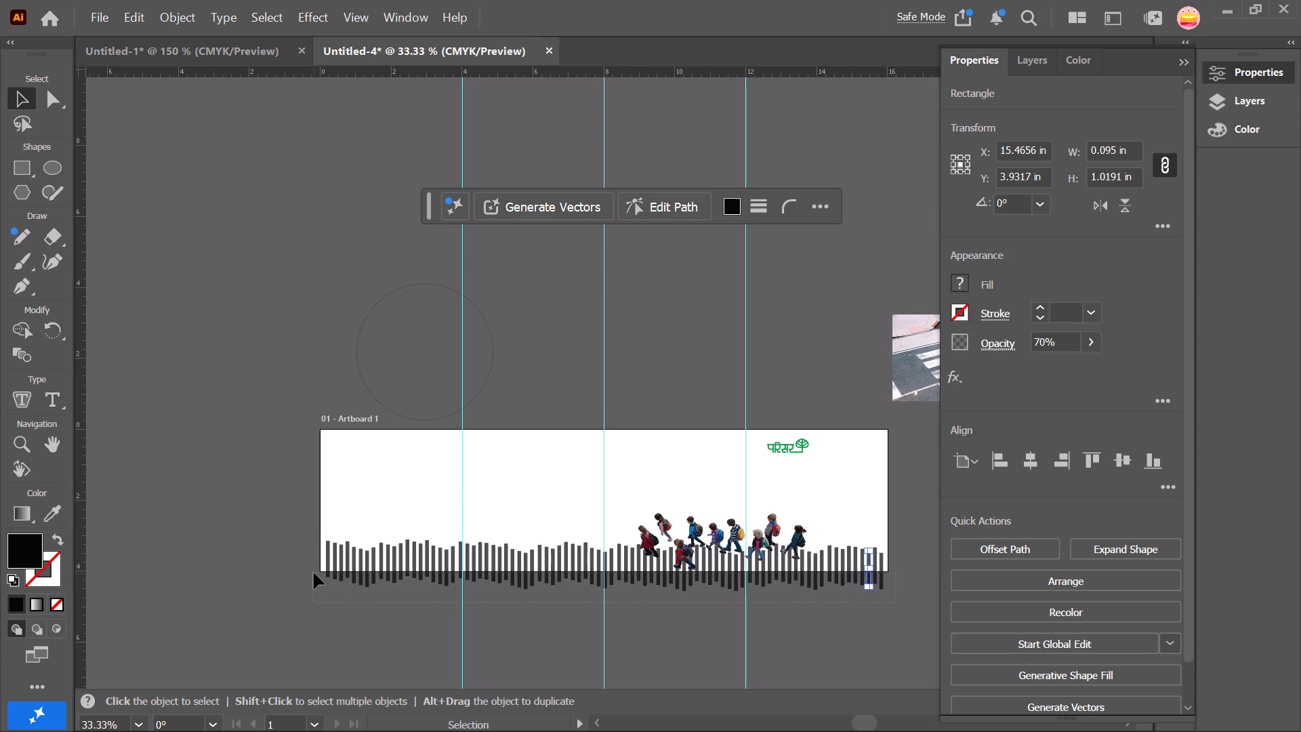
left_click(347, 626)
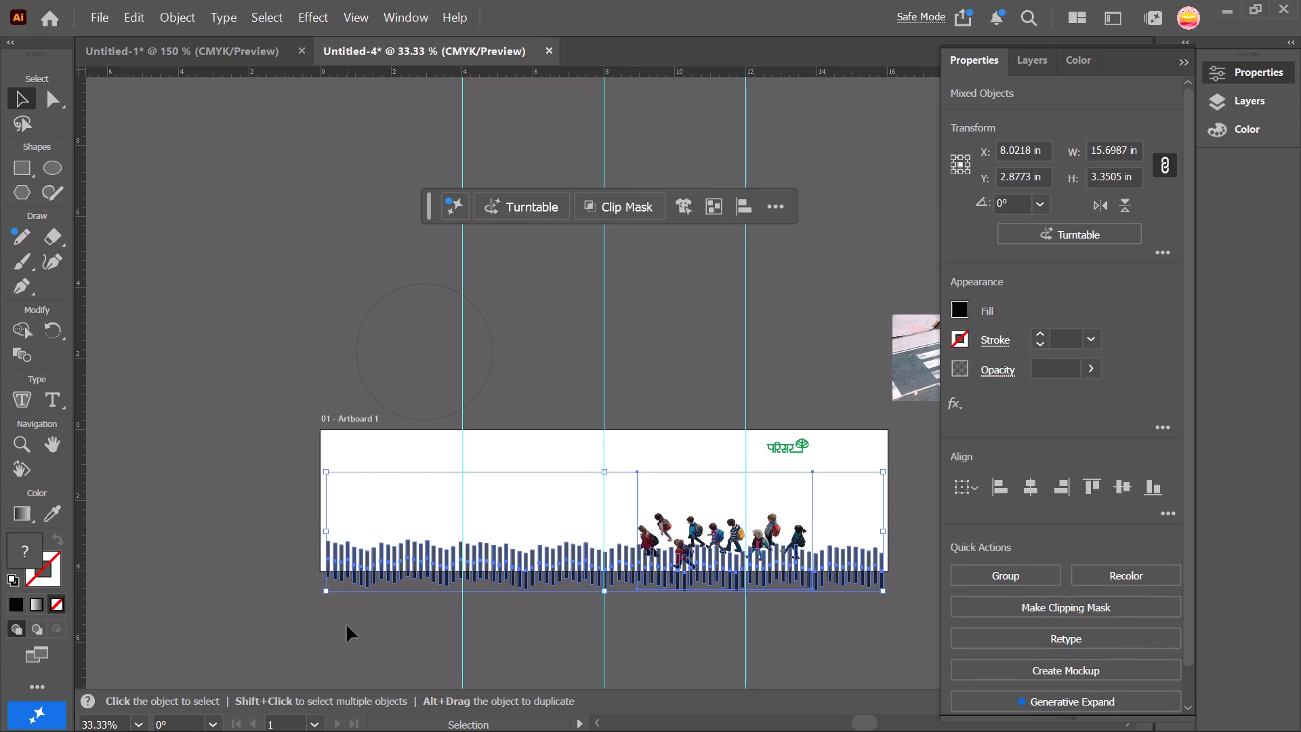
Move the cut-out schoolchildren photo up off the bars, centring it at about X 11.04, Y 1.19 in.
left_click_drag(690, 535, 678, 476)
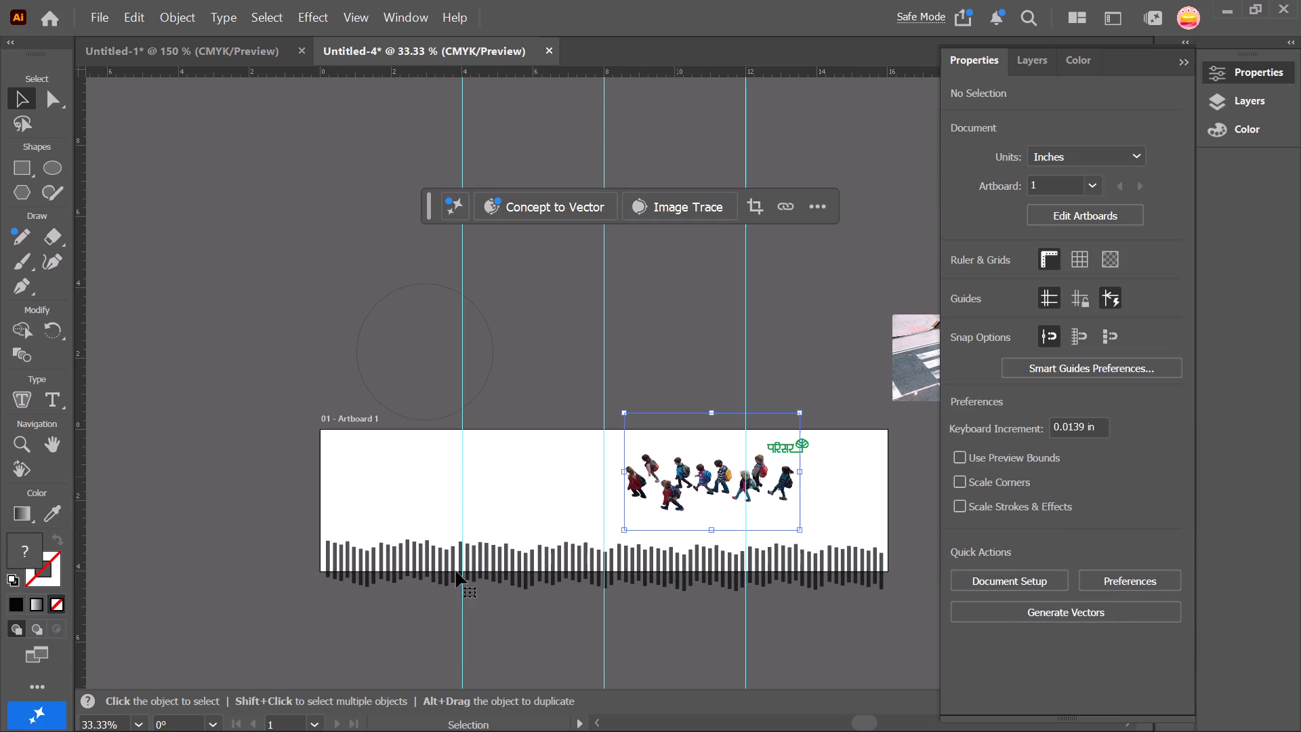
Raise the second bar from the artboard's left edge to nearly the first bar's height, at about Y 3.67 in.
scroll(333, 566, "up", 4, "ctrl")
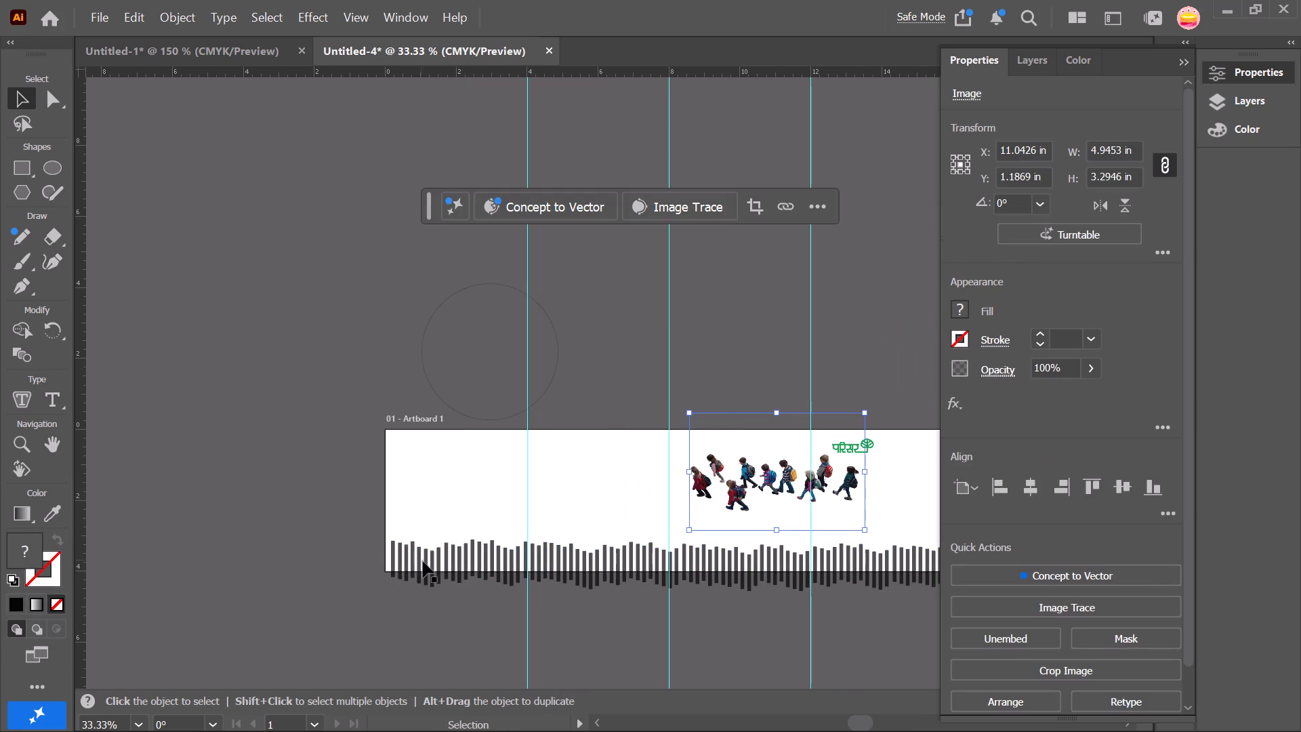
scroll(419, 565, "up", 4, "ctrl+alt")
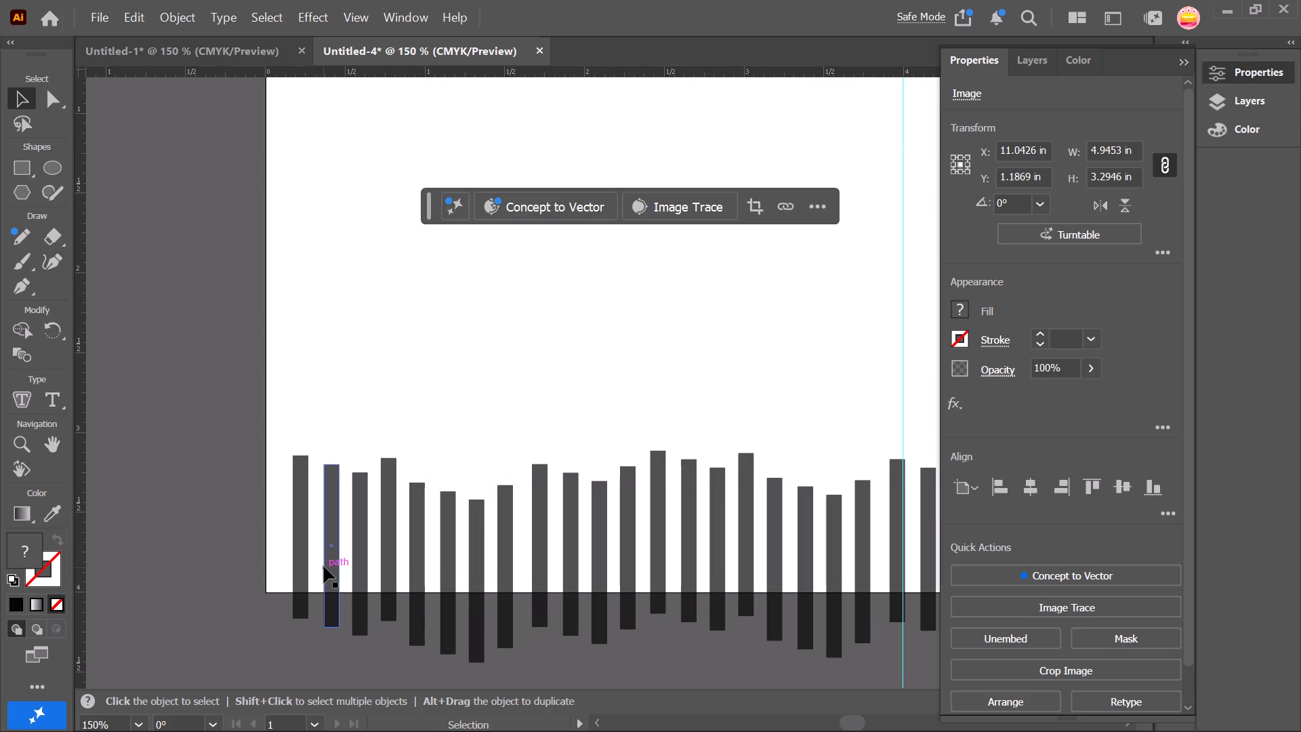
left_click(326, 567)
key("Up")
key("Up")
key("Up")
key("Up")
key("Up")
key("Up")
key("Up")
key("Up")
key("Up")
key("Up")
key("Up")
key("Up")
key("Up")
key("Up")
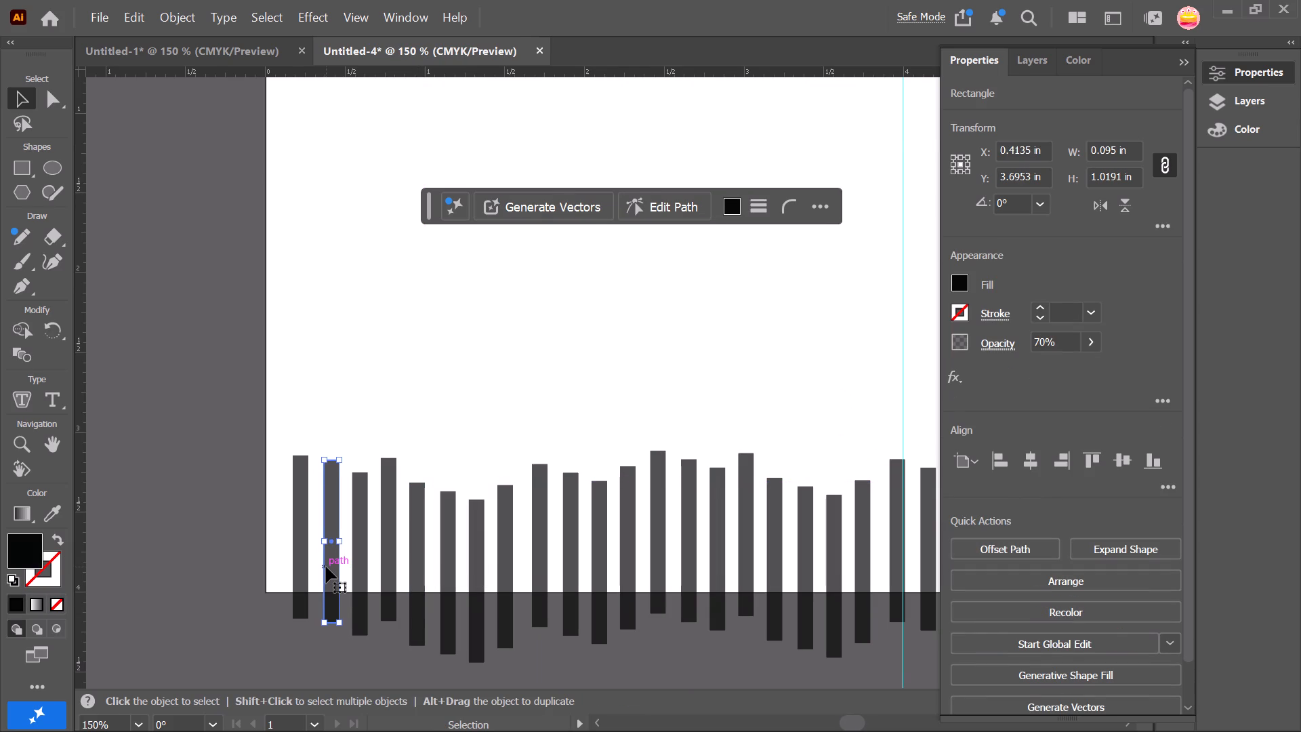
key("Up")
key("Down")
key("Down")
Add a horizontal ruler guide along the first bar's top edge, at about Y 3.15 in.
left_click_drag(468, 69, 438, 310)
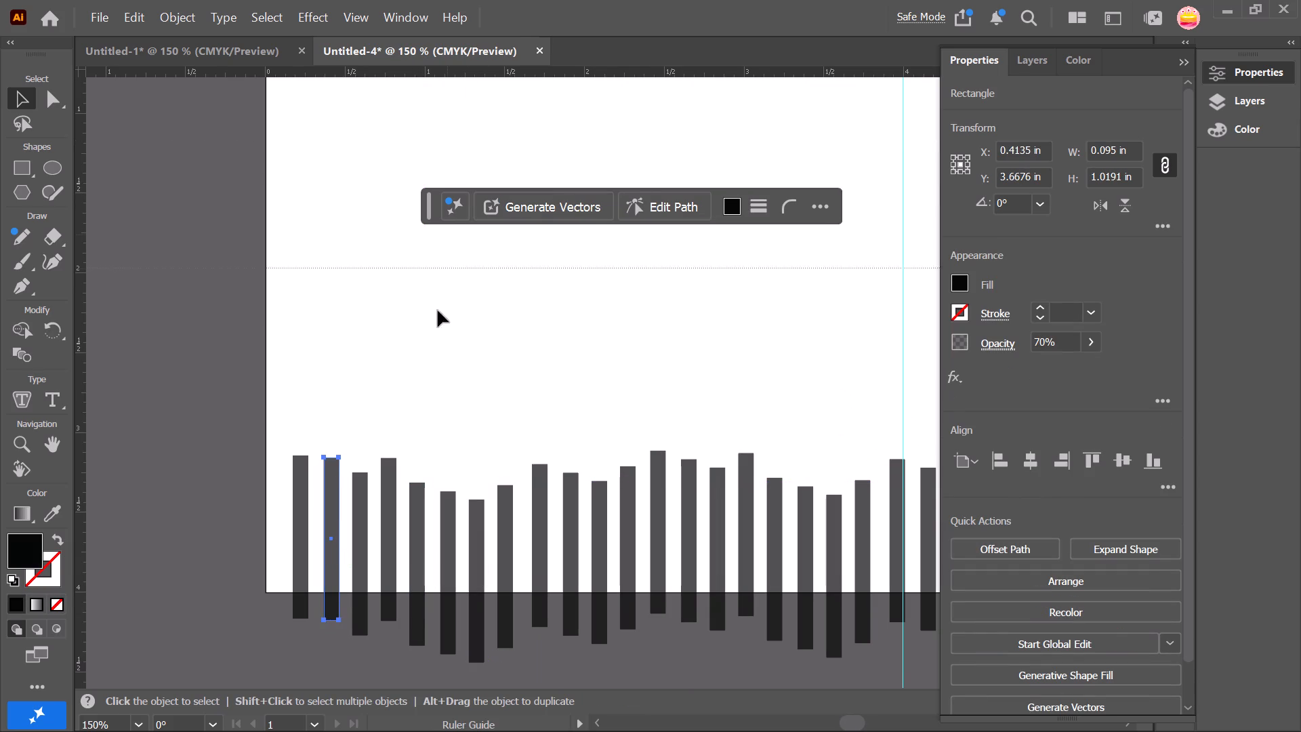
left_click_drag(438, 310, 433, 462)
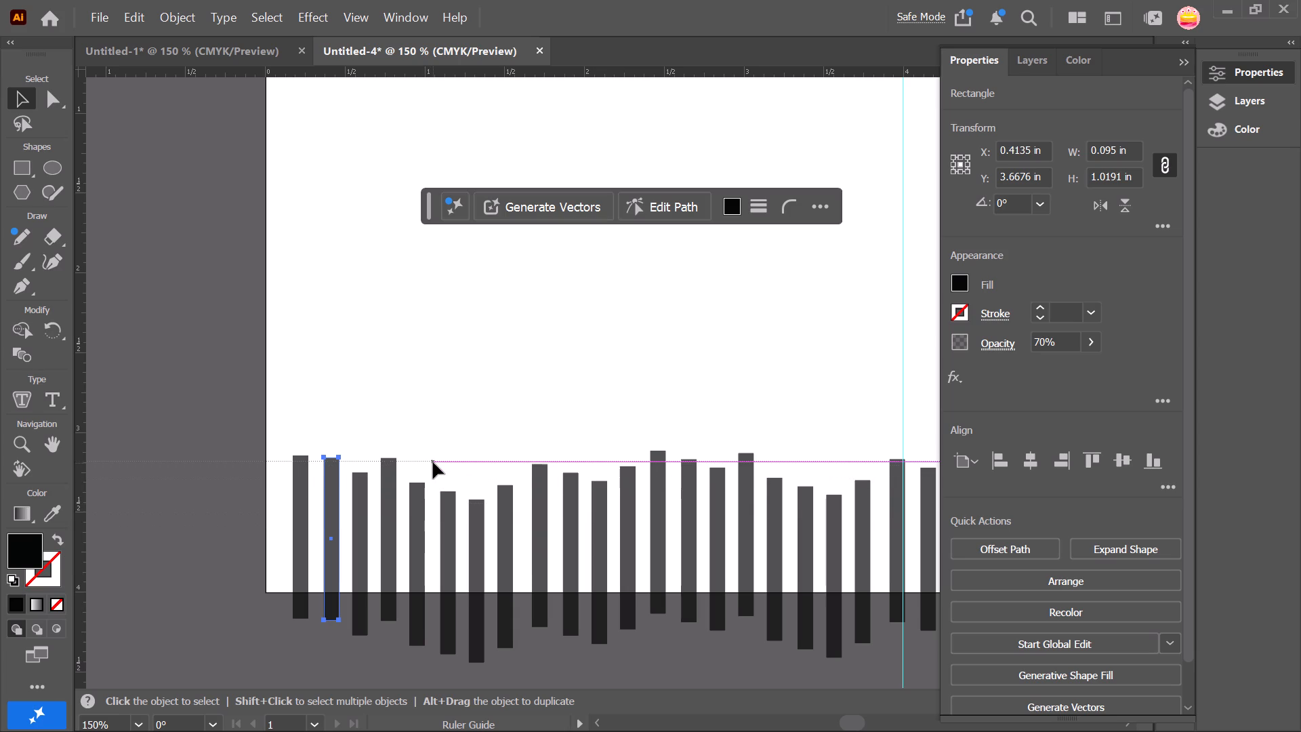
left_click_drag(433, 462, 433, 455)
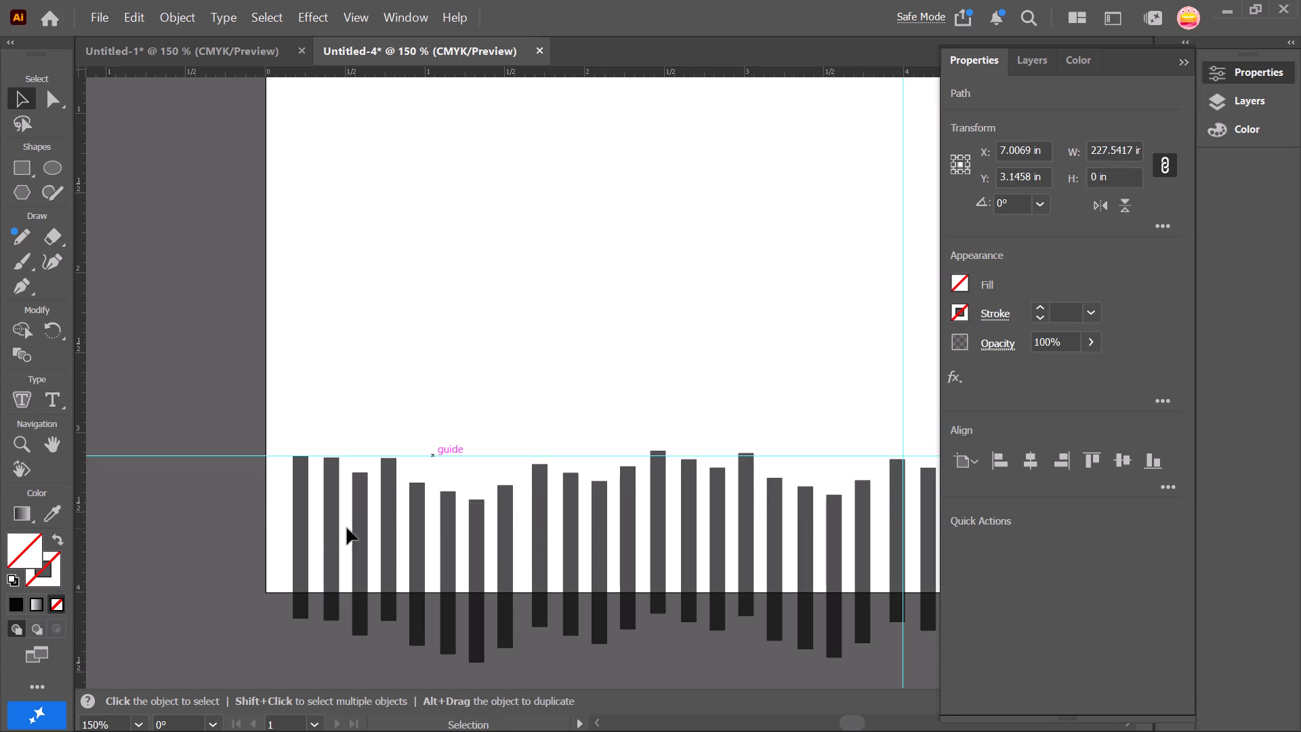
Nudge the second bar up until its top edge meets the horizontal guide.
left_click(335, 528)
key("Up")
key("Up")
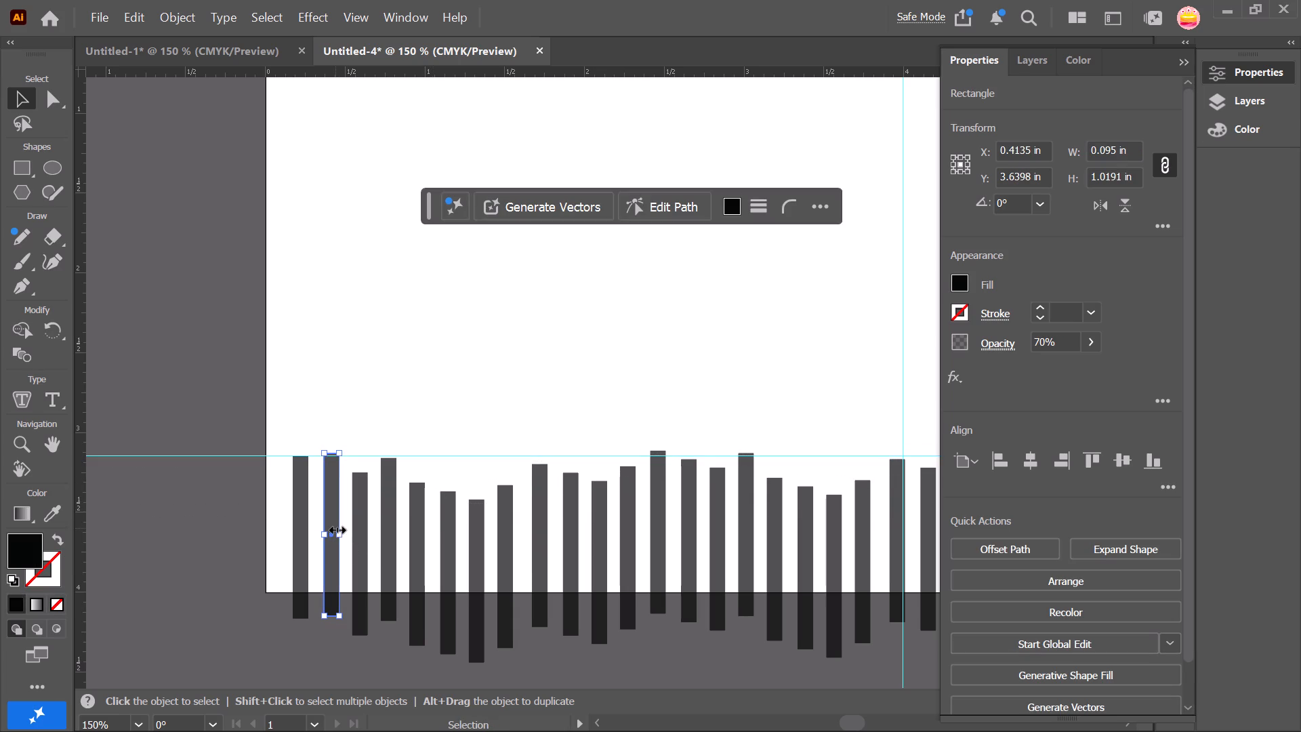
key("Down")
Nudge the third bar from the artboard's left edge up to the horizontal guide, at about Y 3.65 in.
left_click(360, 530)
key("Up")
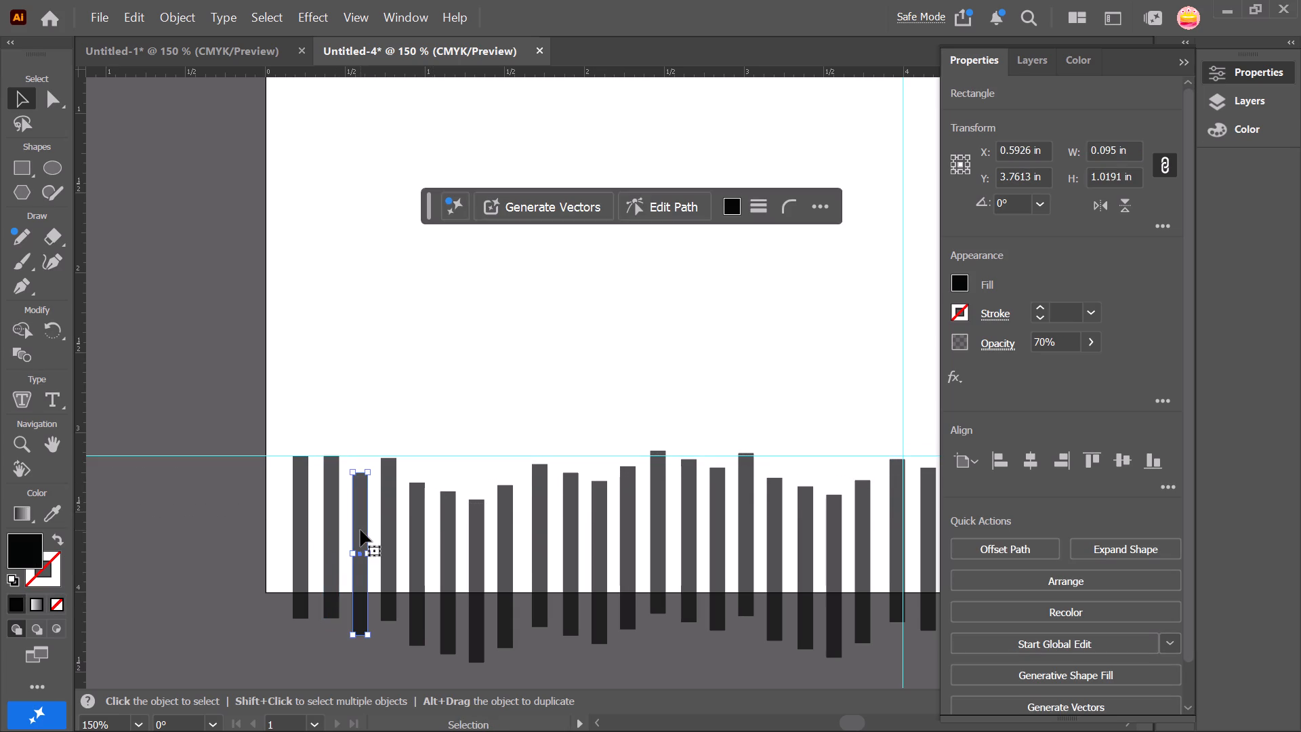
key("Up")
key("Up")
key("Up")
key("Up")
key("Up")
key("Up")
key("Up")
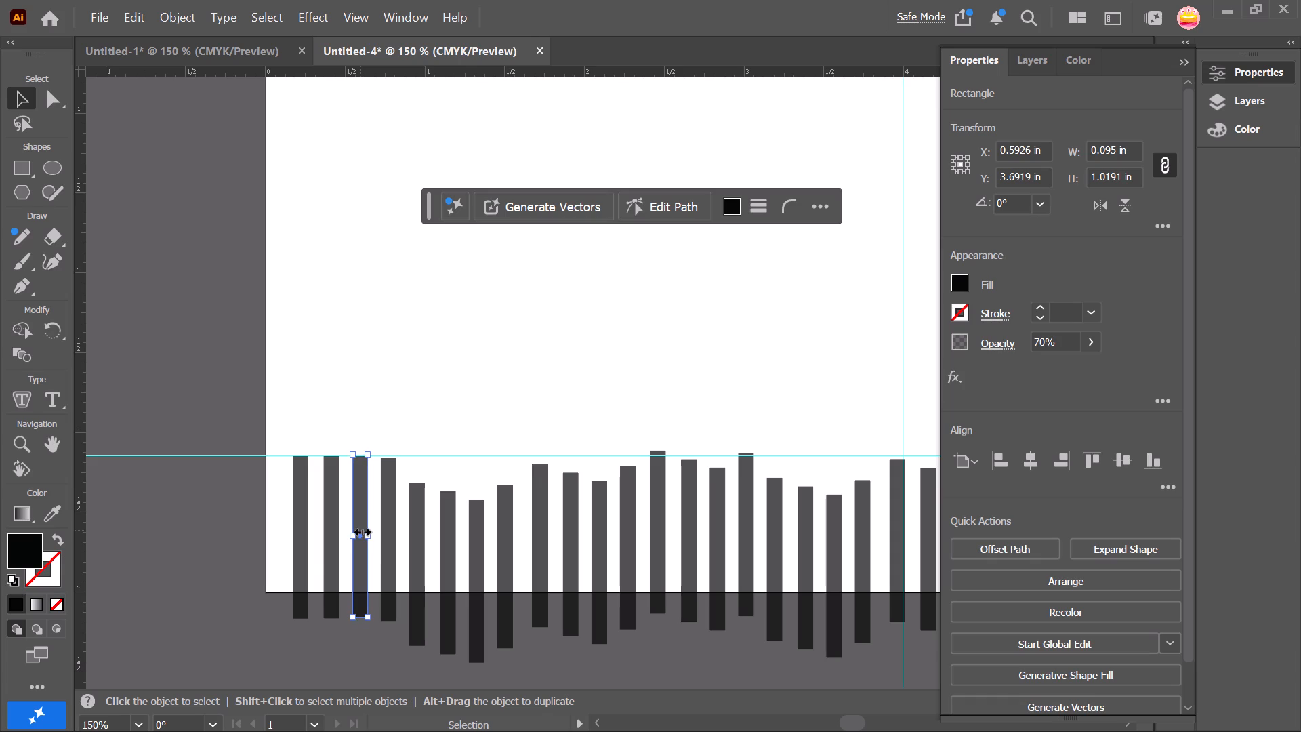
key("Up")
key("Down")
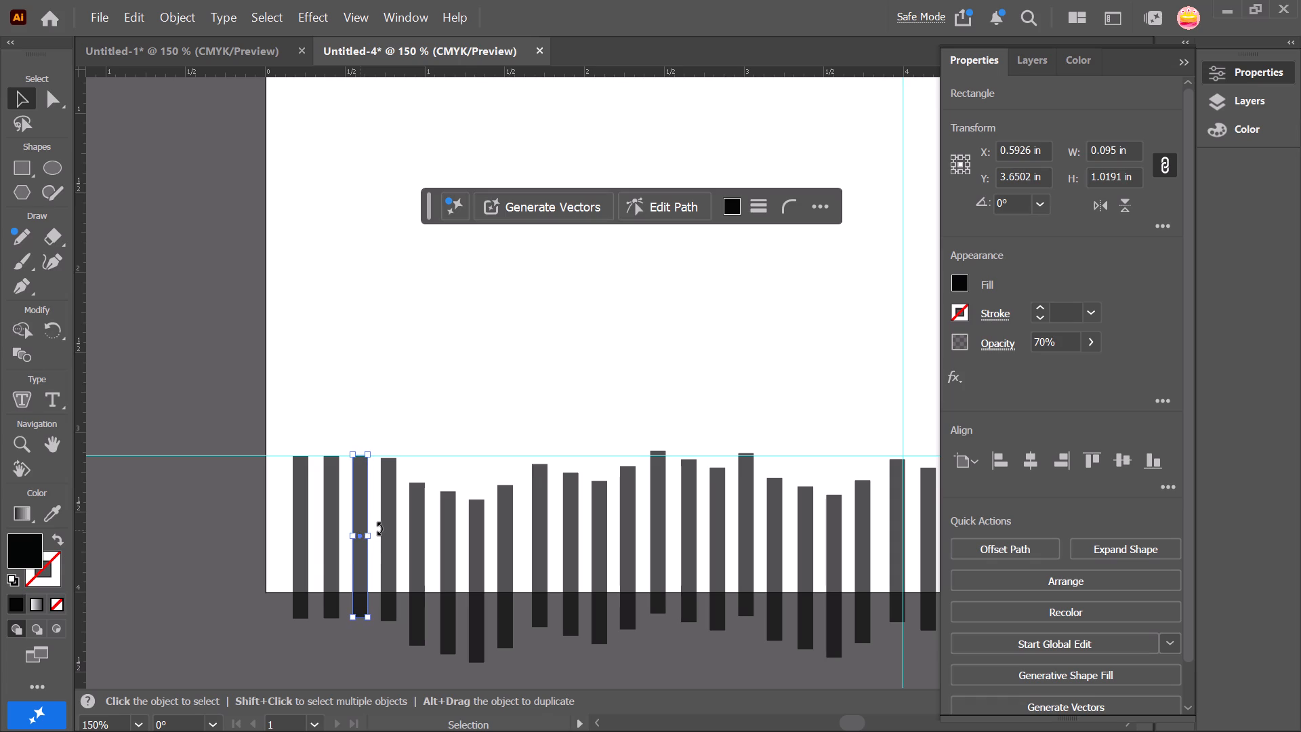
Fine-adjust the third bar's height in small moves so its top edge matches the horizontal guide, at about Y 3.64 in.
left_click(379, 529)
left_click(386, 528)
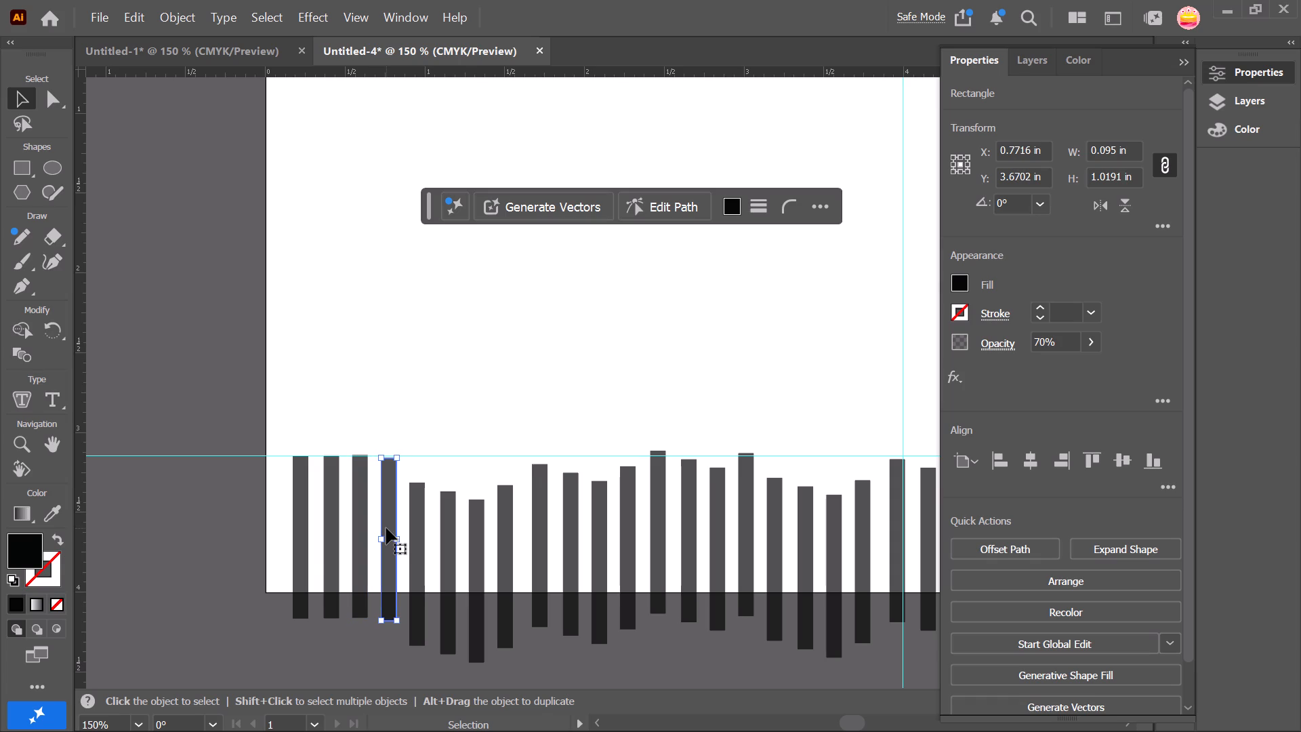
left_click(360, 527)
key("Down")
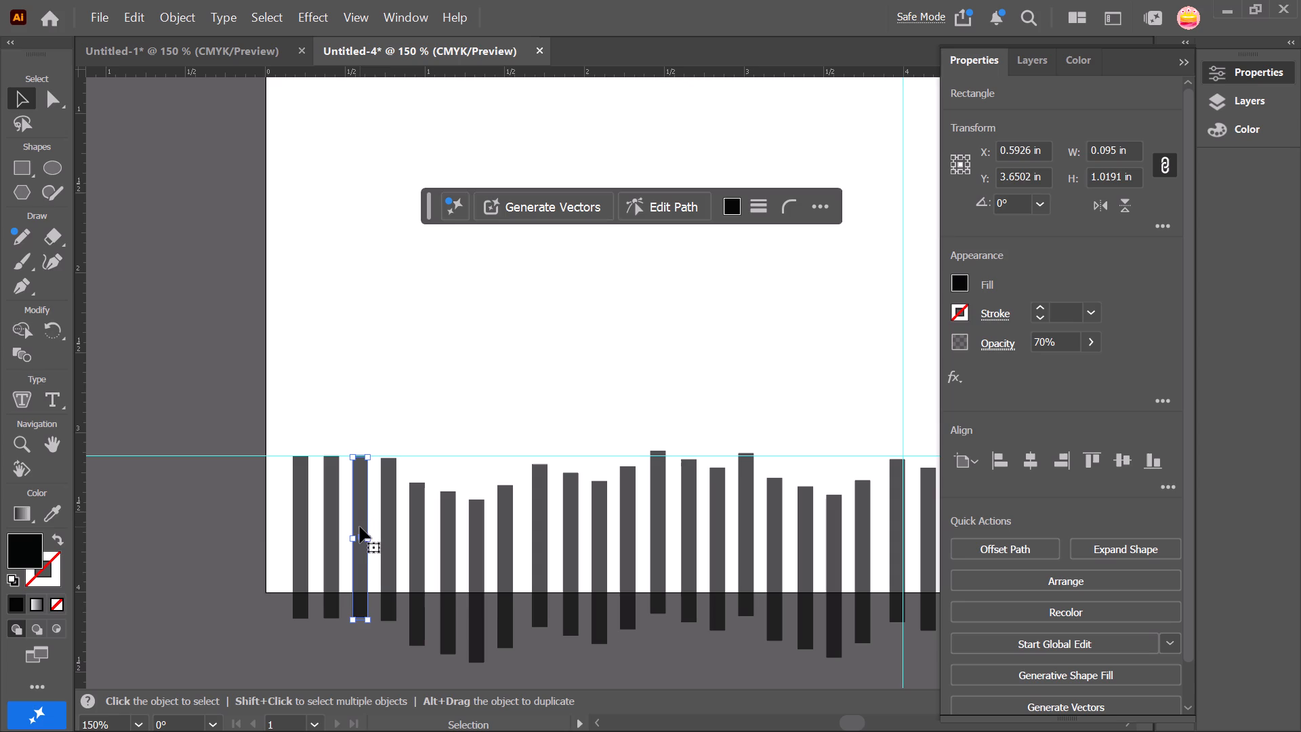
scroll(333, 452, "up", 4, "ctrl+alt")
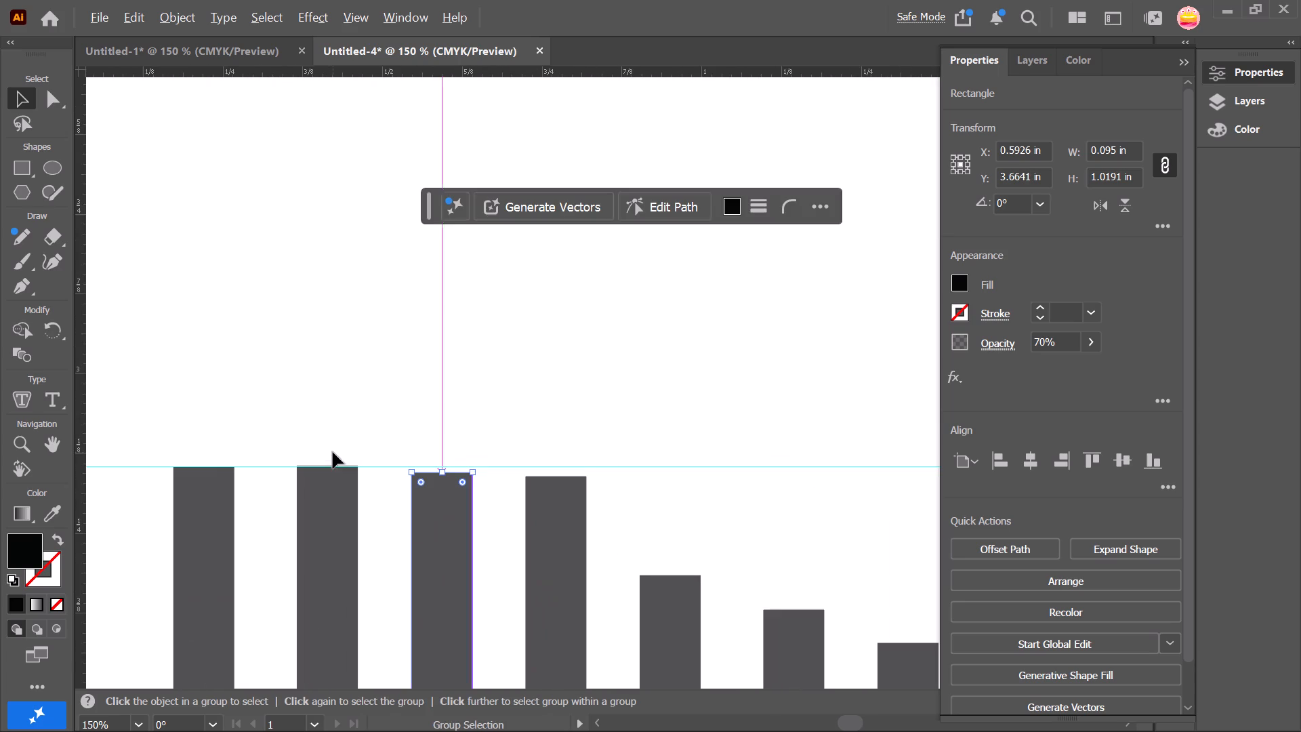
left_click(430, 564)
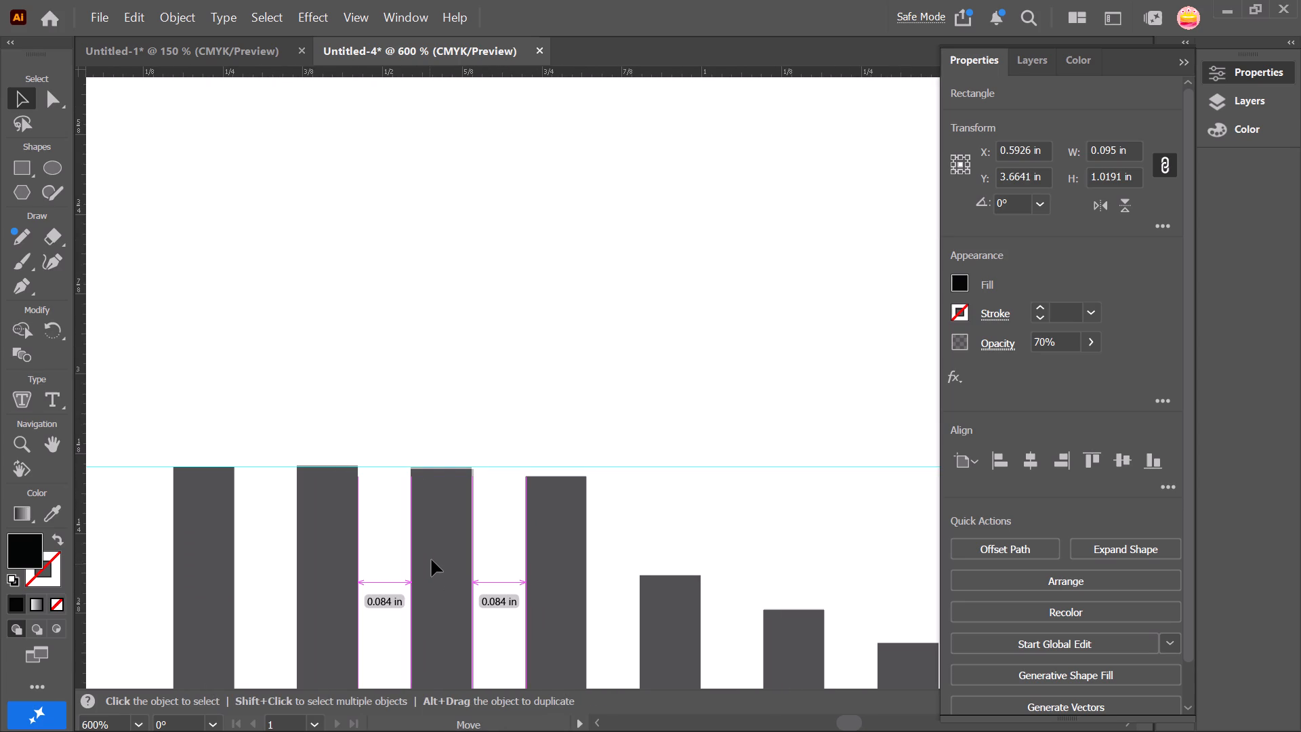
left_click(497, 487)
left_click(430, 550)
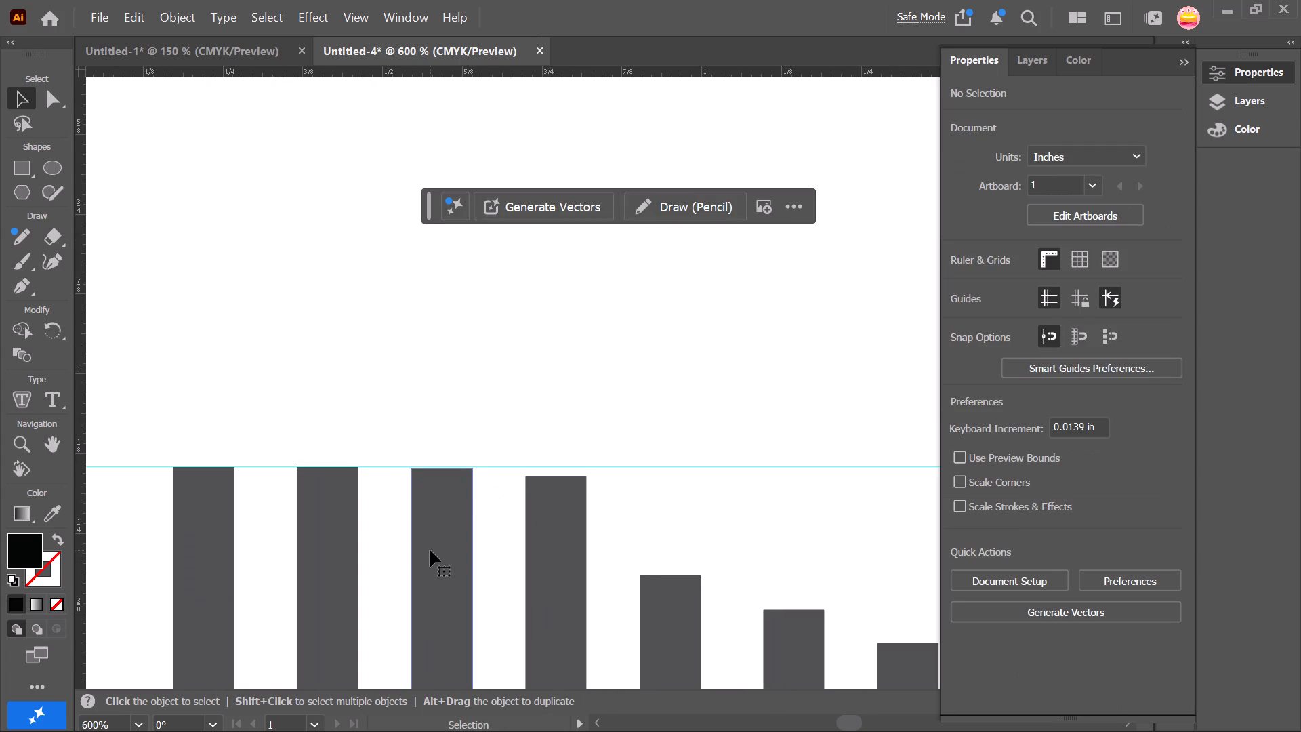
key("Up")
key("Down")
key("Up")
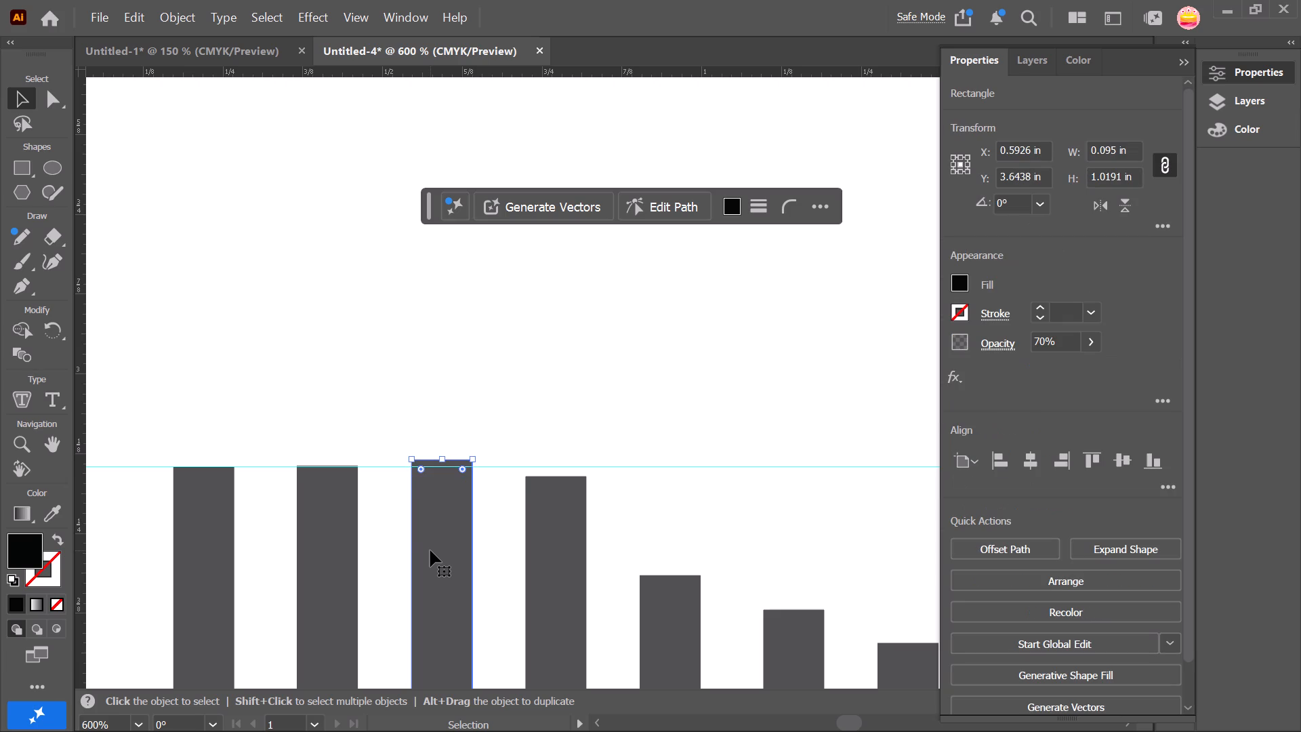